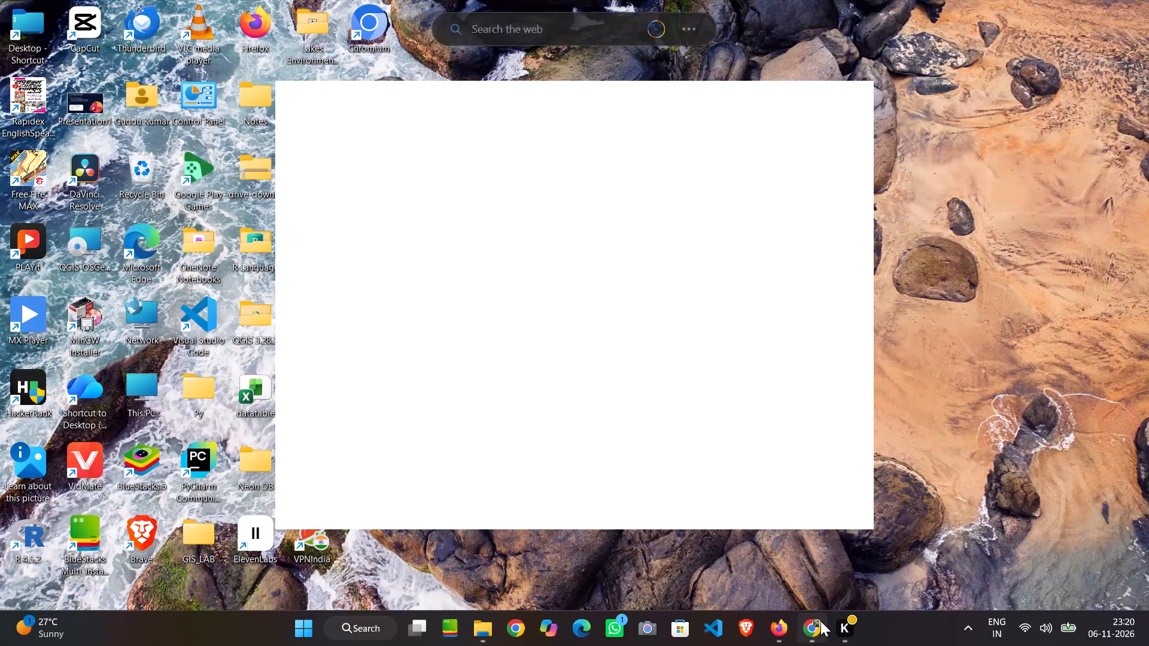
In Chrome, search the web for Canva, enter its site and open the recent "Allegation — आरोप" mobile video design.
{"action": "left_click", "coordinate": [813, 621]}
{"action": "left_click", "coordinate": [279, 12]}
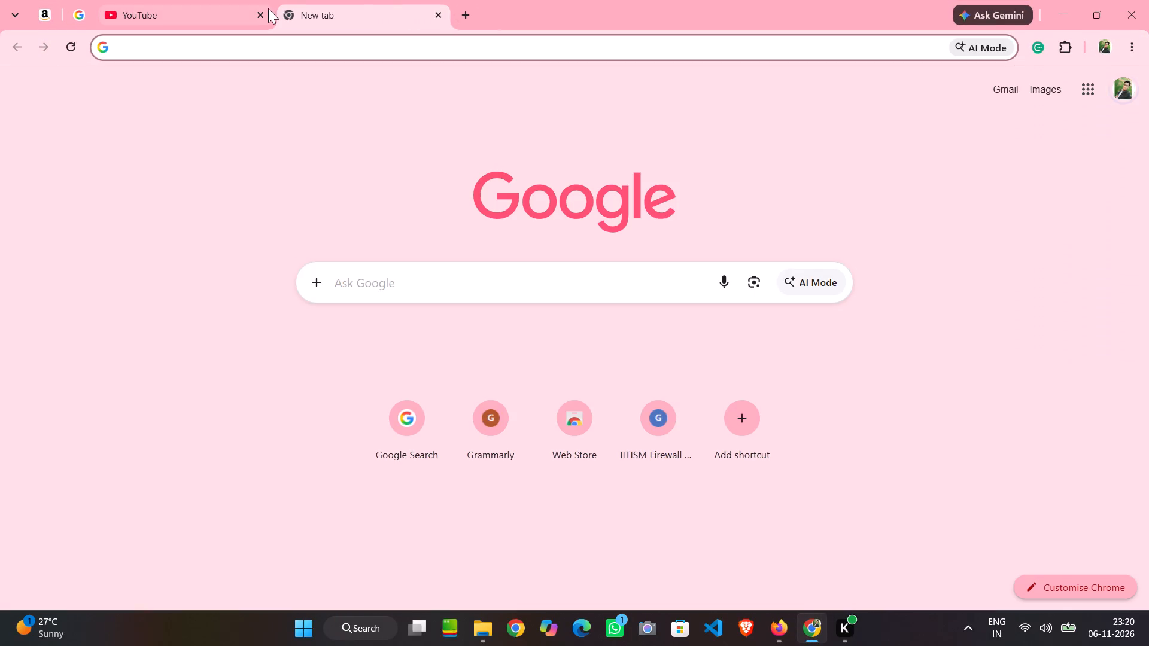
{"action": "left_click", "coordinate": [266, 8]}
{"action": "left_click", "coordinate": [265, 17]}
{"action": "left_click", "coordinate": [373, 282]}
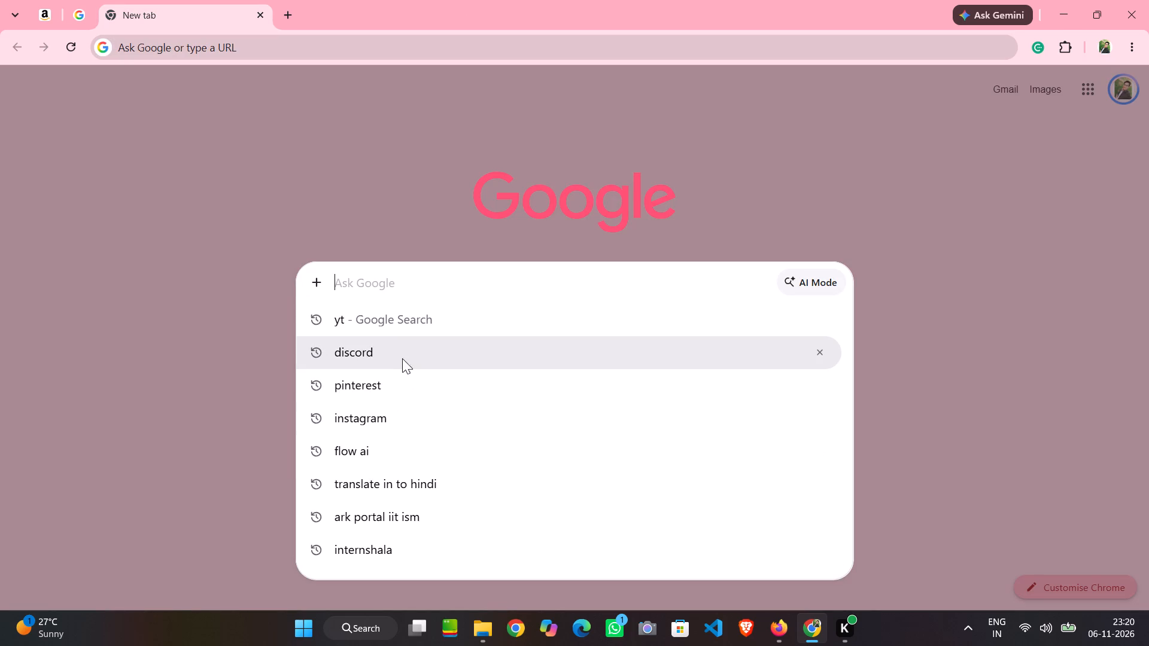
{"action": "type", "text": "ca"}
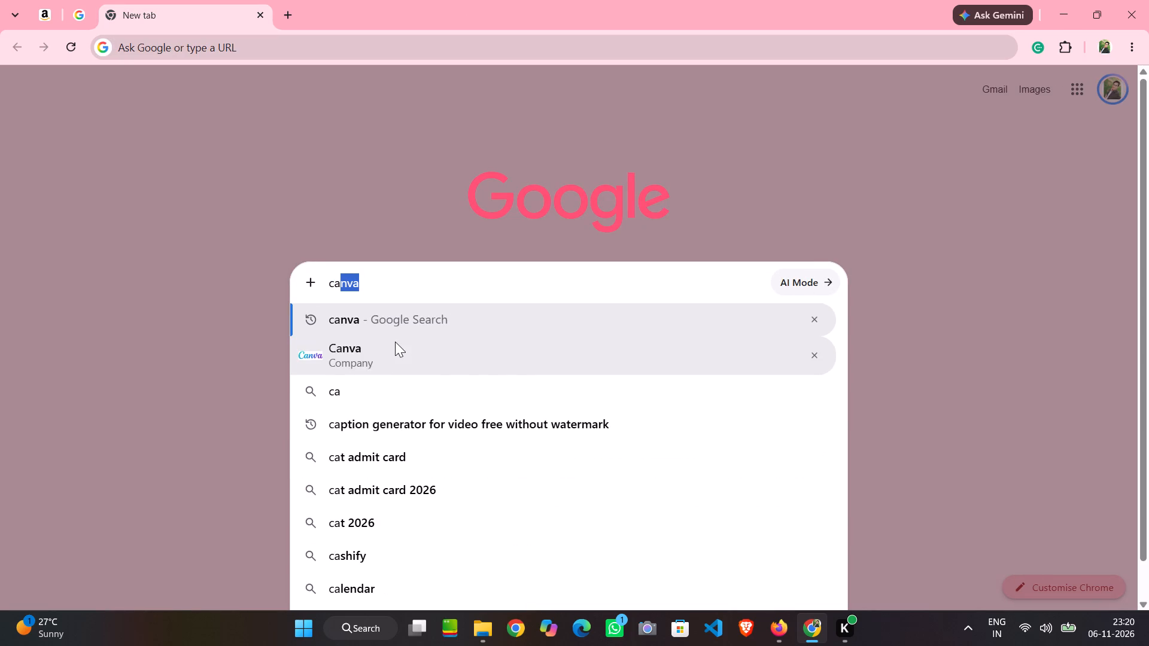
{"action": "left_click", "coordinate": [382, 325]}
{"action": "left_click", "coordinate": [206, 242]}
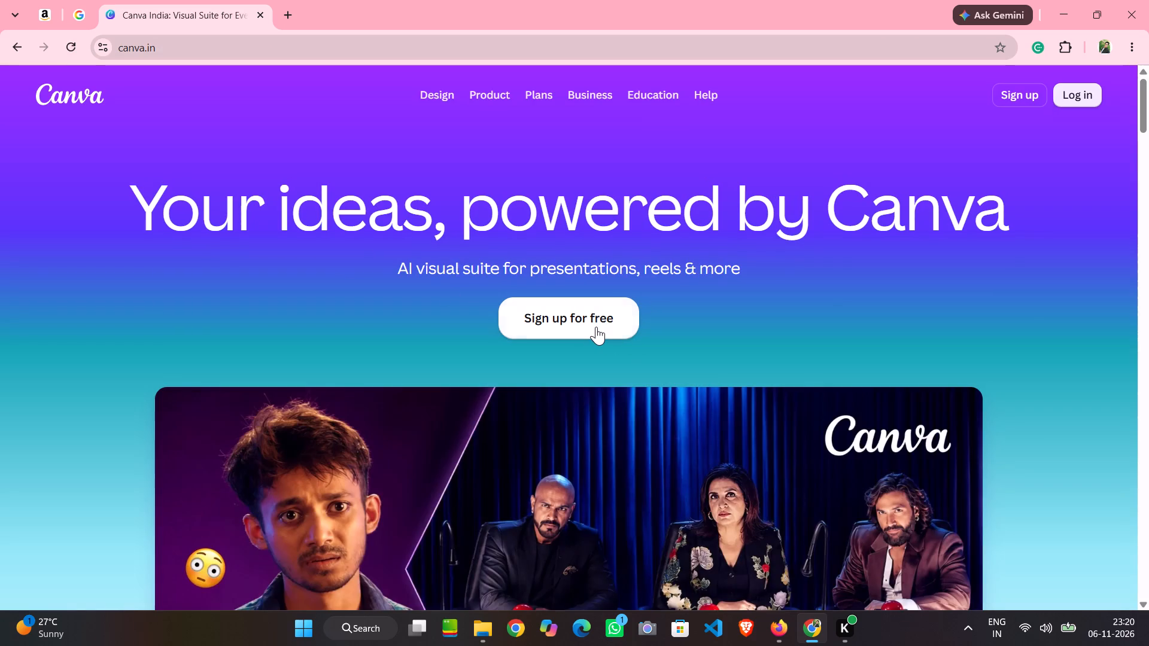
{"action": "left_click", "coordinate": [596, 327]}
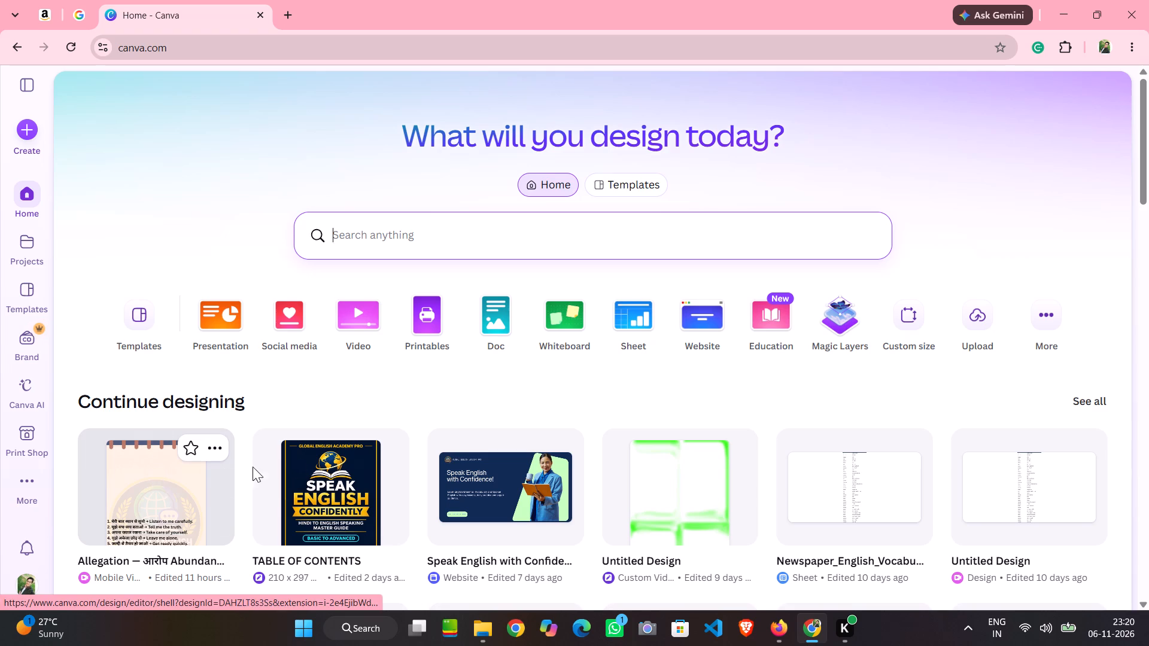
{"action": "left_click", "coordinate": [140, 488]}
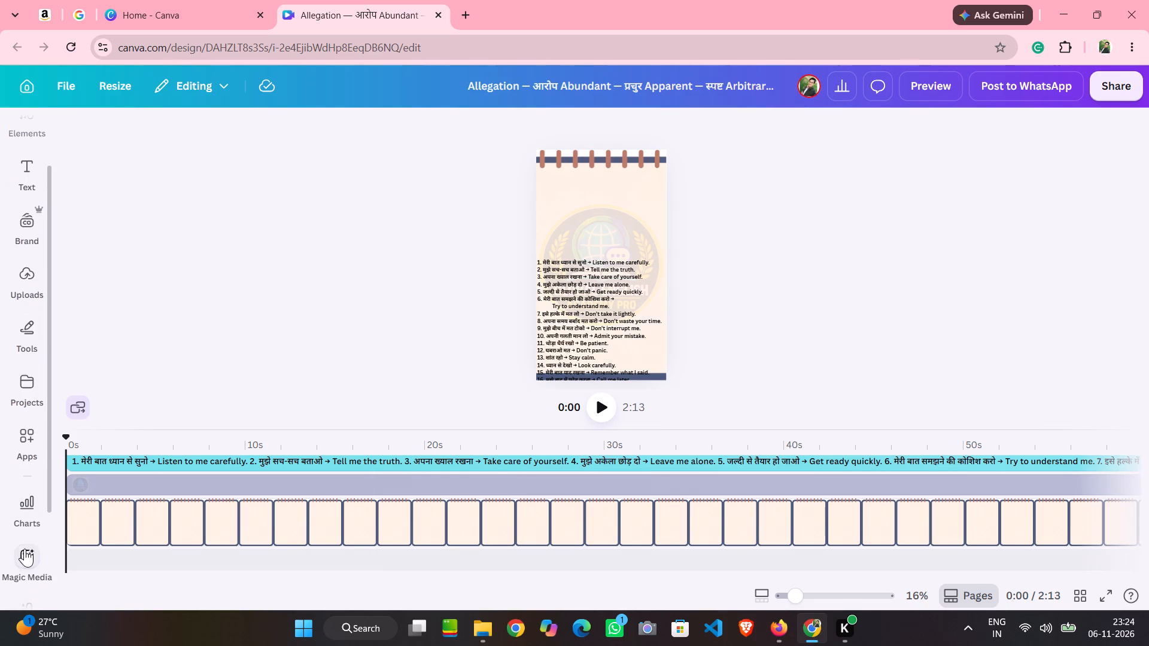
{"action": "scroll", "coordinate": [24, 546], "scroll_direction": "down", "scroll_amount": 1}
{"action": "left_click", "coordinate": [17, 532]}
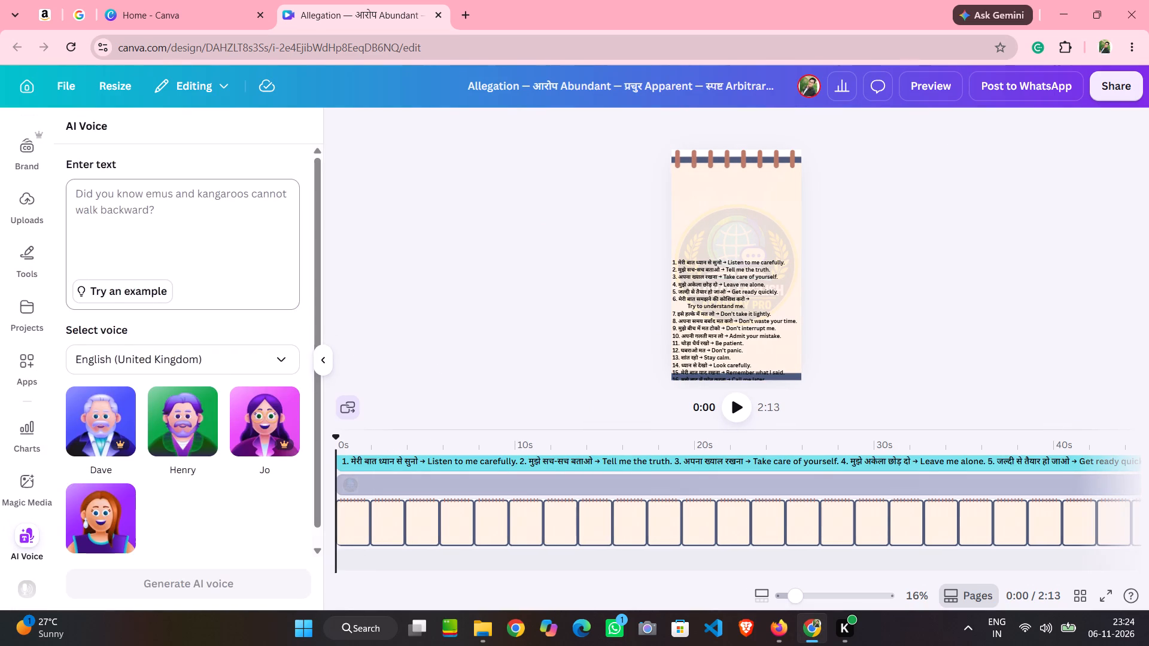
{"action": "left_click", "coordinate": [132, 199]}
{"action": "key", "text": "ctrl+v"}
{"action": "left_click", "coordinate": [187, 229]}
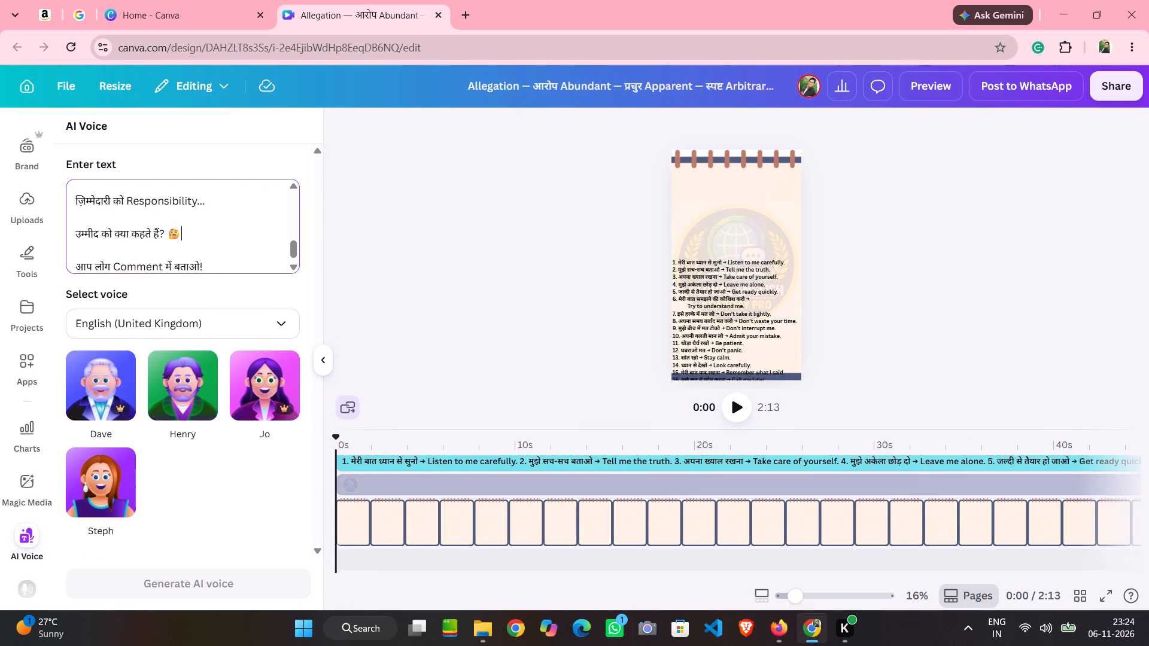
{"action": "key", "text": "BackSpace"}
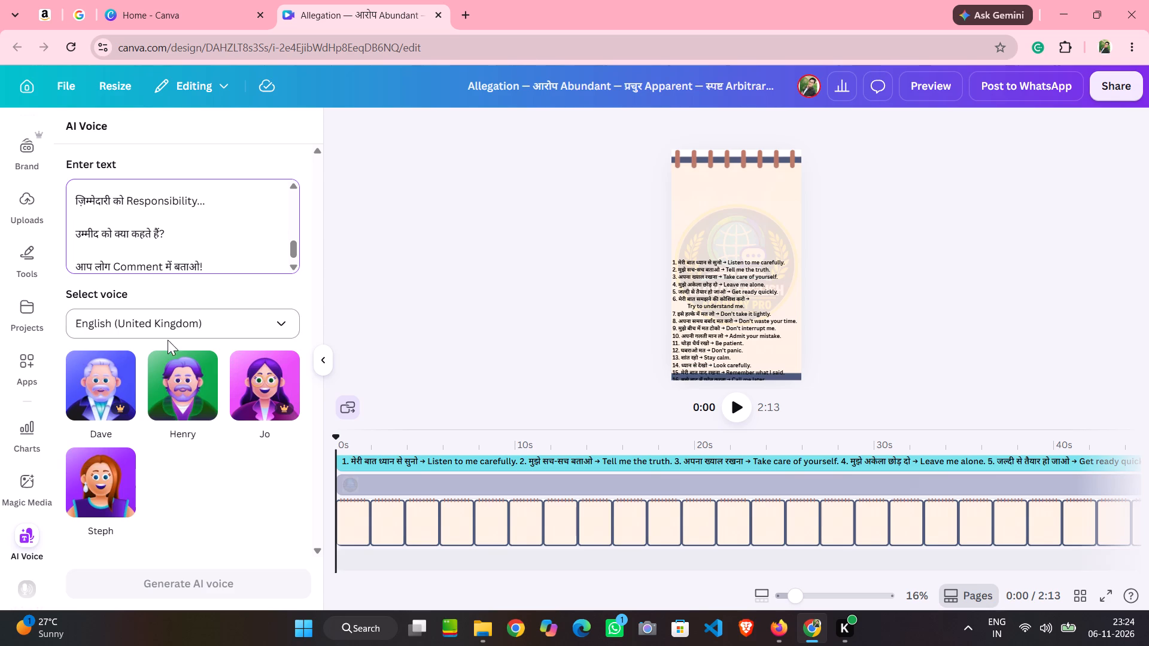
Set the voice language to Hindi, choose the इशा voice, and generate the AI voice for the script.
{"action": "left_click", "coordinate": [172, 324]}
{"action": "scroll", "coordinate": [199, 453], "scroll_direction": "down", "scroll_amount": 10}
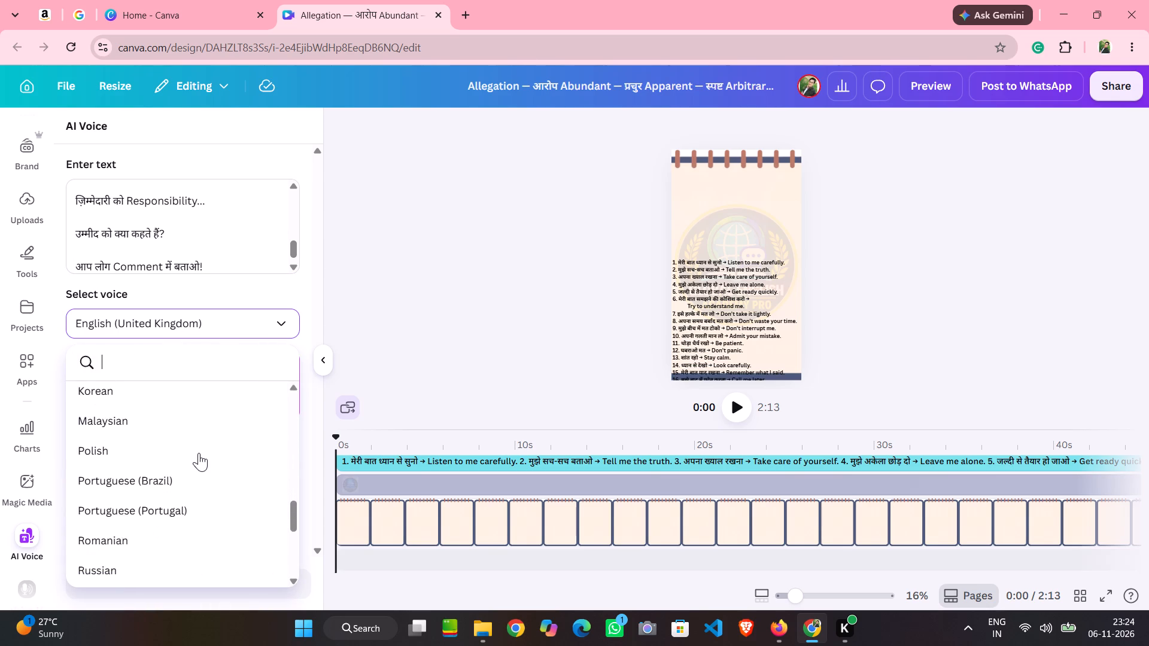
{"action": "scroll", "coordinate": [199, 453], "scroll_direction": "down", "scroll_amount": 7}
{"action": "scroll", "coordinate": [151, 464], "scroll_direction": "up", "scroll_amount": 2}
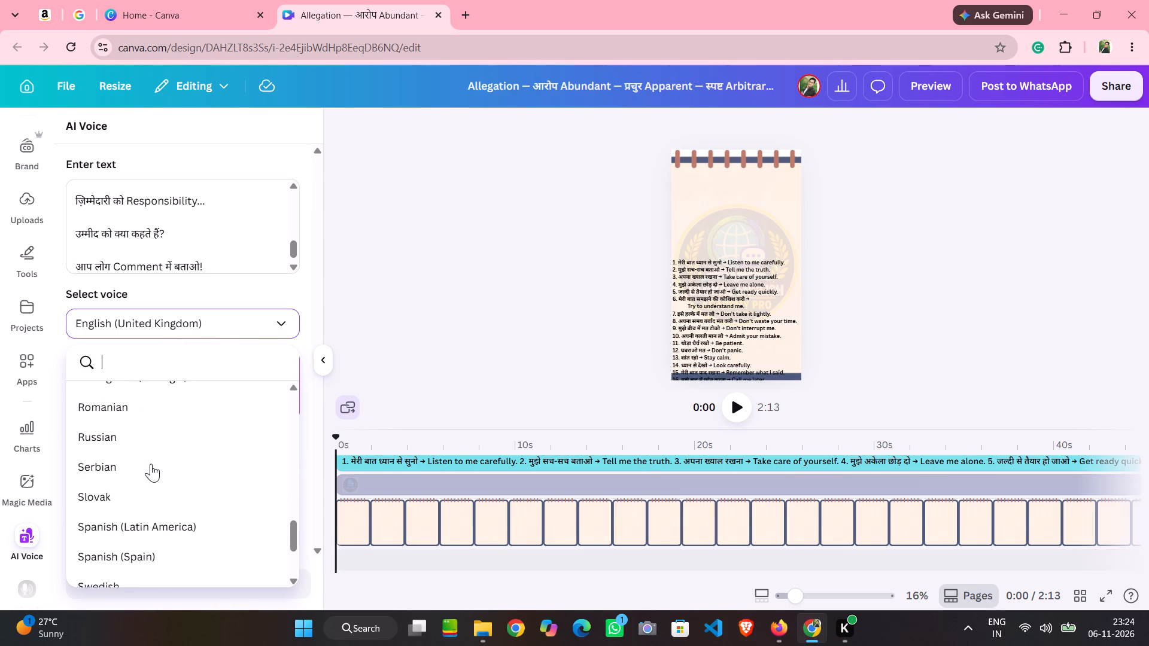
{"action": "scroll", "coordinate": [151, 464], "scroll_direction": "up", "scroll_amount": 4}
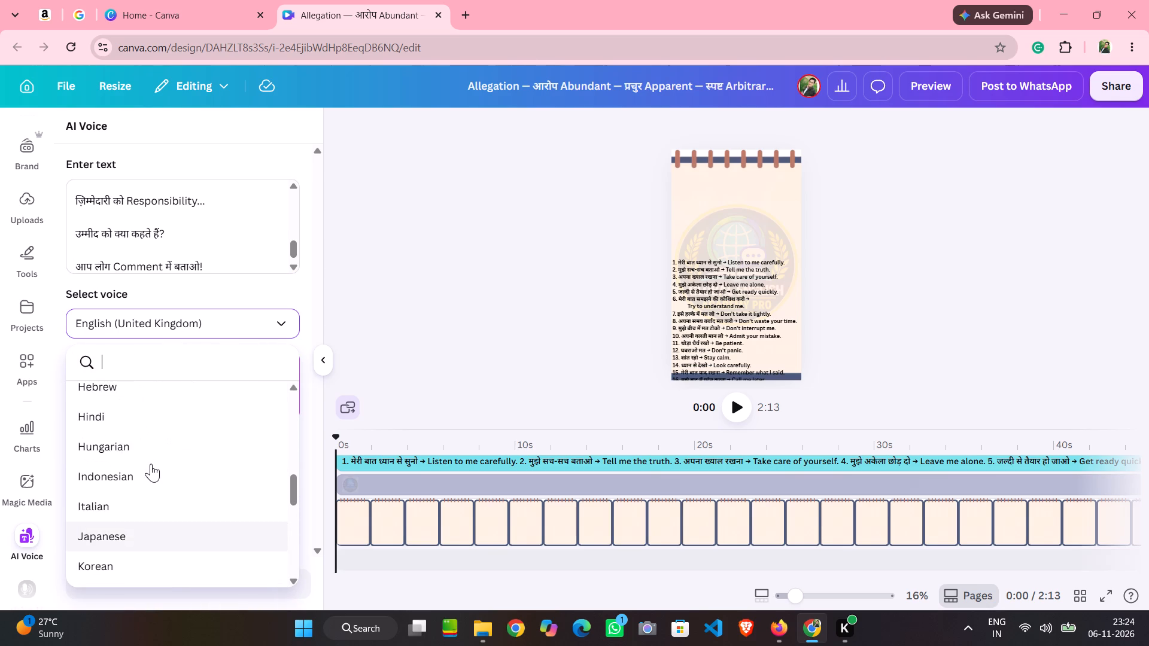
{"action": "scroll", "coordinate": [151, 464], "scroll_direction": "up", "scroll_amount": 1}
{"action": "left_click", "coordinate": [96, 492]}
{"action": "left_click", "coordinate": [114, 394]}
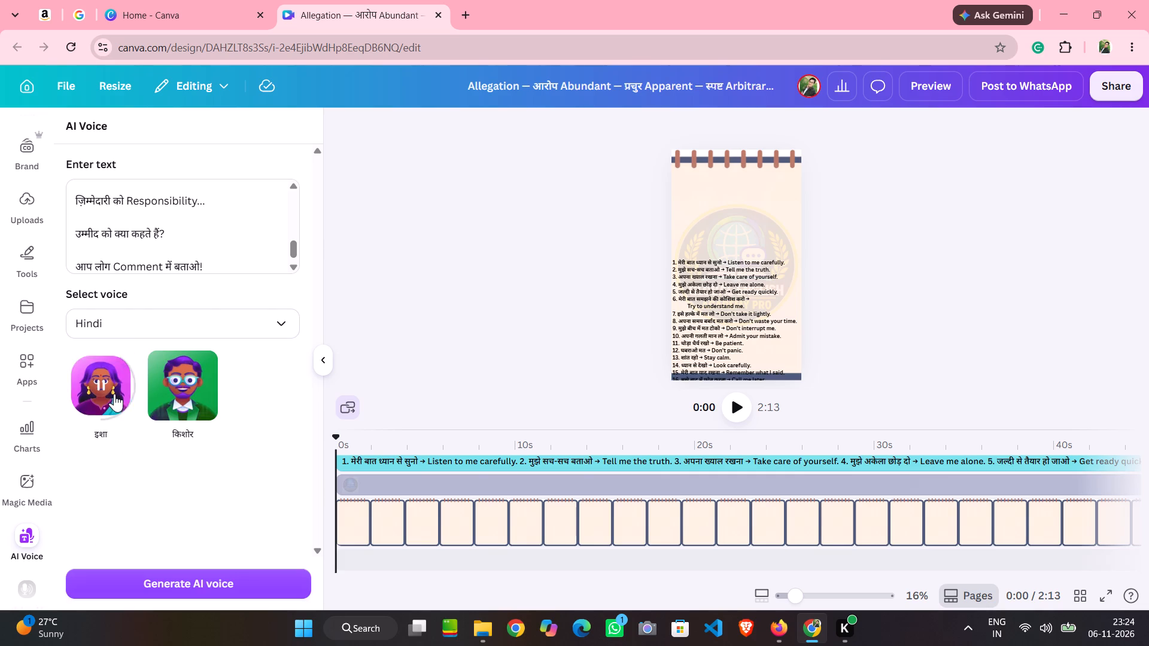
{"action": "left_click", "coordinate": [208, 587]}
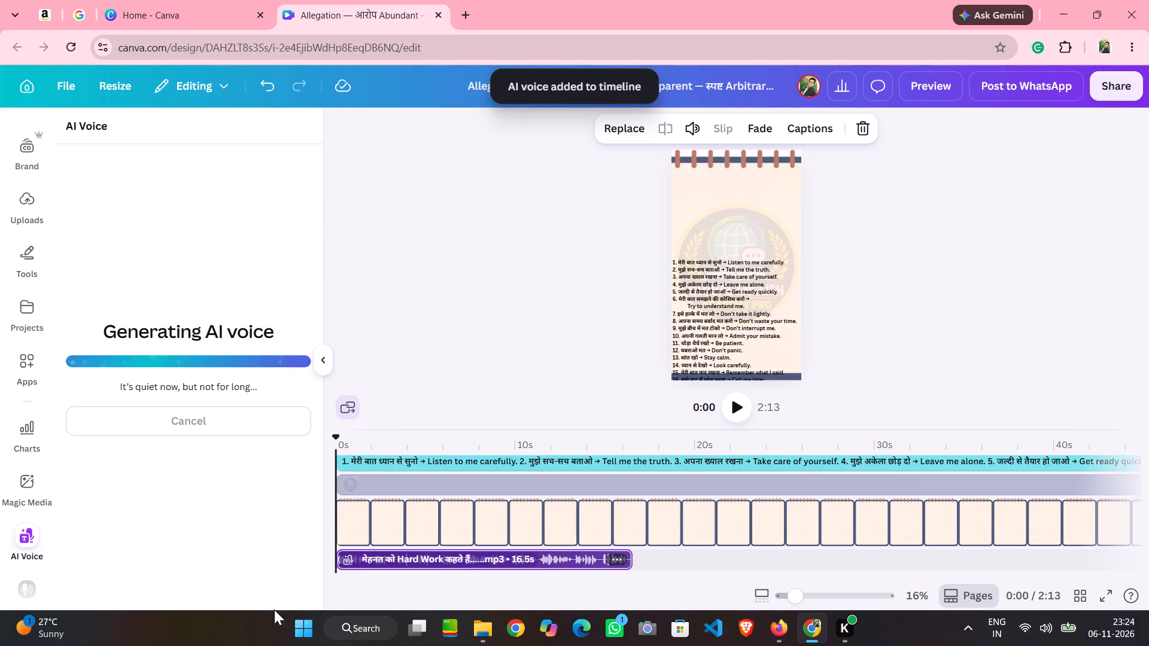
Play the first few seconds of the video to check the generated voice, and stop playback.
{"action": "key", "text": "space"}
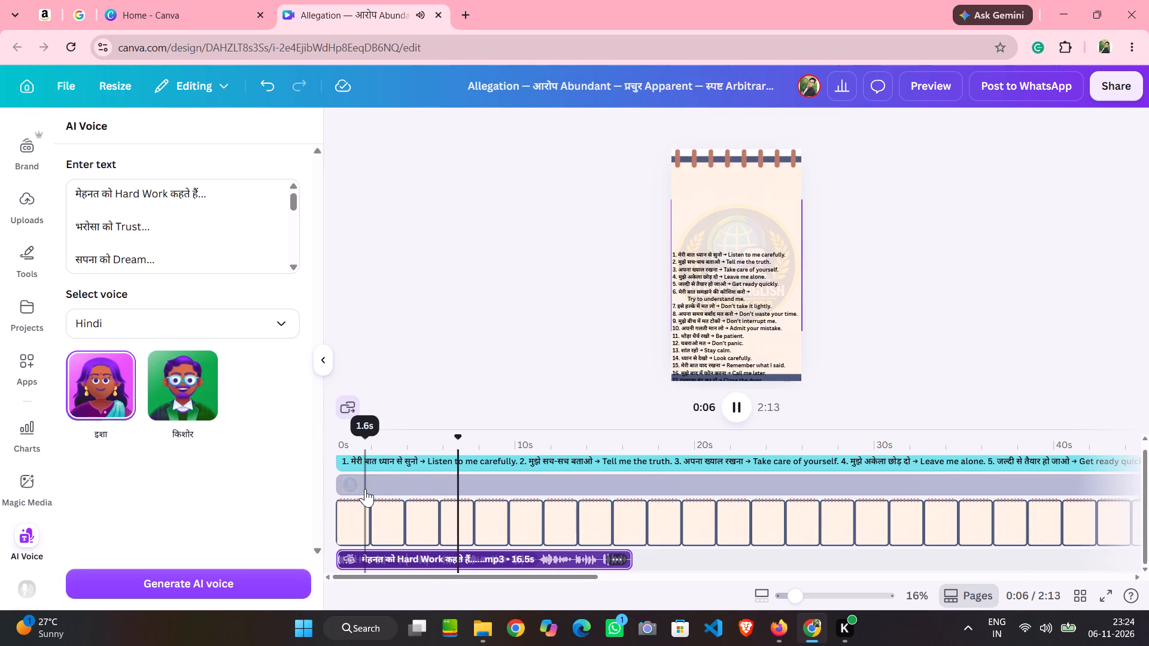
{"action": "key", "text": "space"}
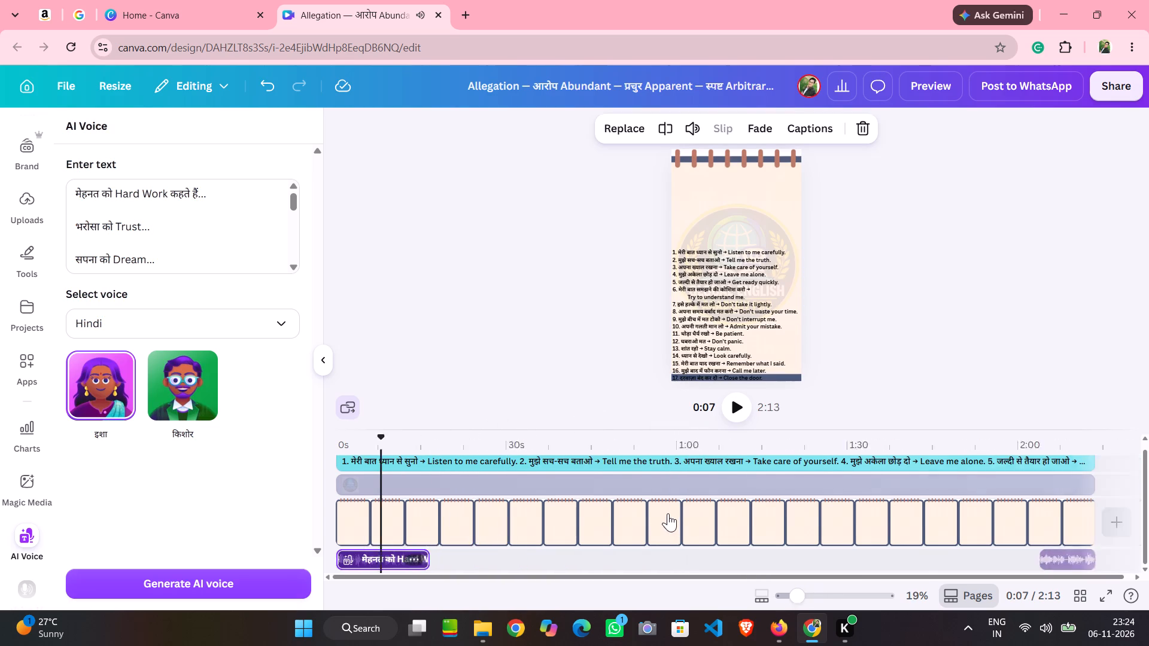
Delete the leftover audio clip near the end of the timeline, just after the two-minute mark.
{"action": "left_click", "coordinate": [890, 533]}
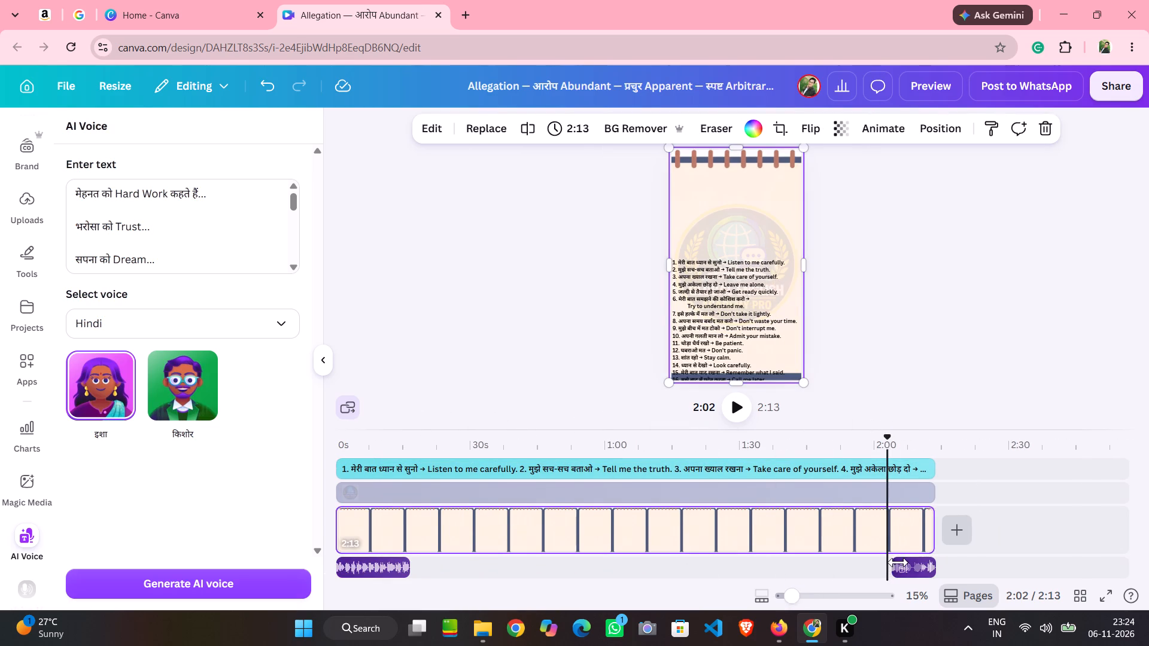
{"action": "left_click", "coordinate": [898, 562]}
{"action": "key", "text": "Delete"}
Shorten the notepad background clip from its end so that it finishes with the new voice clip.
{"action": "left_click", "coordinate": [907, 534]}
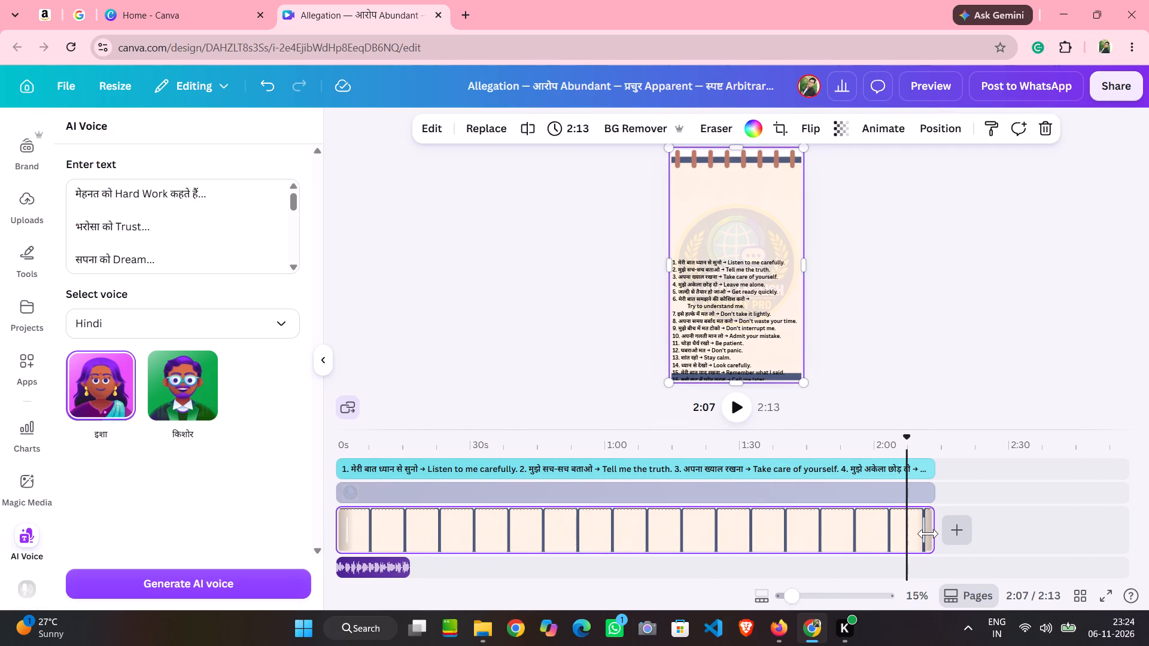
{"action": "left_click_drag", "start_coordinate": [930, 534], "coordinate": [410, 524]}
Shorten the round logo clip to about 17.8 s so that it ends with the notepad background clip.
{"action": "left_click", "coordinate": [695, 478]}
{"action": "left_click", "coordinate": [699, 489]}
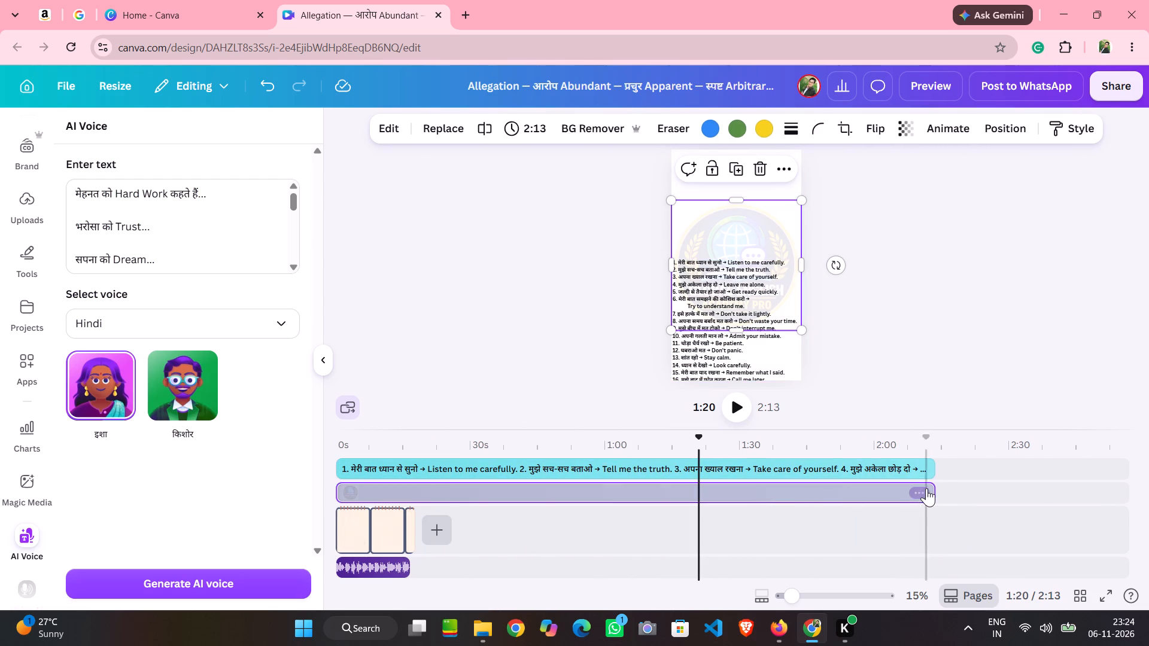
{"action": "left_click_drag", "start_coordinate": [934, 489], "coordinate": [413, 505]}
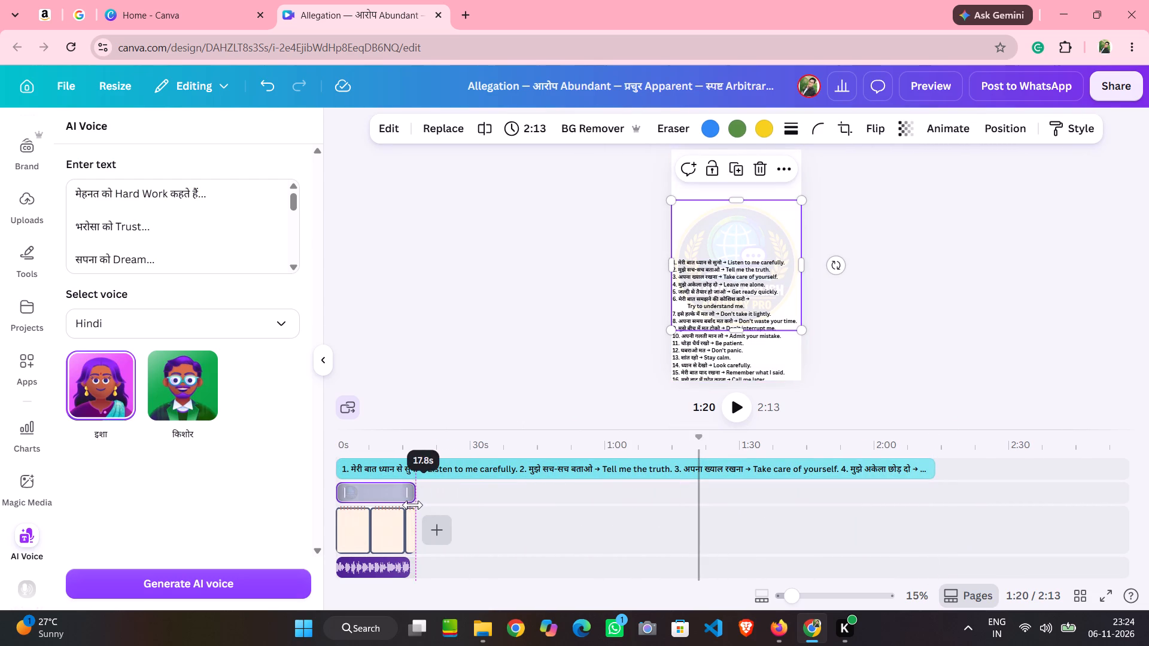
{"action": "left_click_drag", "start_coordinate": [413, 505], "coordinate": [411, 504]}
Shorten the vocabulary text clip to 17.8 s so that it ends with the logo and notepad clips.
{"action": "left_click", "coordinate": [749, 457]}
{"action": "left_click", "coordinate": [759, 469]}
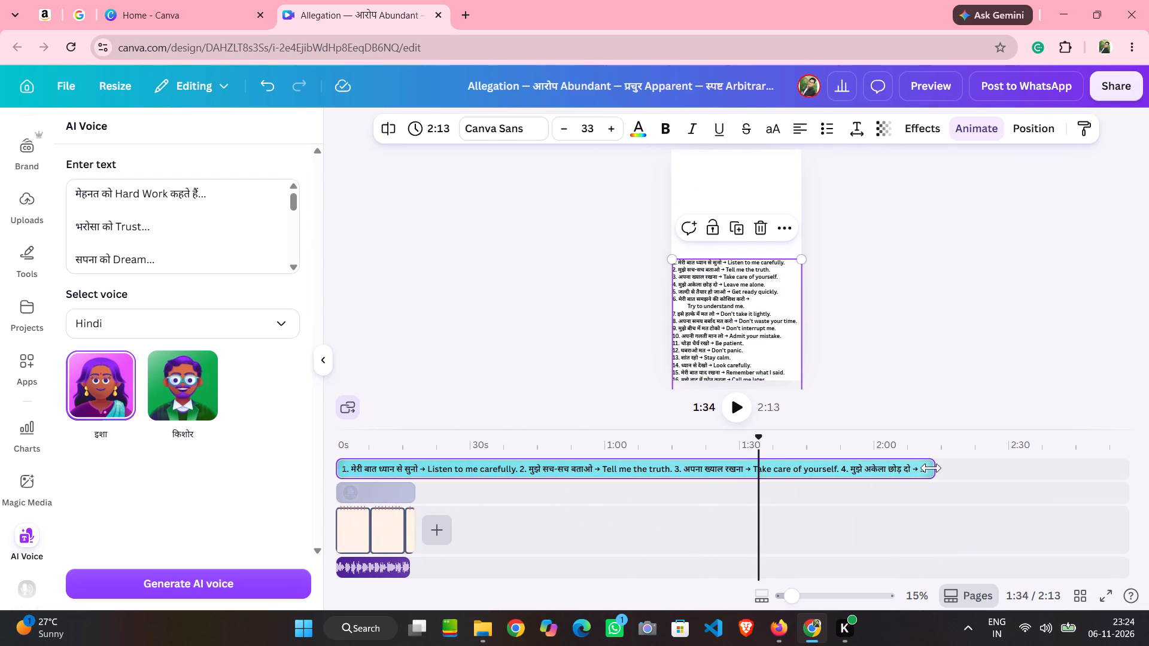
{"action": "left_click_drag", "start_coordinate": [932, 467], "coordinate": [411, 476]}
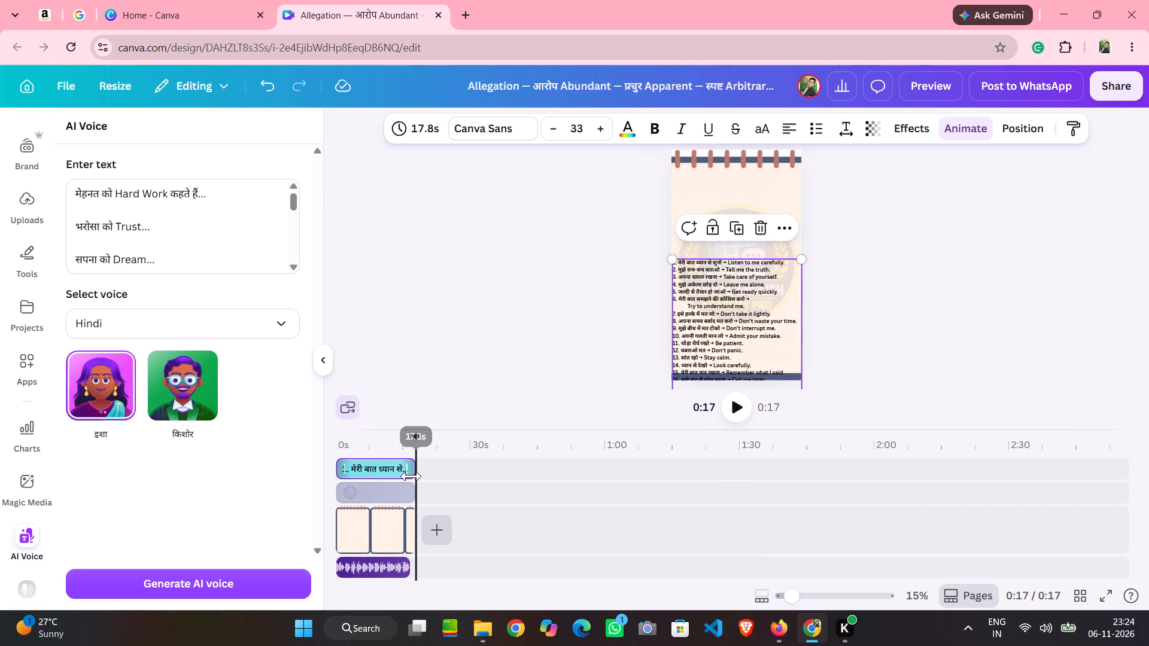
Download the design as an MP4 video at 1080p quality.
{"action": "left_click", "coordinate": [1103, 90]}
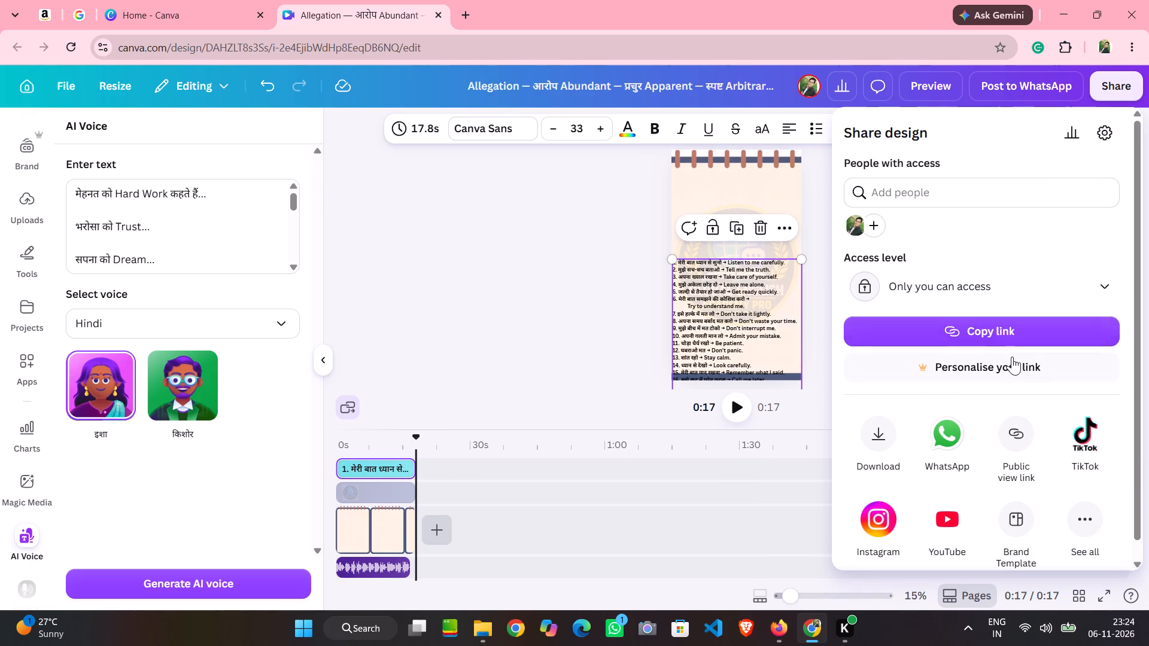
{"action": "left_click", "coordinate": [888, 429]}
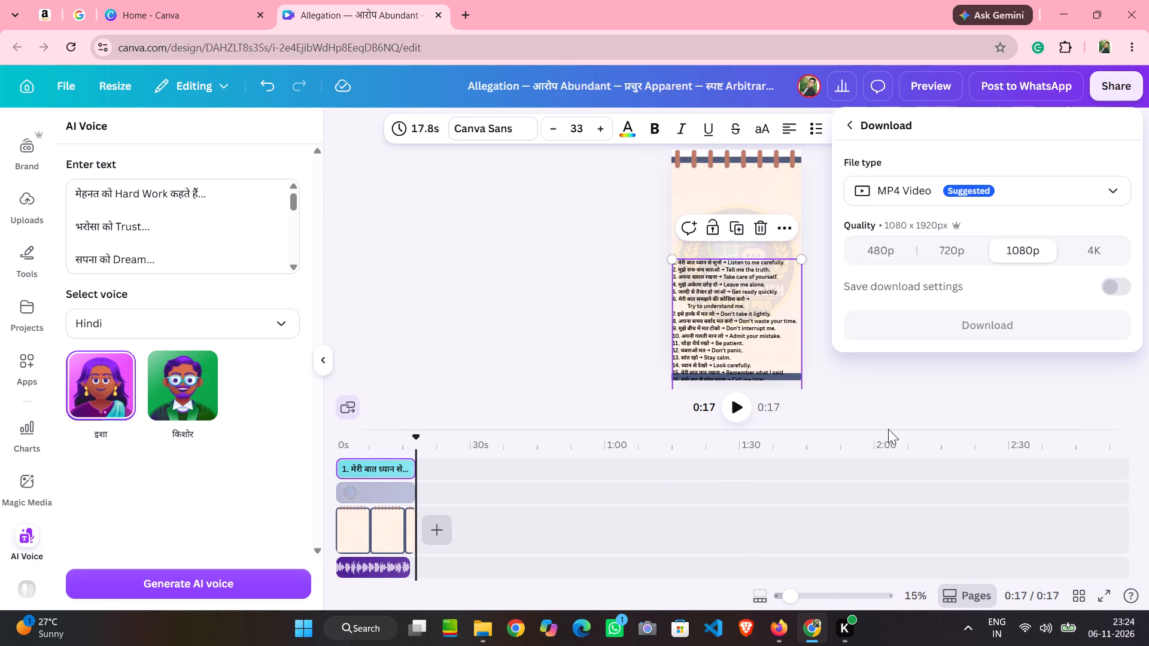
{"action": "left_click", "coordinate": [974, 330]}
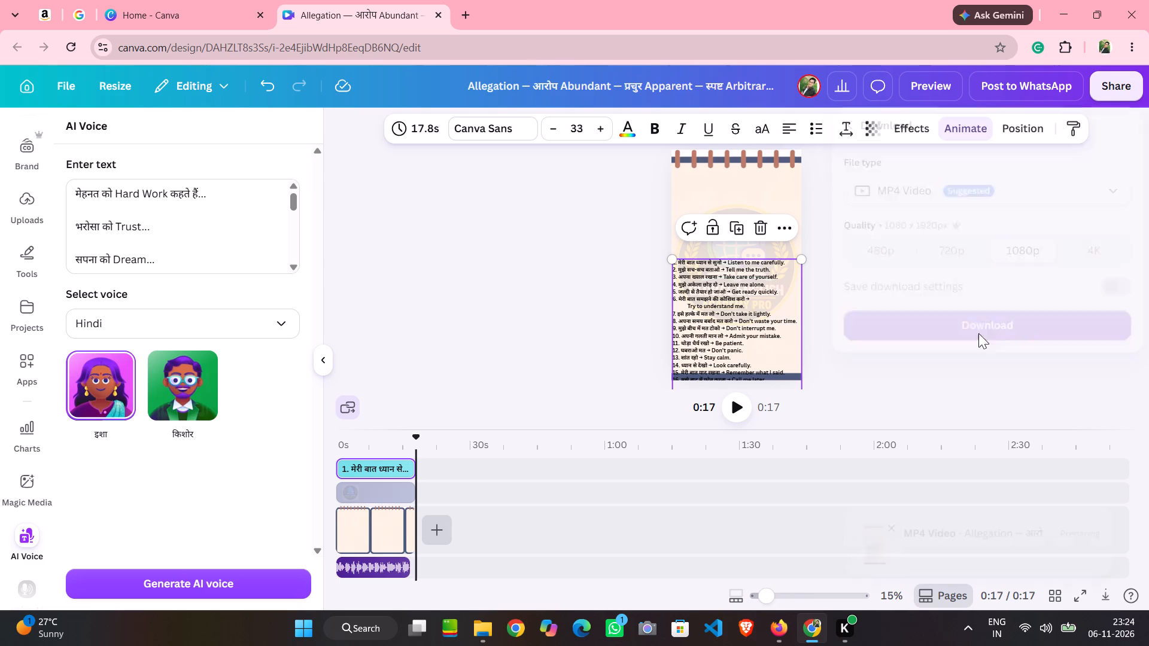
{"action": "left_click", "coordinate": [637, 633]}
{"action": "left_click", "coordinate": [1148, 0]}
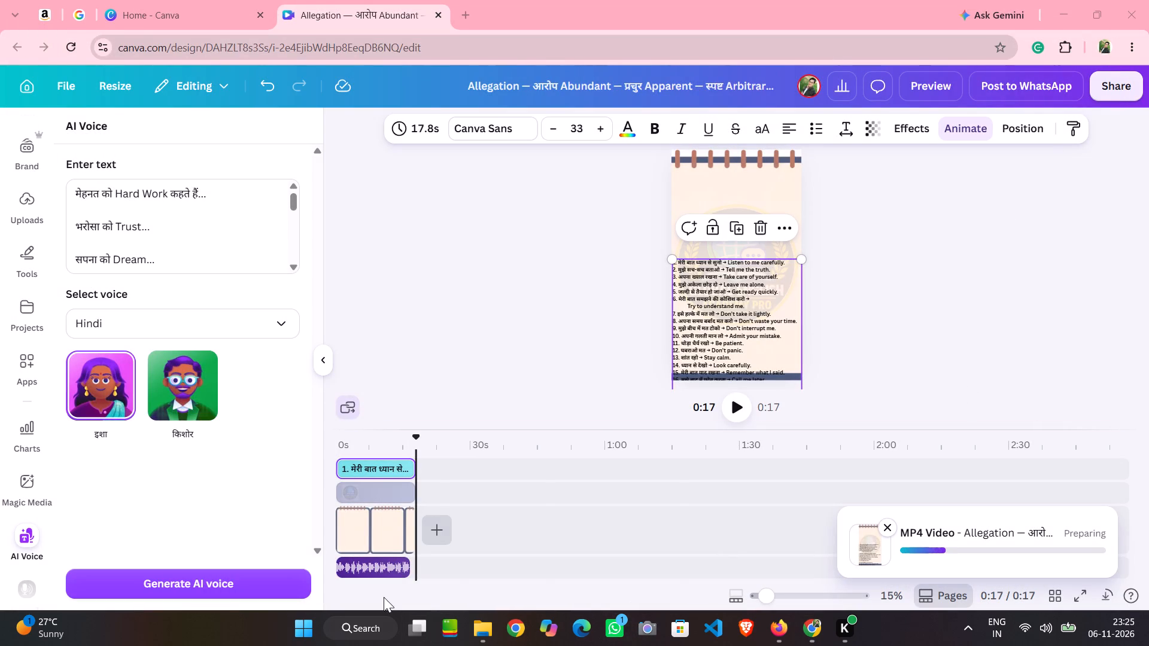
Open the VPN India app and connect to the Germany - Free server.
{"action": "left_click", "coordinate": [369, 621]}
{"action": "type", "text": "ind"}
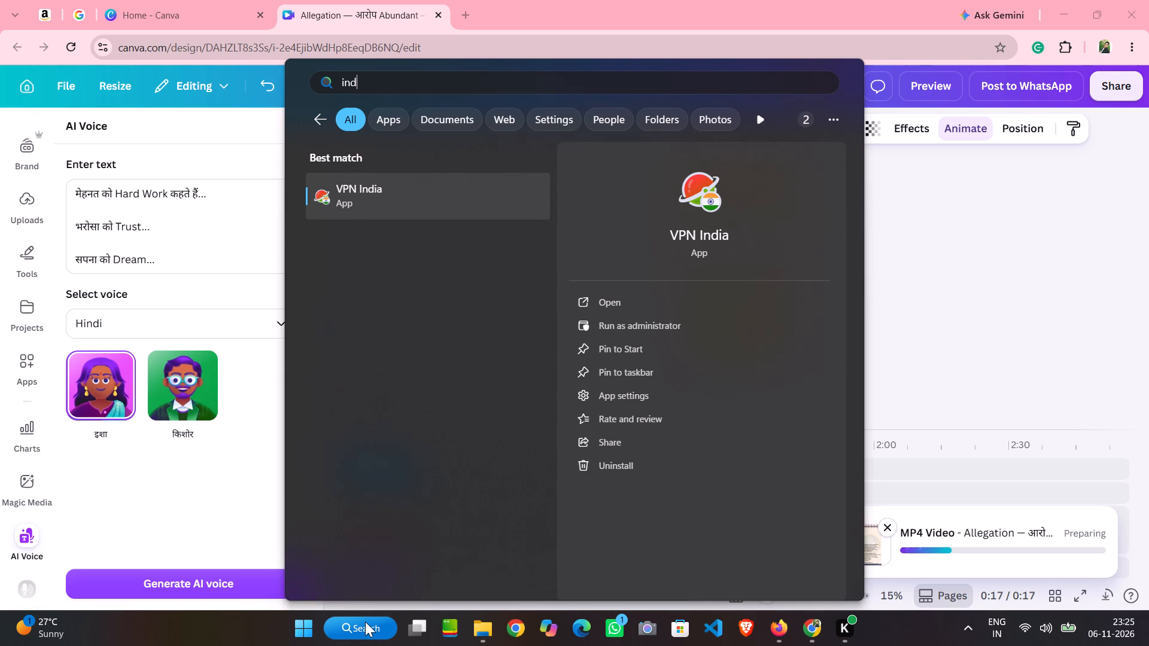
{"action": "left_click", "coordinate": [342, 205]}
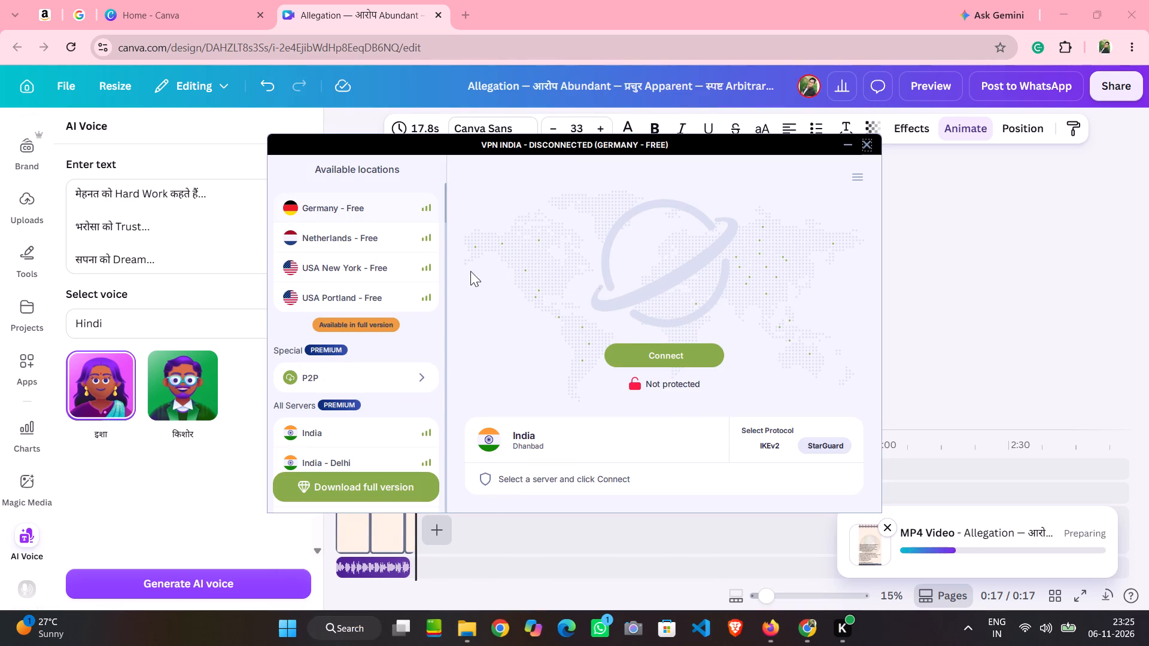
{"action": "left_click", "coordinate": [706, 362]}
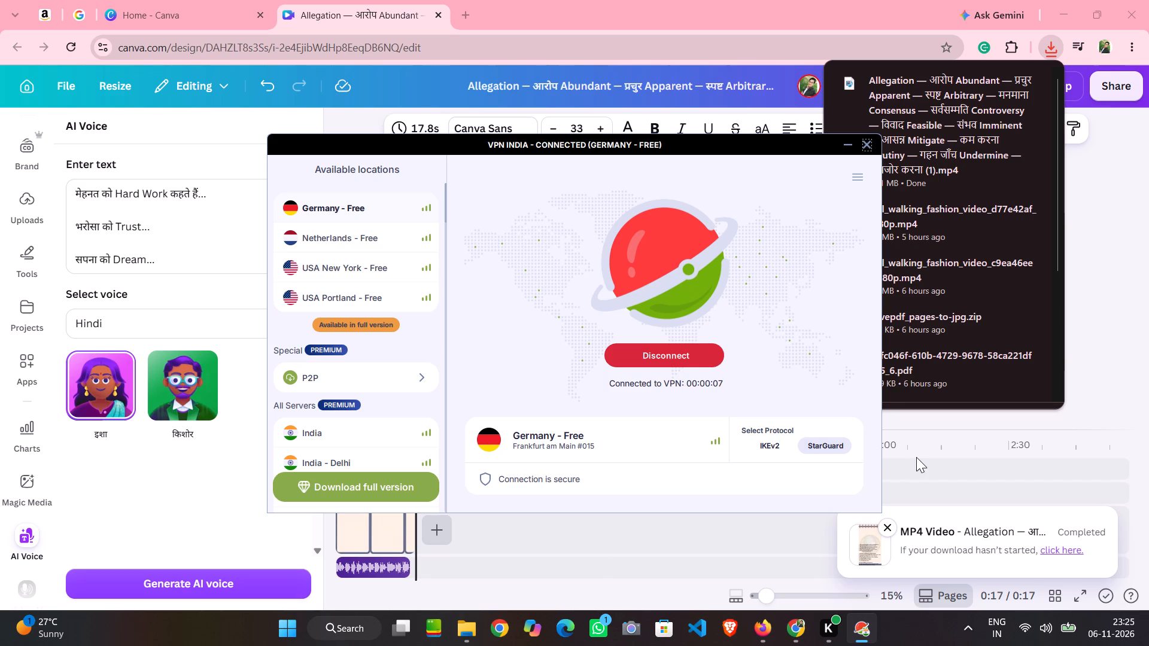
Switch to CapCut and bring up its list of existing projects on the home page.
{"action": "left_click", "coordinate": [336, 621]}
{"action": "key", "text": "c"}
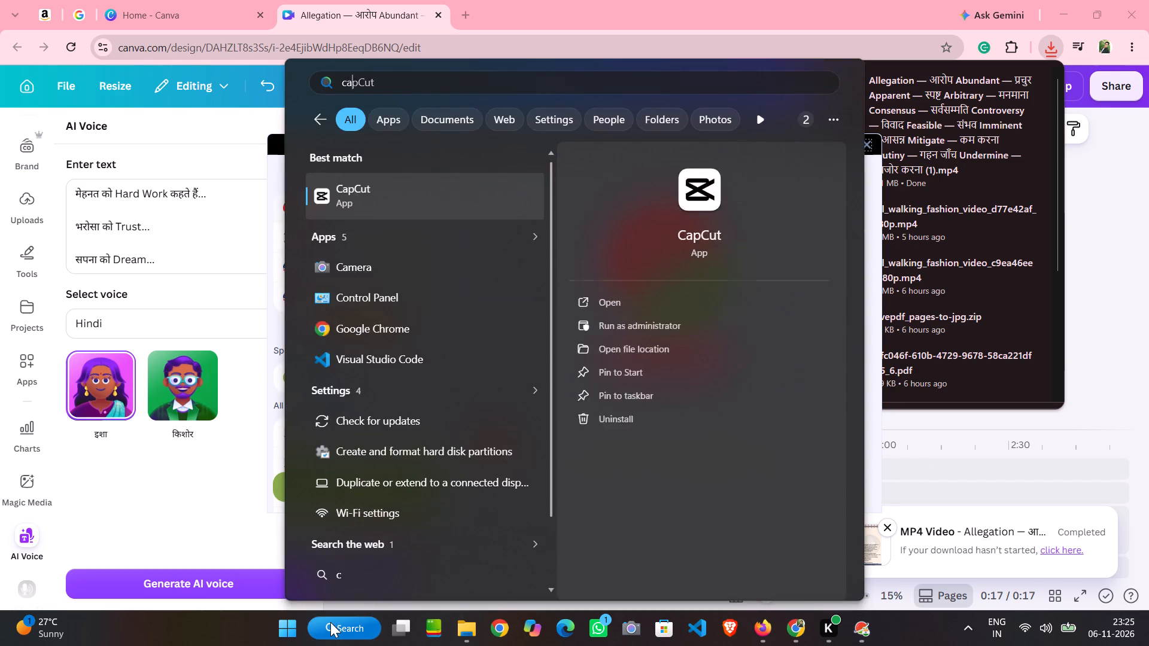
{"action": "key", "text": "a"}
{"action": "left_click", "coordinate": [371, 201]}
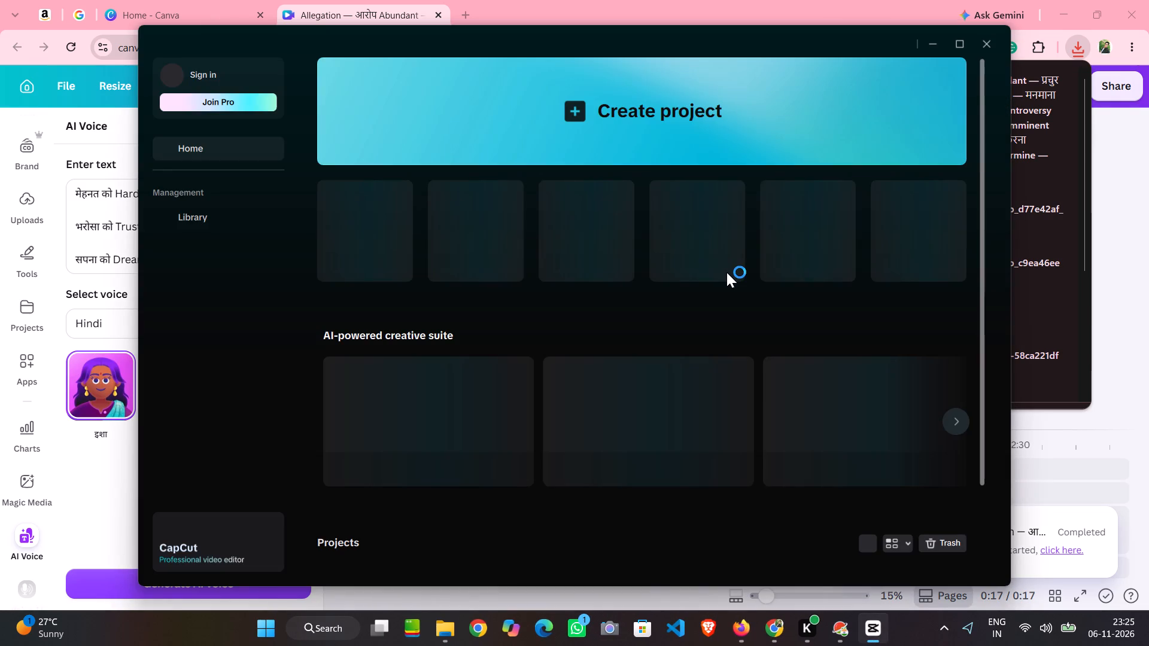
{"action": "scroll", "coordinate": [695, 265], "scroll_direction": "down", "scroll_amount": 2}
{"action": "scroll", "coordinate": [564, 458], "scroll_direction": "down", "scroll_amount": 2}
{"action": "left_click", "coordinate": [570, 407]}
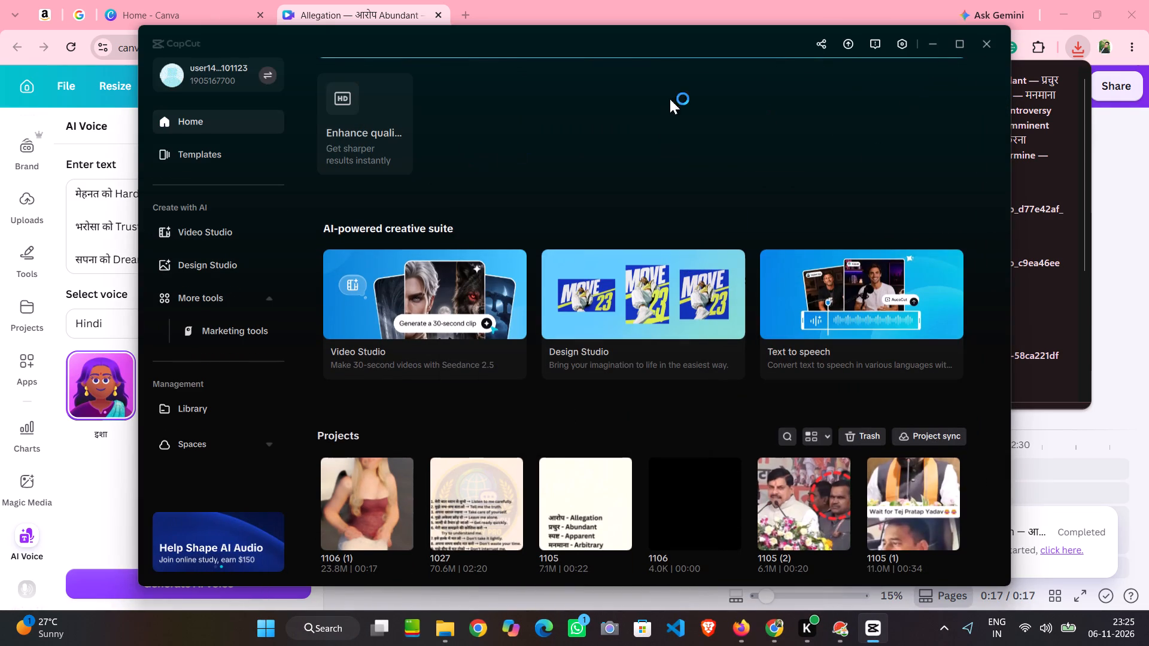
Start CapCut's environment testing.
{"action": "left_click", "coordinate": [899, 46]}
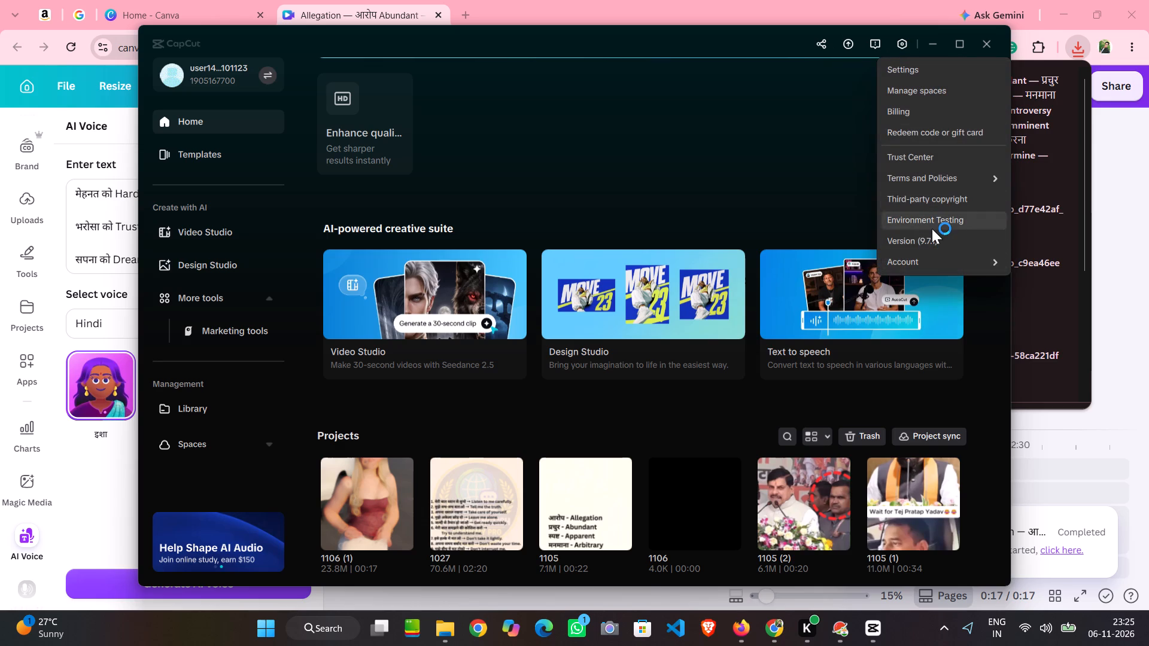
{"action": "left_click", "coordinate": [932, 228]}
Check CapCut for updates from its version information and start installing the 9.8.0 Beta test version 5.
{"action": "left_click", "coordinate": [905, 45]}
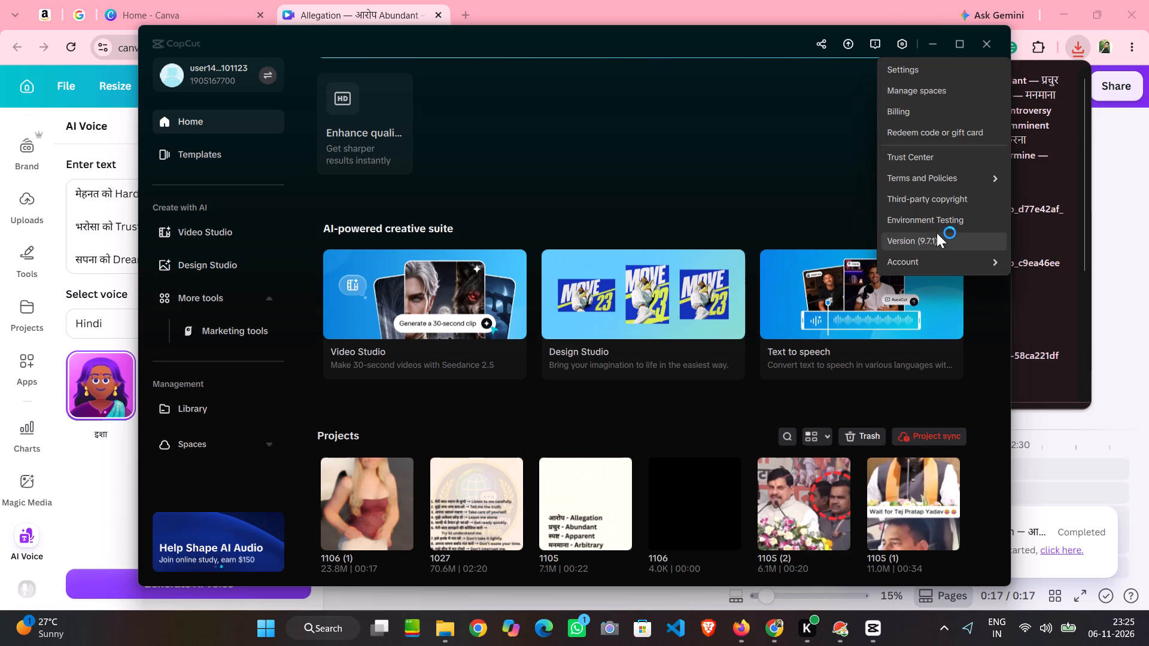
{"action": "left_click", "coordinate": [937, 234]}
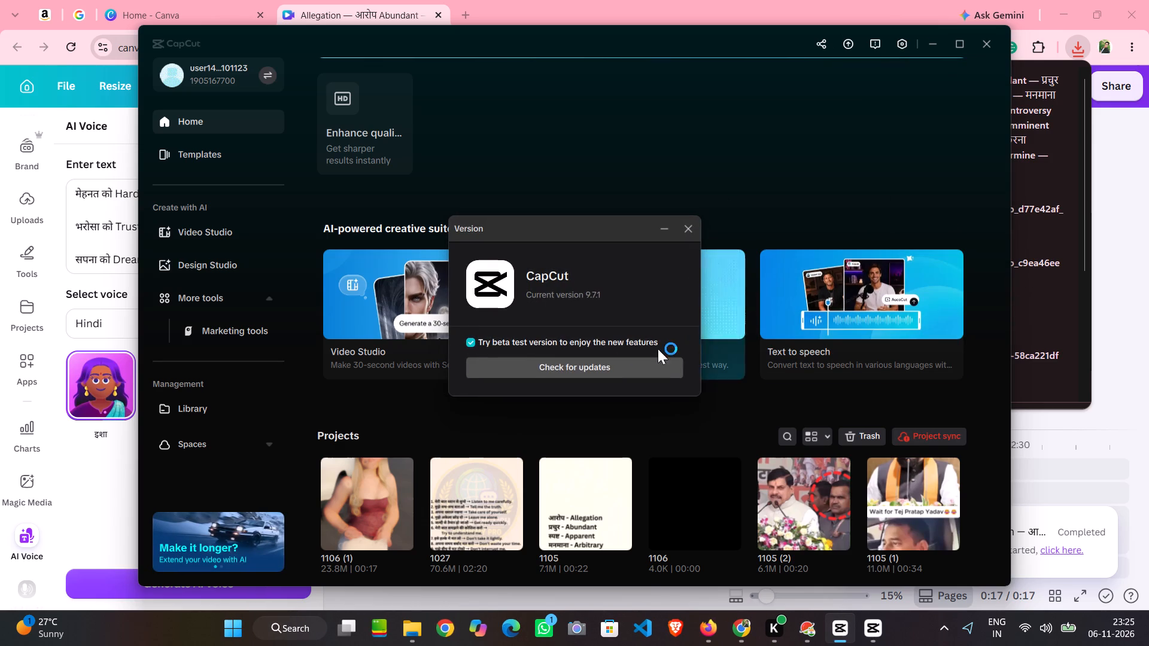
{"action": "left_click", "coordinate": [606, 362]}
{"action": "left_click", "coordinate": [648, 230]}
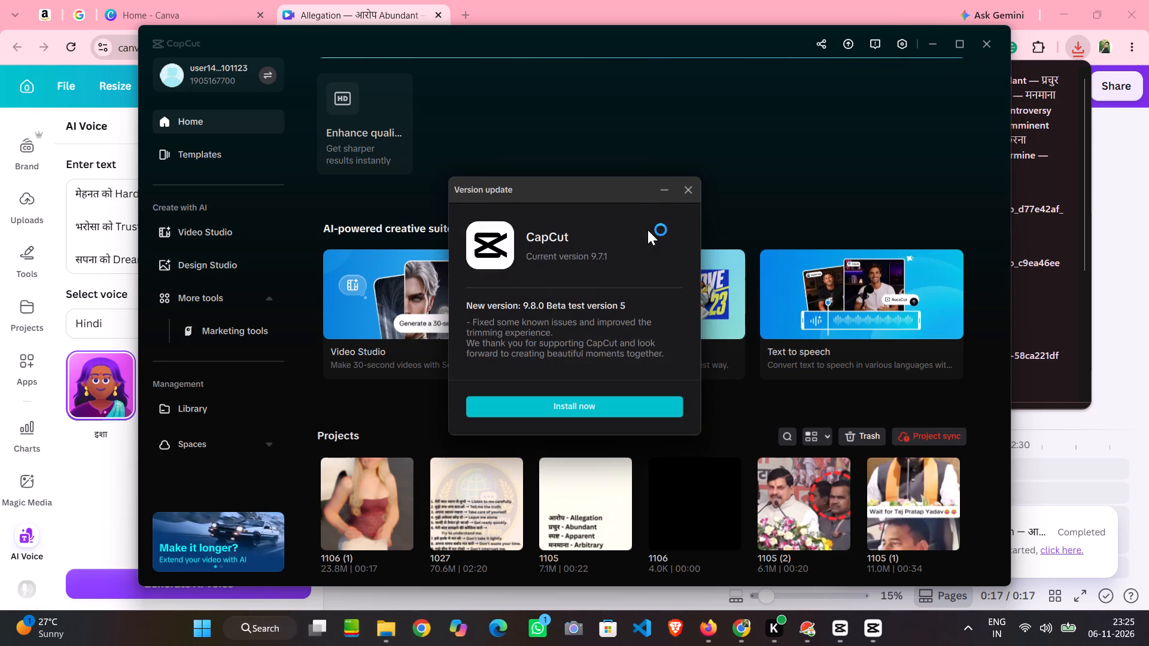
{"action": "left_click", "coordinate": [597, 400]}
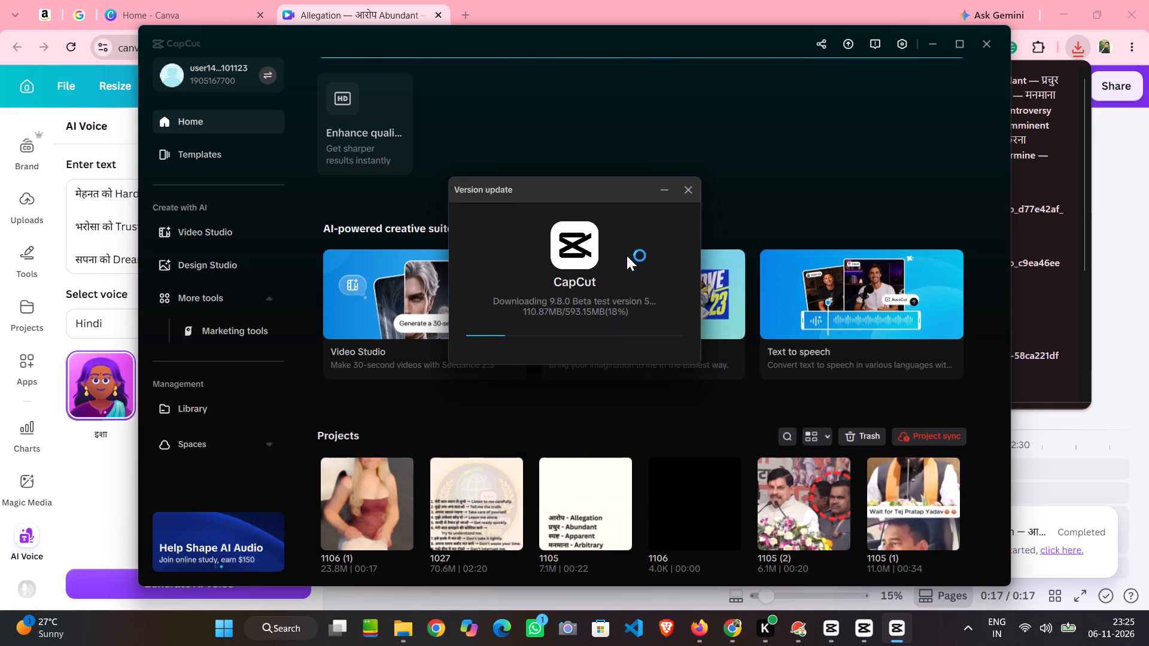
{"action": "left_click_drag", "start_coordinate": [604, 193], "coordinate": [616, 236]}
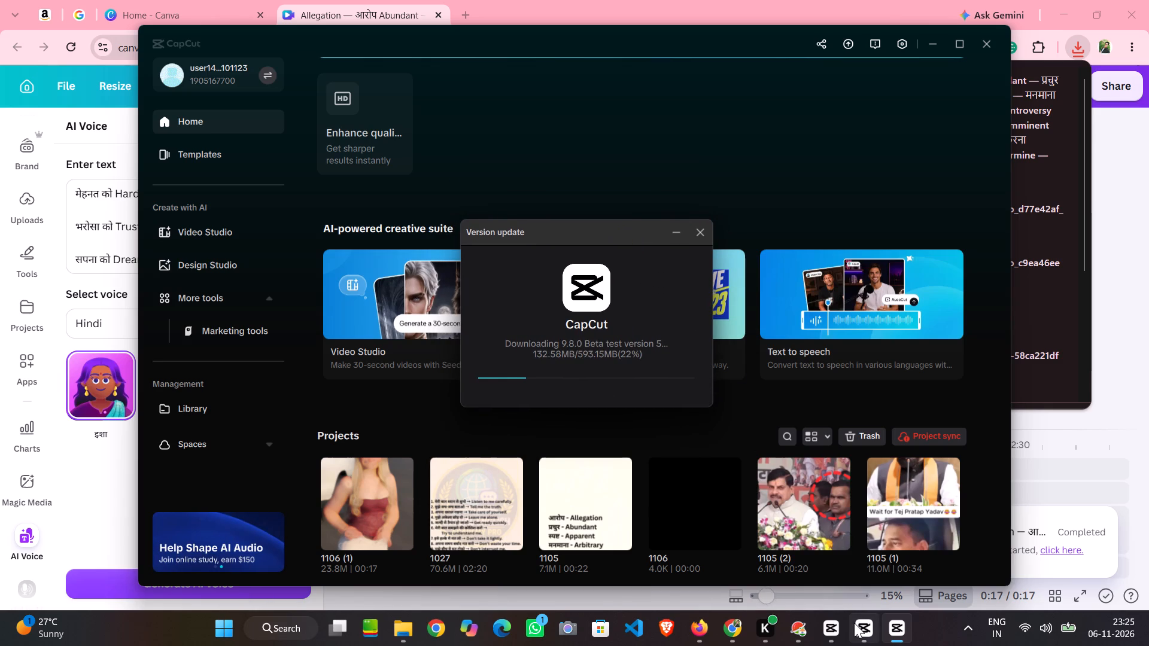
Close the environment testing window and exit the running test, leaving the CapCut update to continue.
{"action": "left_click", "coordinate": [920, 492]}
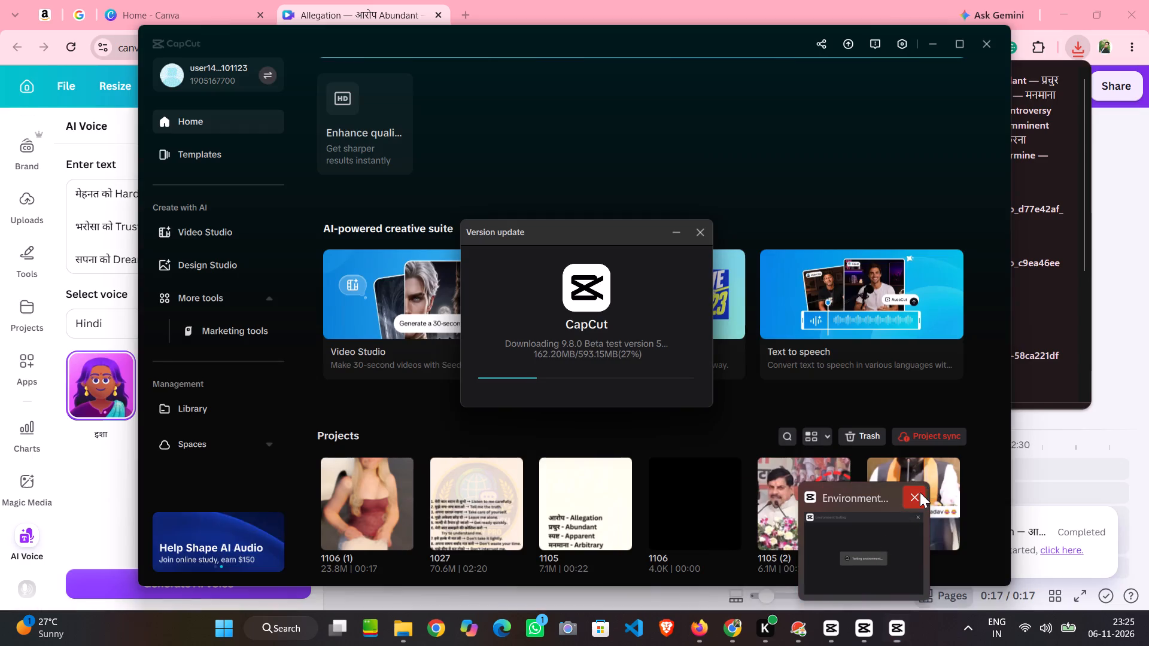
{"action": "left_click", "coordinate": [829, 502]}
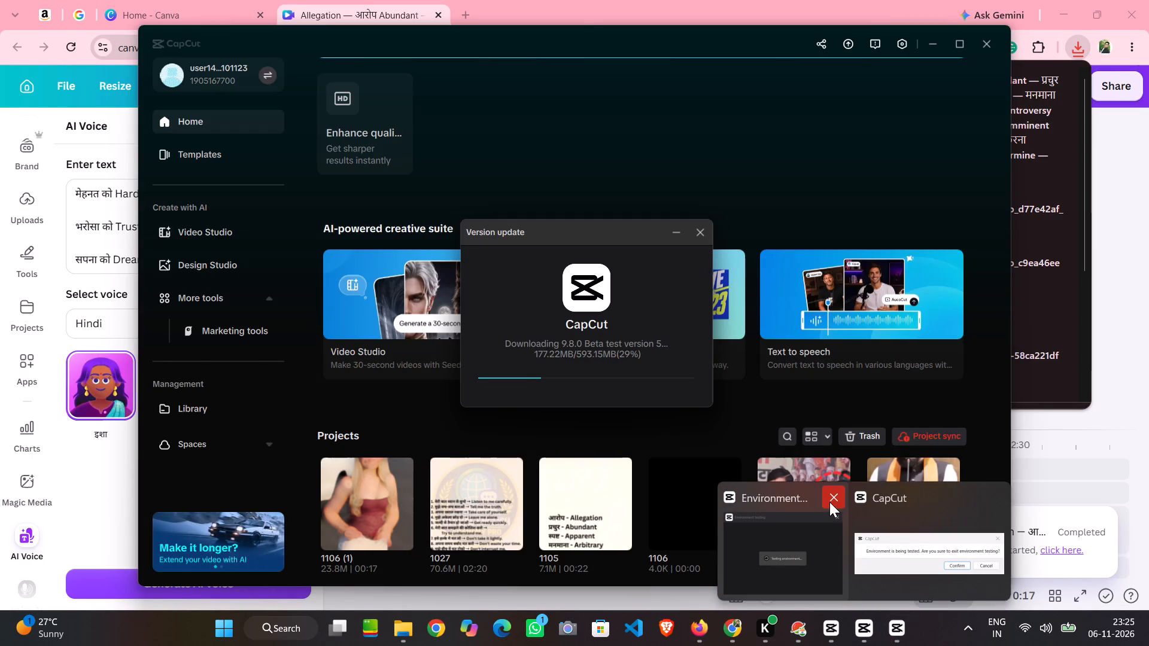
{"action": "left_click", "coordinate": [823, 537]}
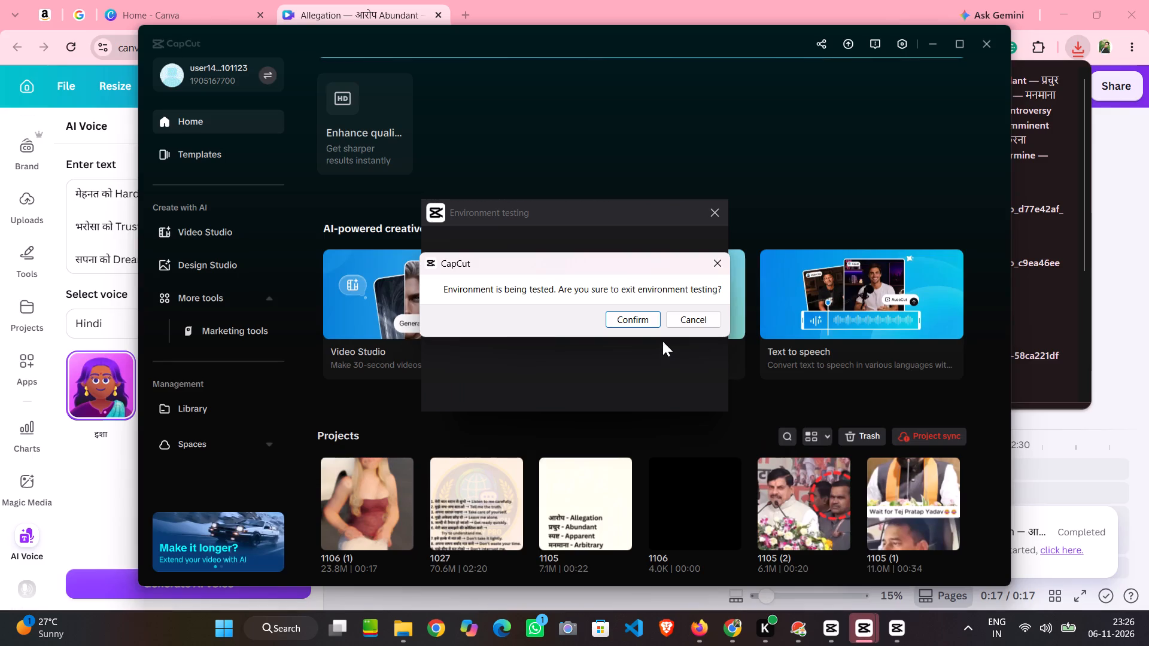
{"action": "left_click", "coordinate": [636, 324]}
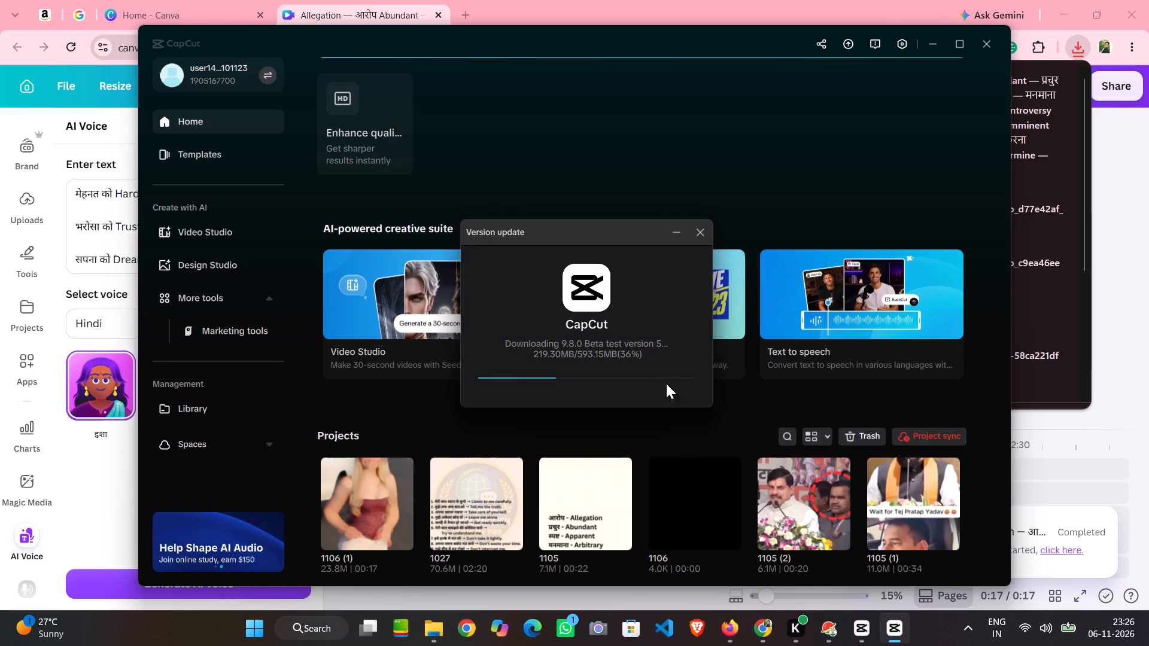
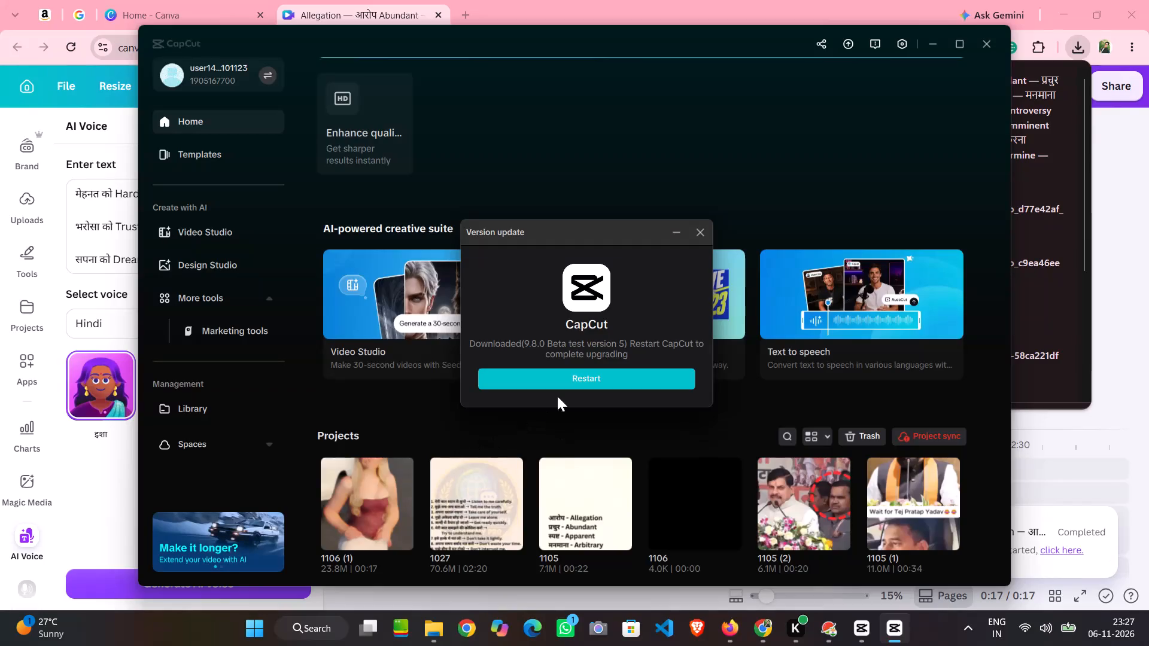
Restart CapCut to complete the 9.8.0 Beta test version 5 upgrade, launching it again from the Windows search.
{"action": "left_click", "coordinate": [586, 383]}
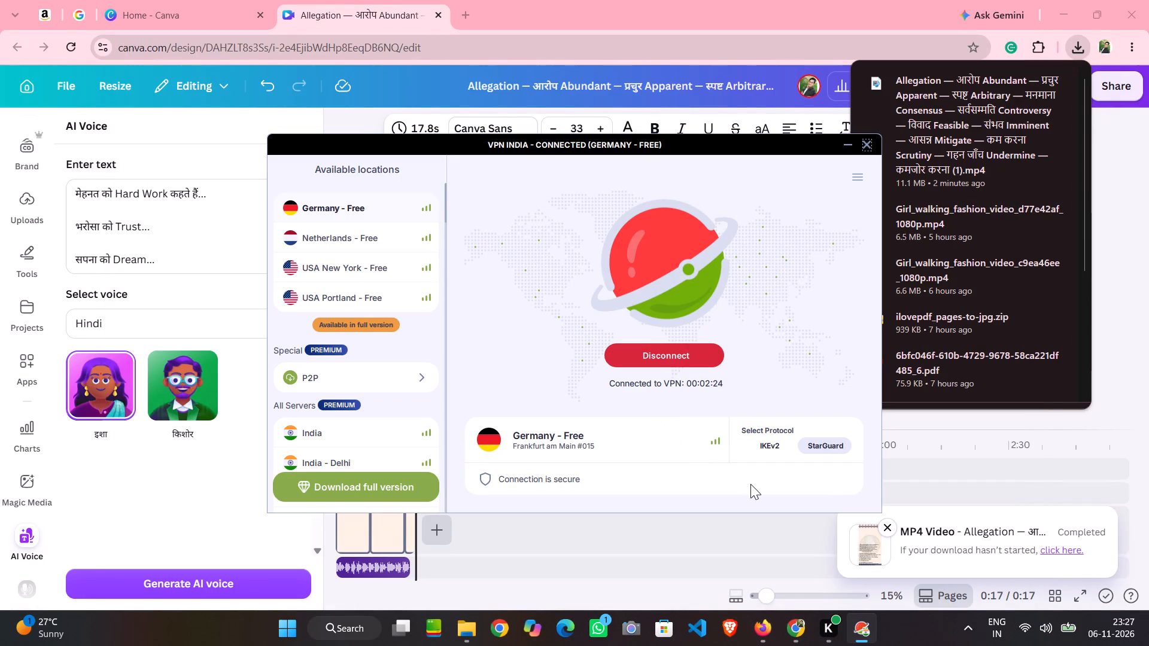
{"action": "left_click", "coordinate": [366, 631]}
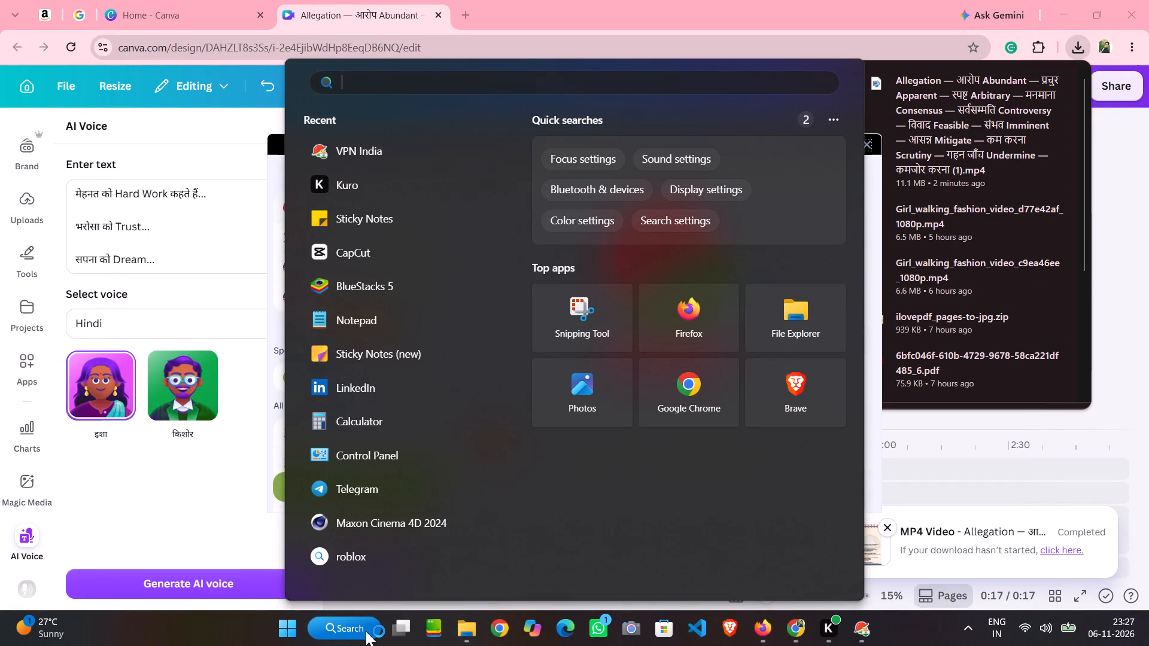
{"action": "type", "text": "ca"}
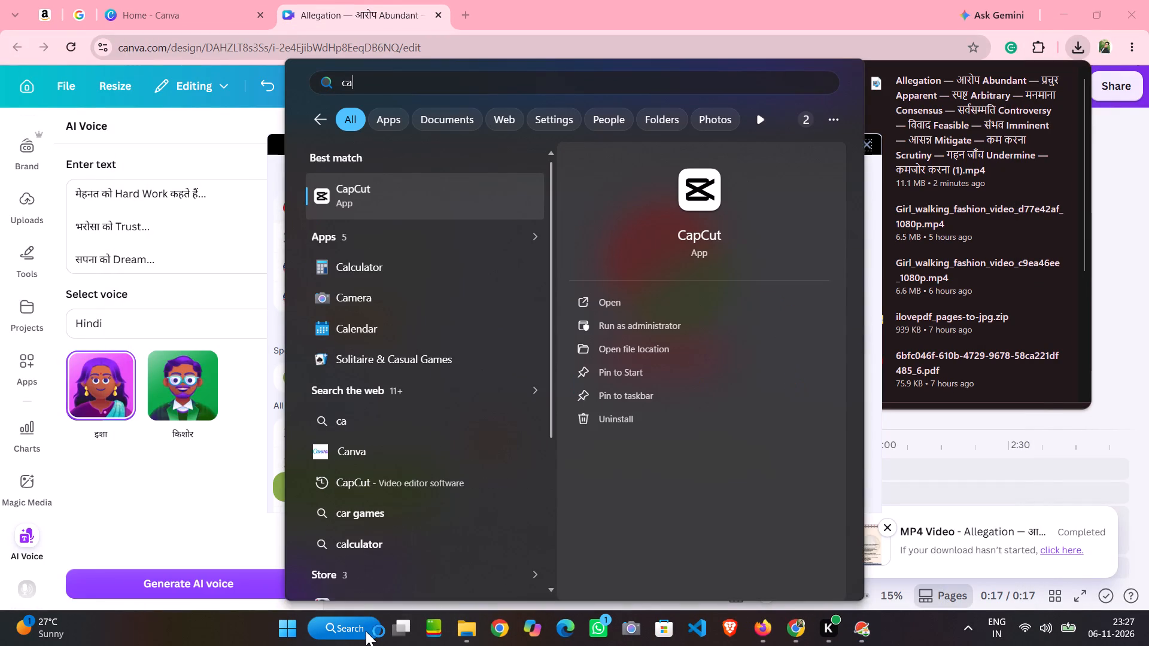
{"action": "left_click", "coordinate": [437, 193]}
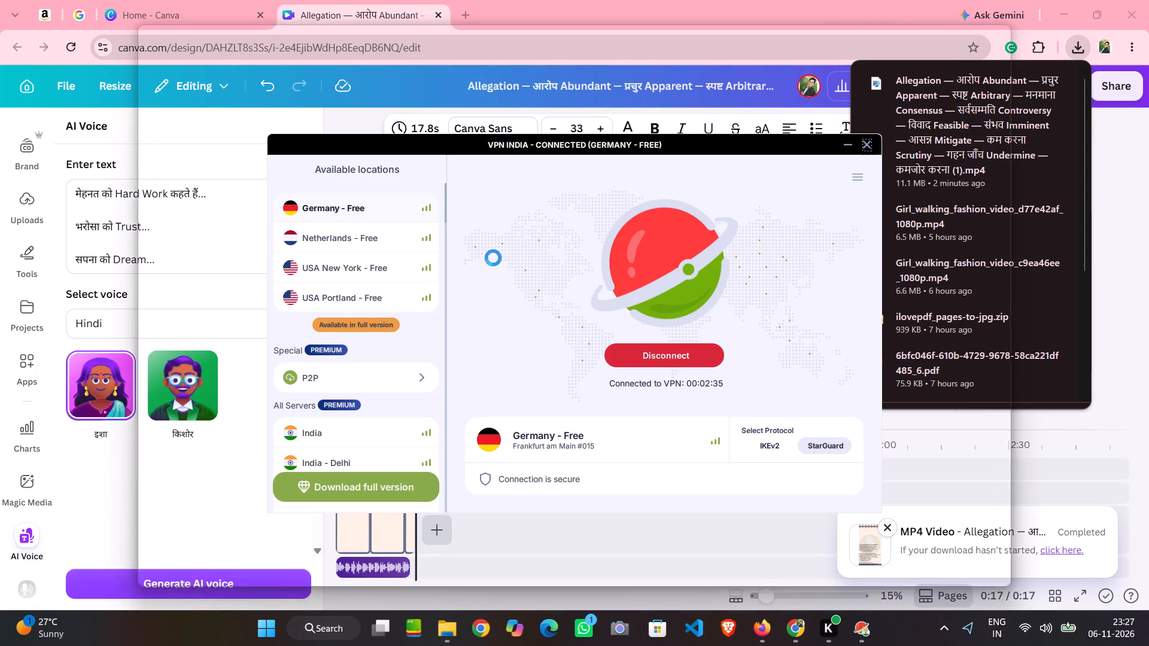
Create a new empty video project from the CapCut home page.
{"action": "scroll", "coordinate": [487, 284], "scroll_direction": "down", "scroll_amount": 2}
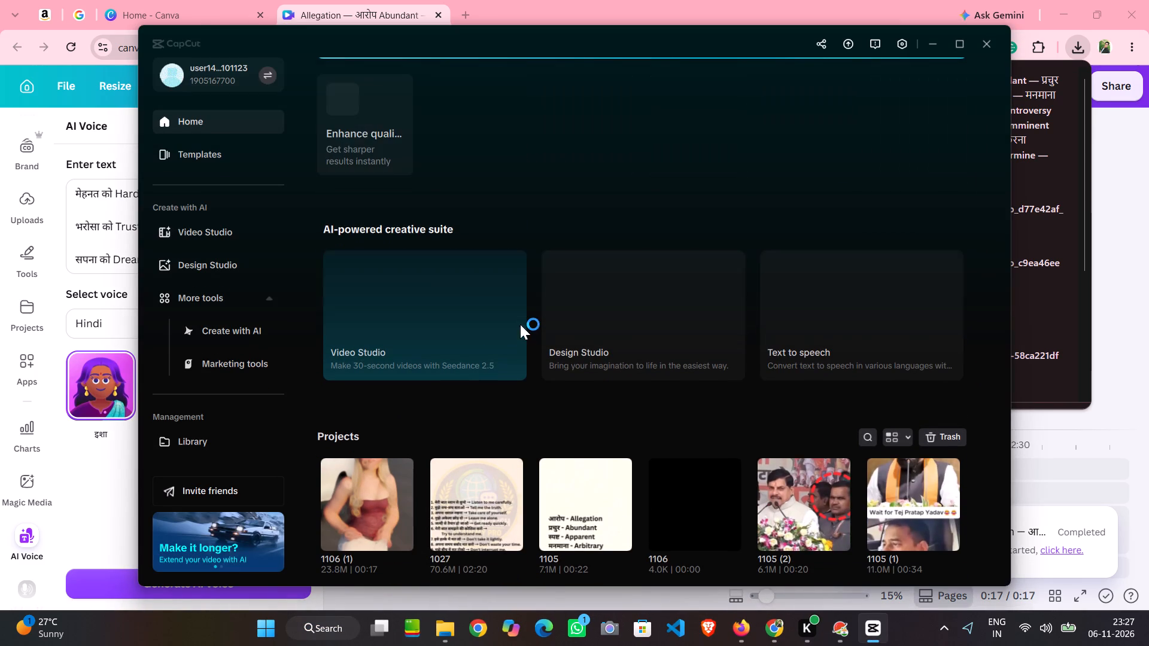
{"action": "scroll", "coordinate": [520, 324], "scroll_direction": "up", "scroll_amount": 5}
{"action": "left_click", "coordinate": [591, 121]}
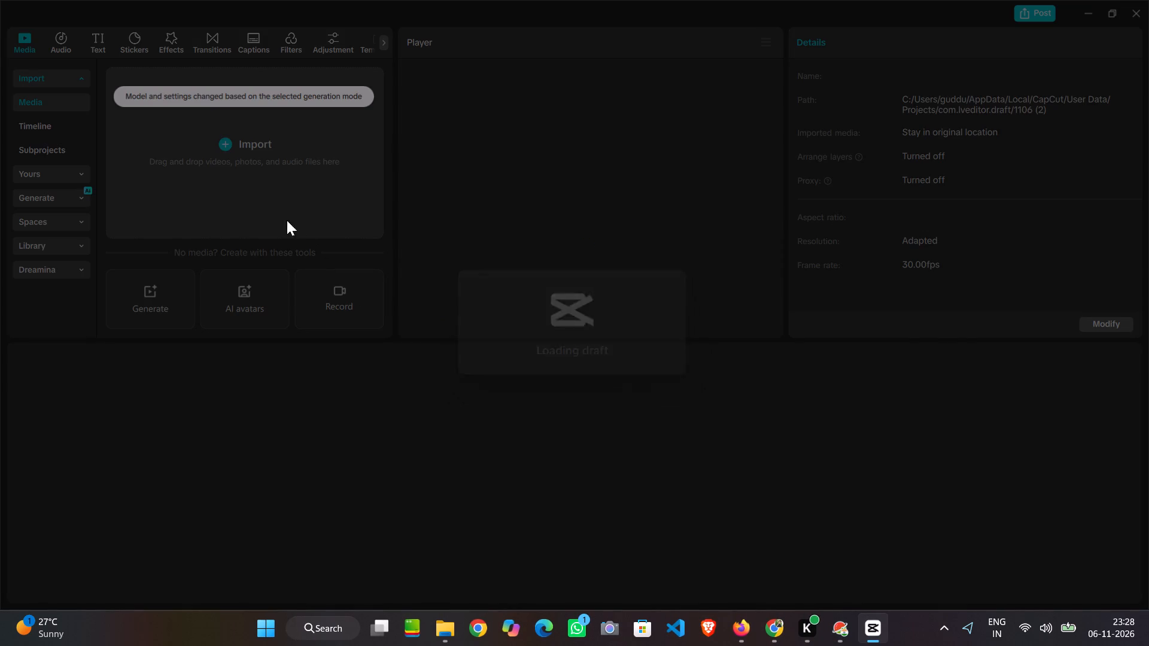
Import the newest Allegation vocabulary MP4 from Downloads and place it at the start of the timeline.
{"action": "left_click", "coordinate": [236, 169]}
{"action": "left_click", "coordinate": [236, 169]}
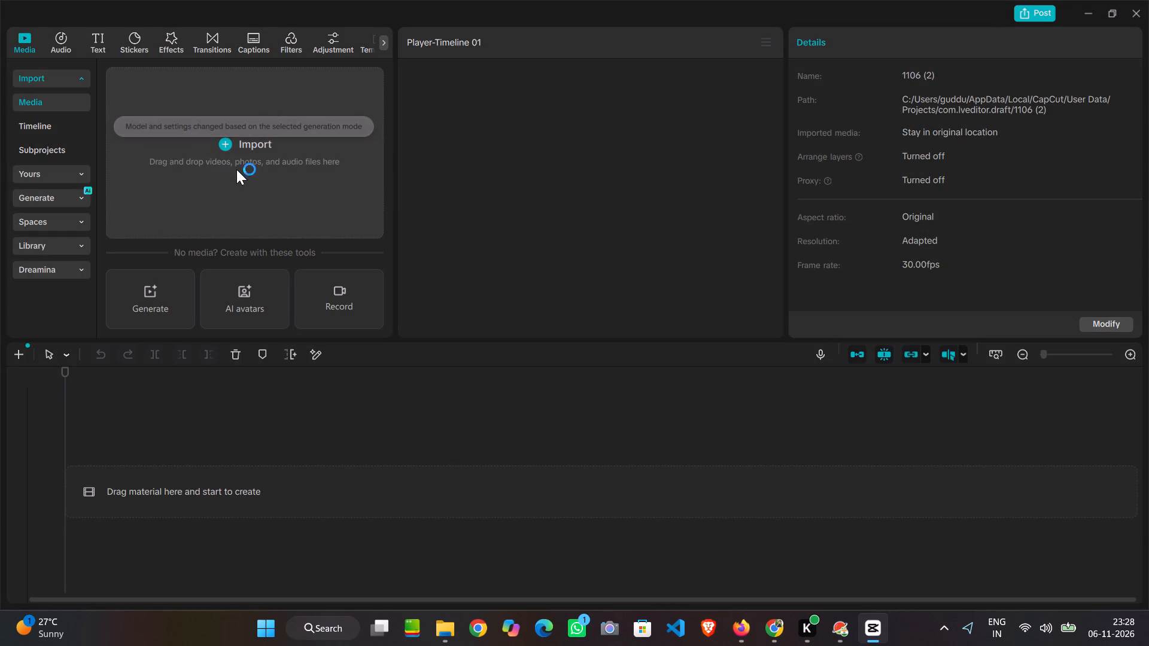
{"action": "left_click", "coordinate": [235, 198]}
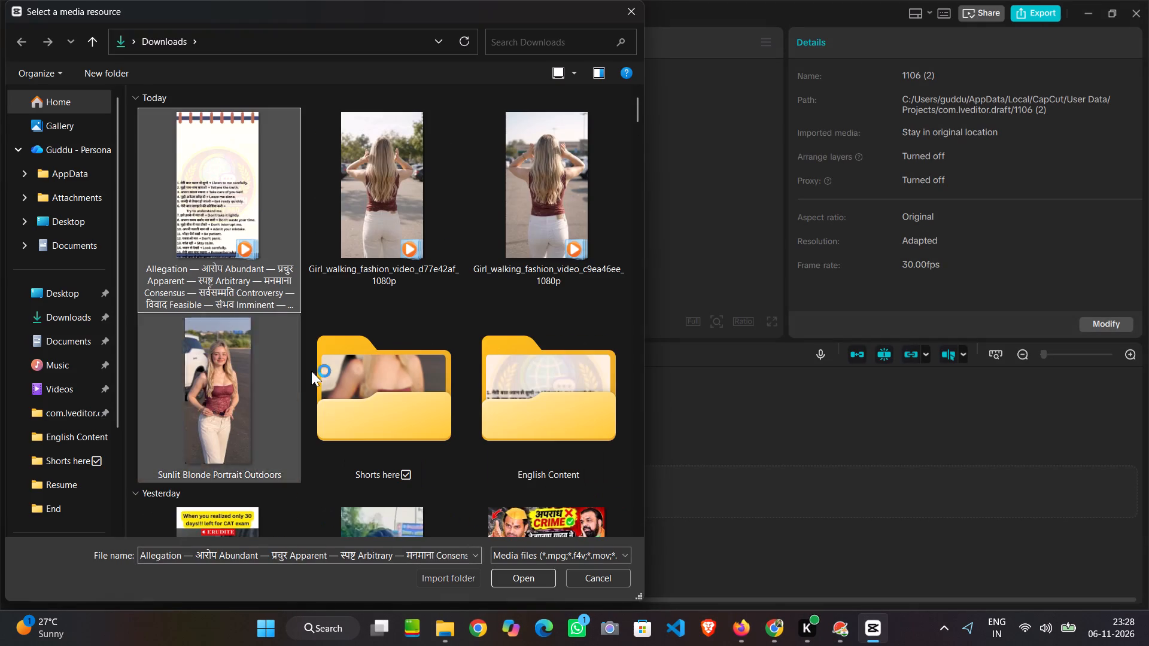
{"action": "left_click", "coordinate": [505, 572]}
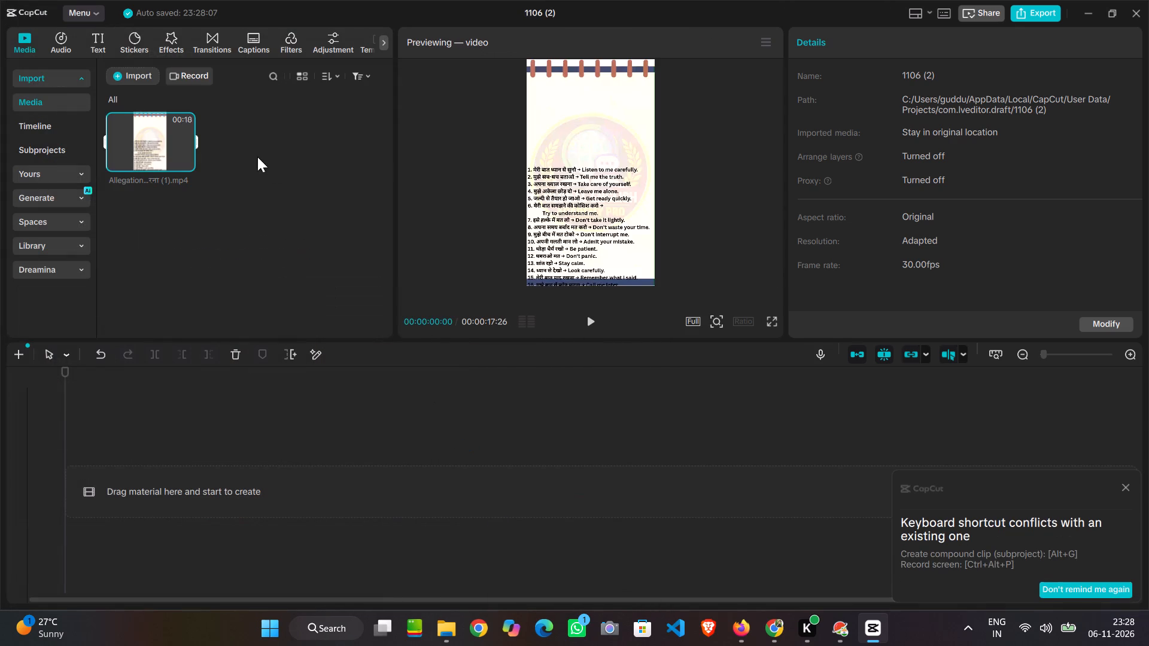
{"action": "left_click_drag", "start_coordinate": [166, 149], "coordinate": [112, 470]}
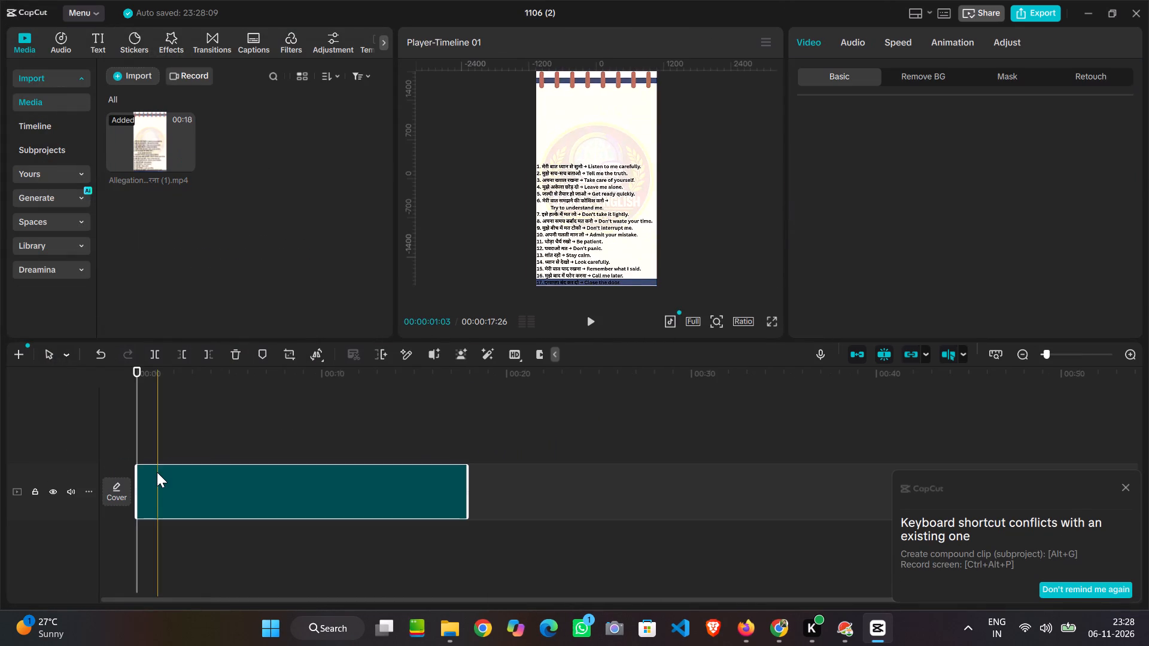
Extract the audio from the Allegation clip and delete its video from the timeline, leaving only the audio track.
{"action": "right_click", "coordinate": [157, 472]}
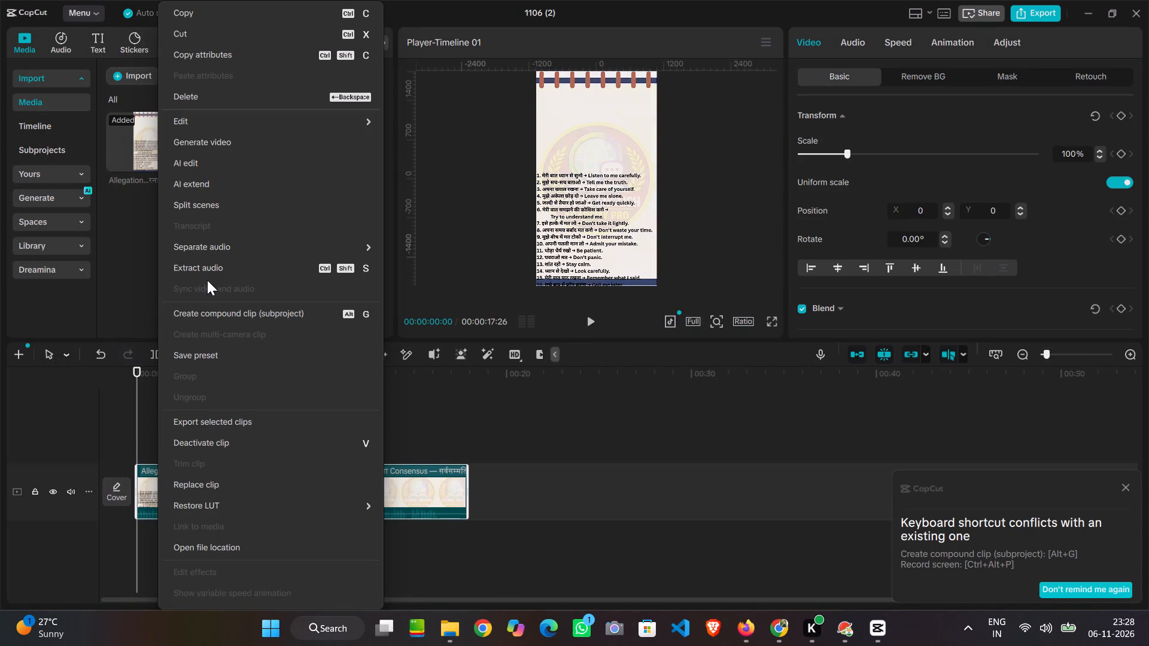
{"action": "left_click", "coordinate": [207, 269]}
{"action": "left_click", "coordinate": [285, 476]}
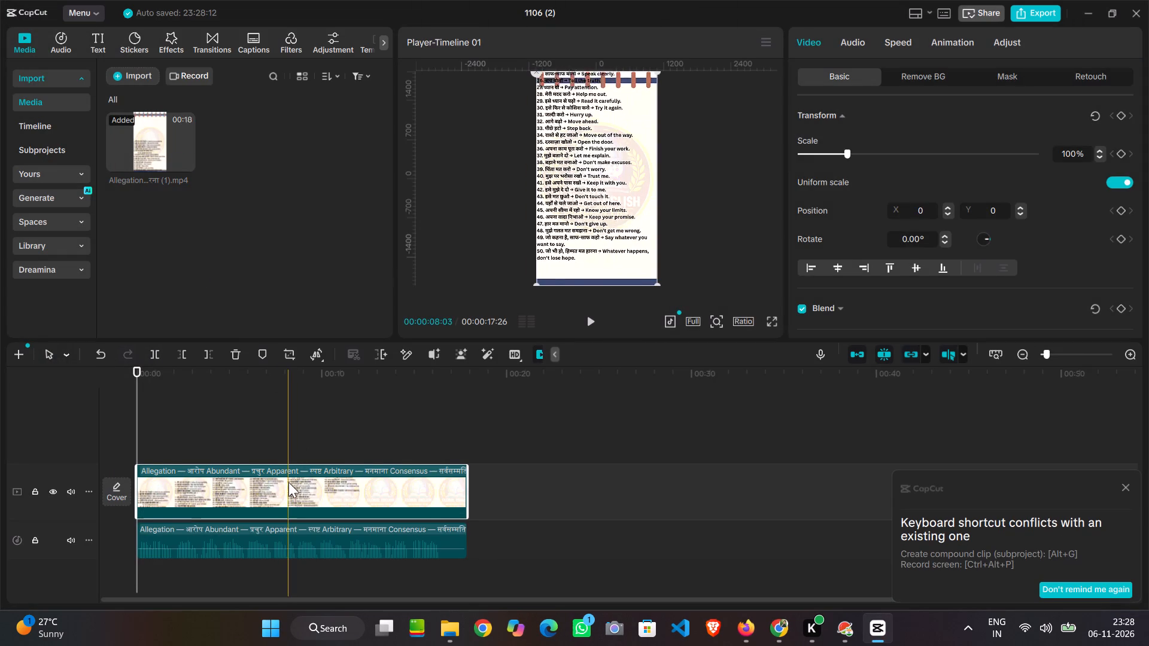
{"action": "left_click_drag", "start_coordinate": [288, 484], "coordinate": [345, 483]}
{"action": "key", "text": "Delete"}
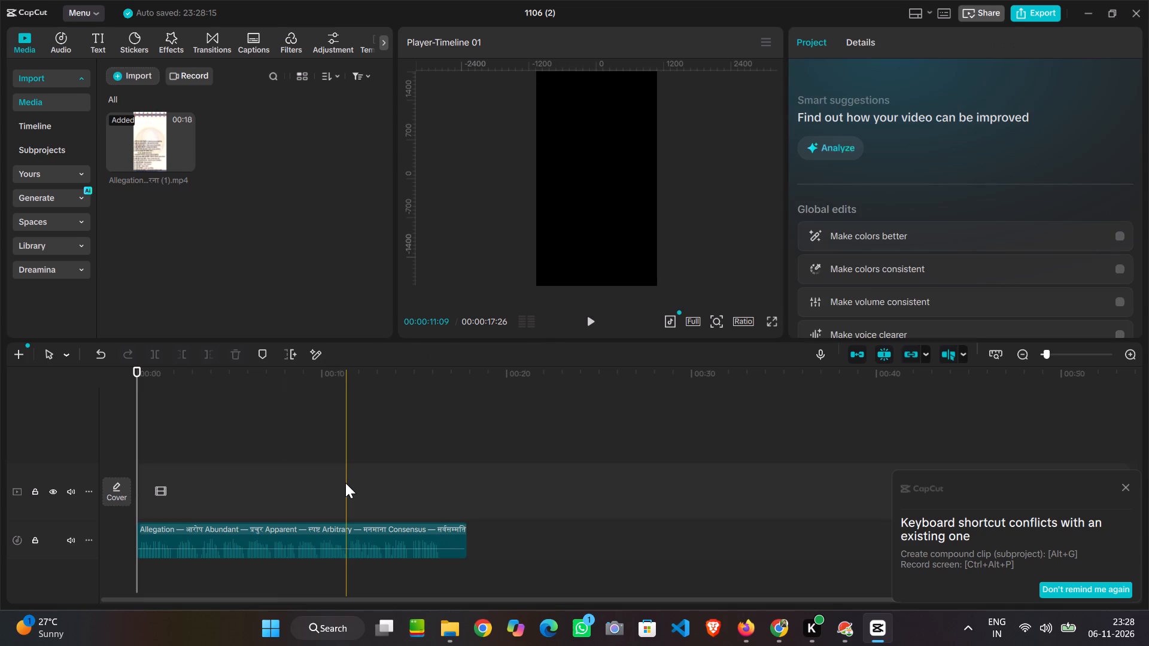
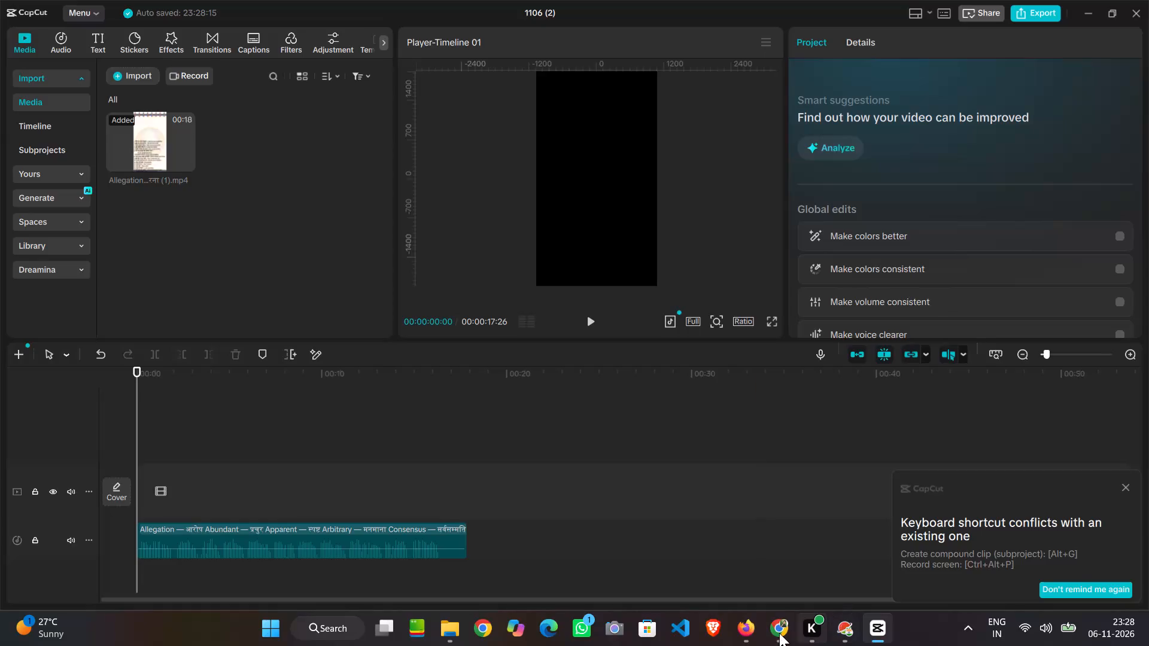
Switch to Chrome, search Google for "professional work labour" in a new tab, and browse the image results.
{"action": "left_click", "coordinate": [771, 633]}
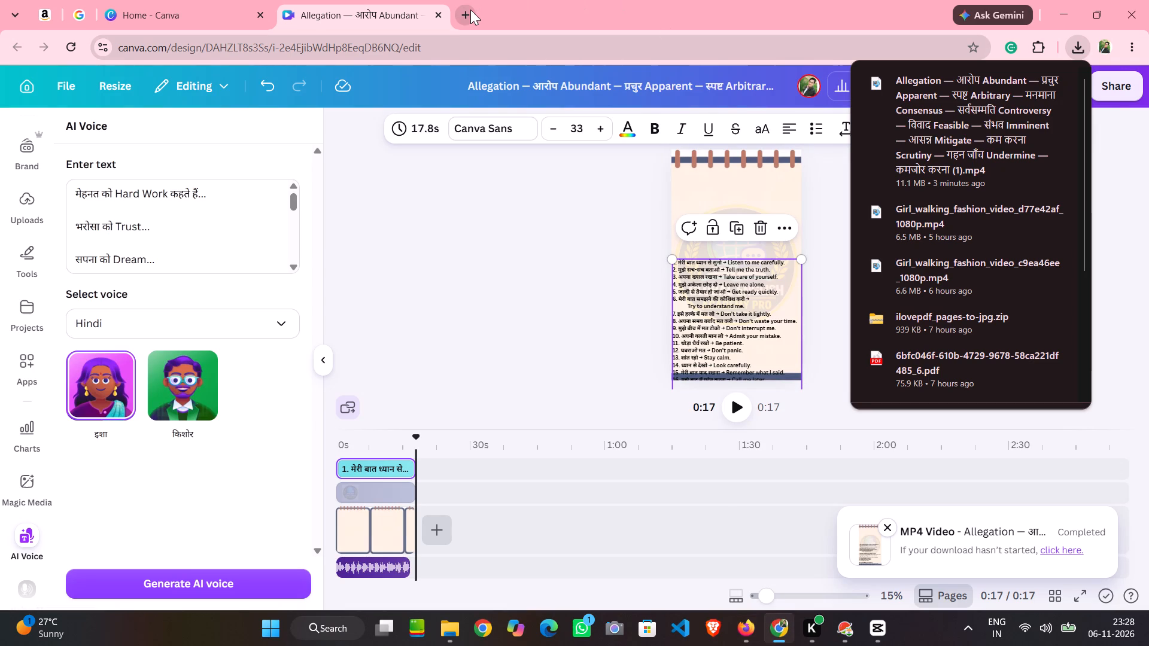
{"action": "left_click", "coordinate": [470, 10]}
{"action": "left_click", "coordinate": [489, 273]}
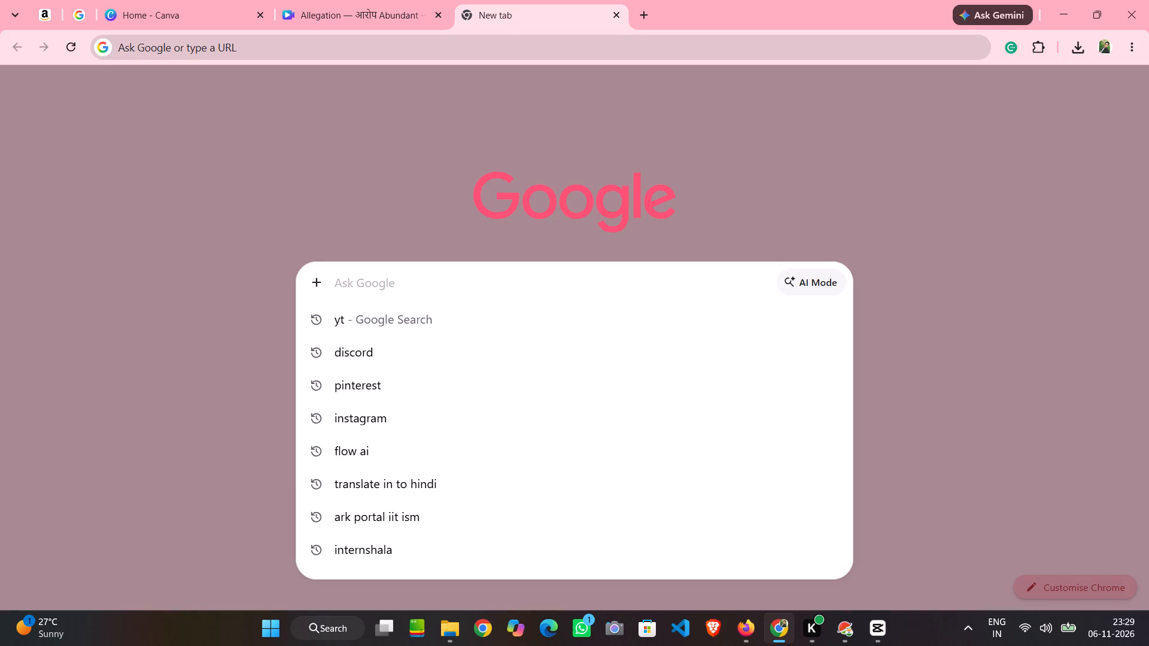
{"action": "type", "text": "professsionla"}
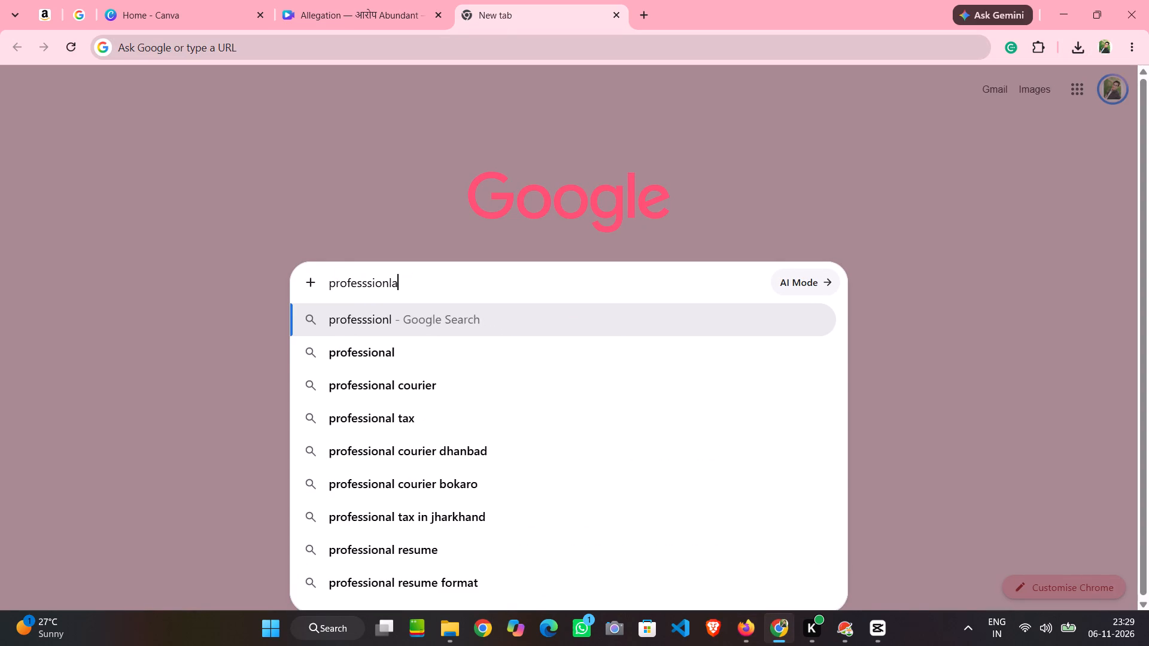
{"action": "key", "text": "BackSpace"}
{"action": "key", "text": "BackSpace"}
{"action": "type", "text": "al work"}
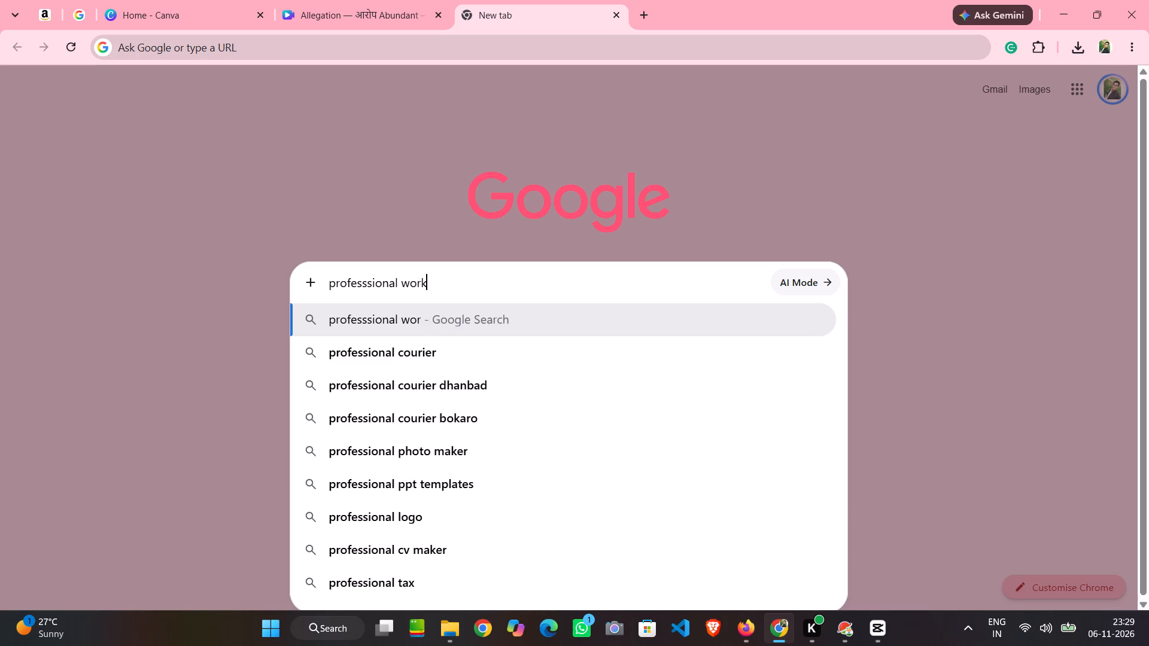
{"action": "key", "text": "space"}
{"action": "type", "text": "lao"}
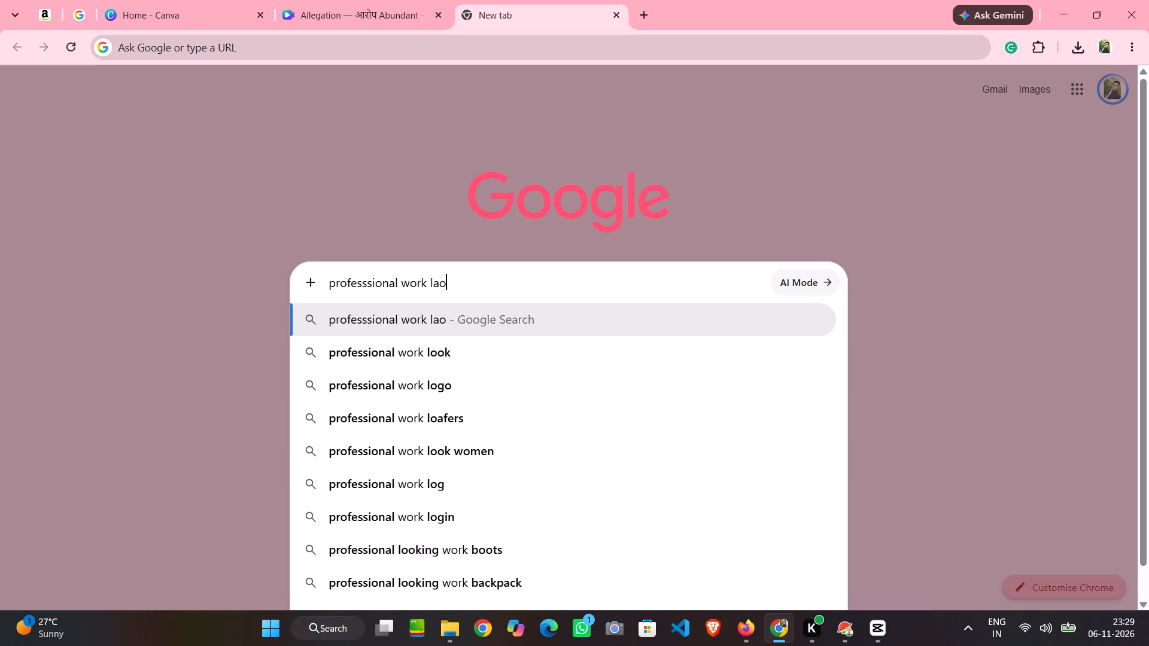
{"action": "key", "text": "BackSpace"}
{"action": "type", "text": "bori"}
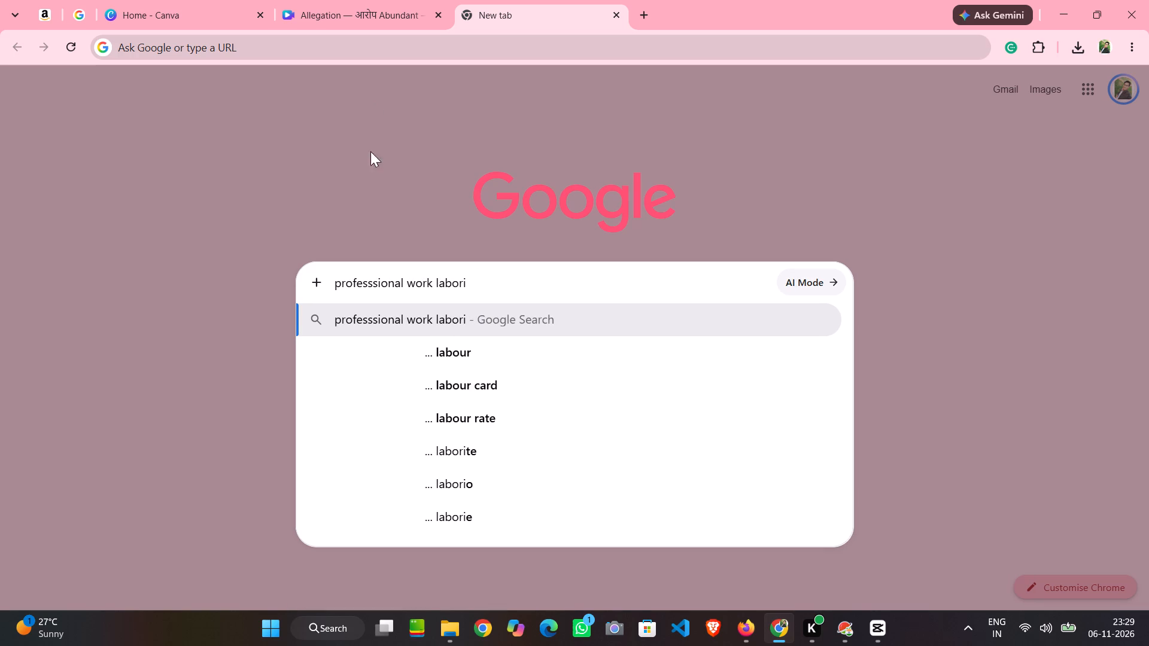
{"action": "left_click", "coordinate": [437, 364]}
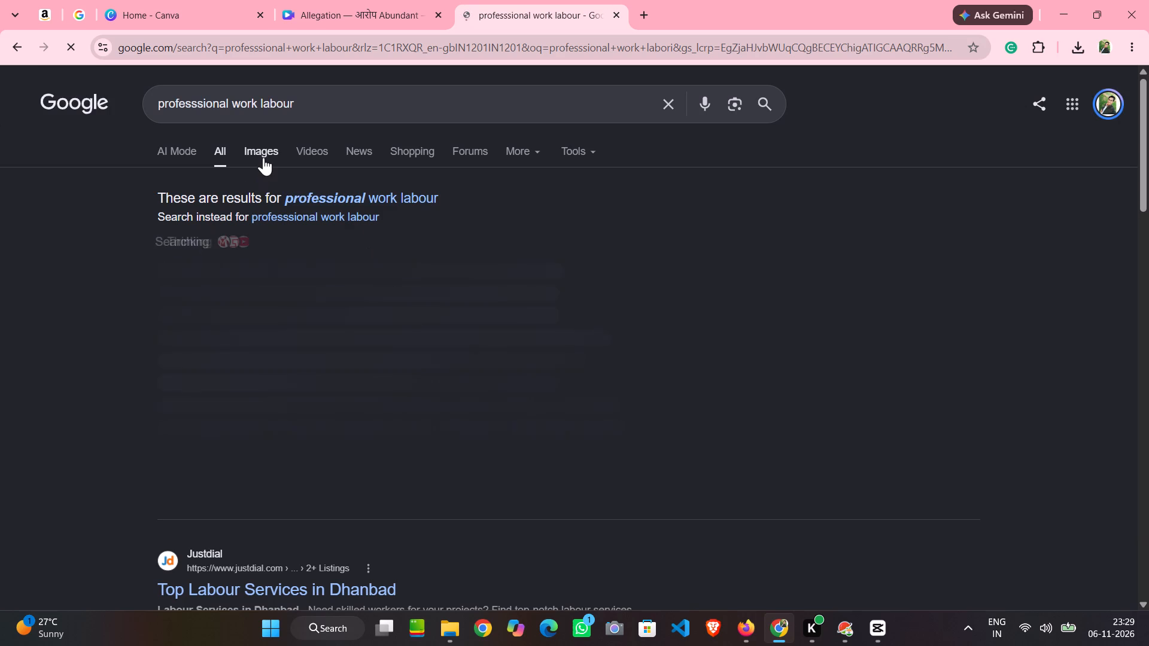
{"action": "left_click", "coordinate": [263, 157]}
{"action": "scroll", "coordinate": [494, 336], "scroll_direction": "down", "scroll_amount": 1}
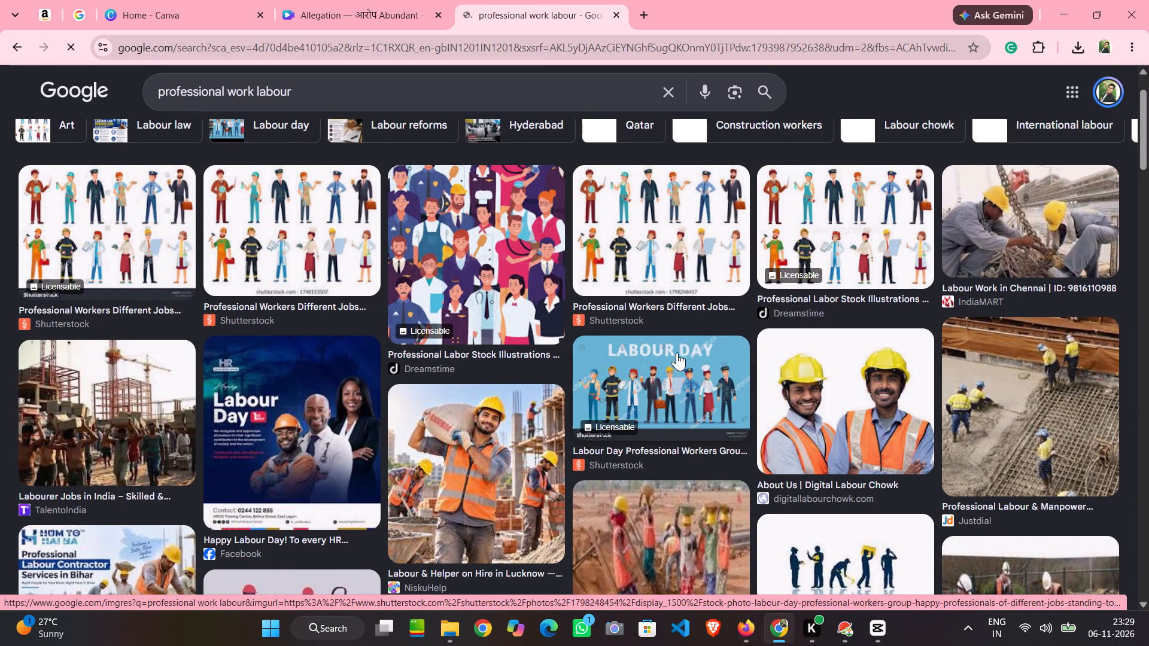
{"action": "scroll", "coordinate": [780, 403], "scroll_direction": "down", "scroll_amount": 5}
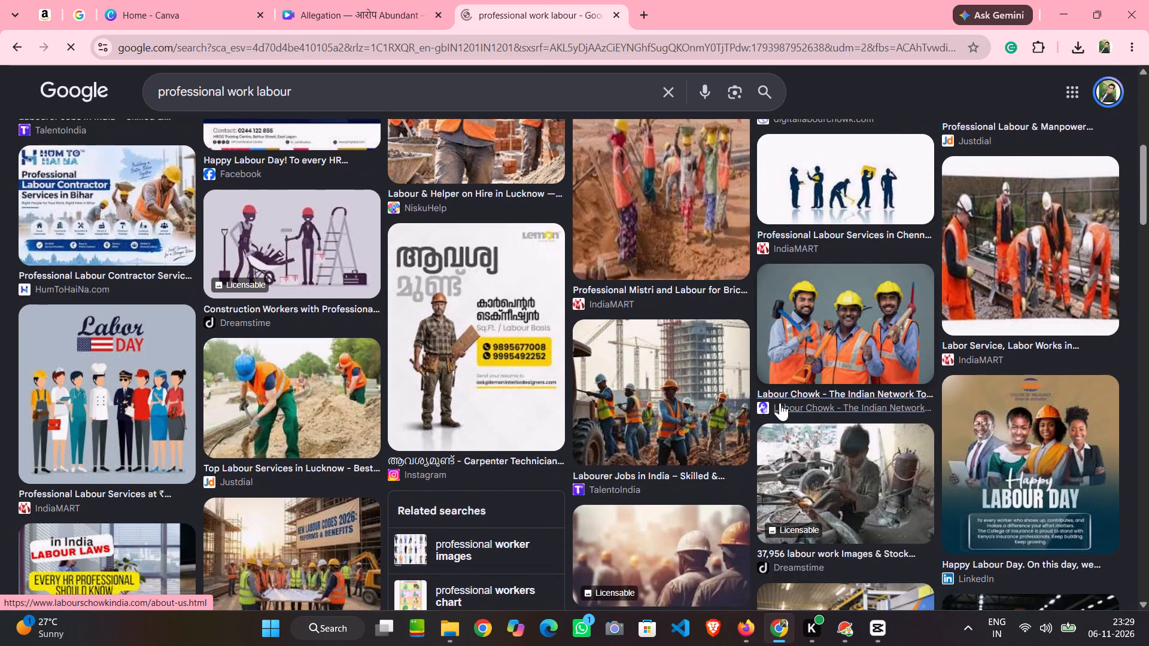
{"action": "scroll", "coordinate": [346, 166], "scroll_direction": "up", "scroll_amount": 1}
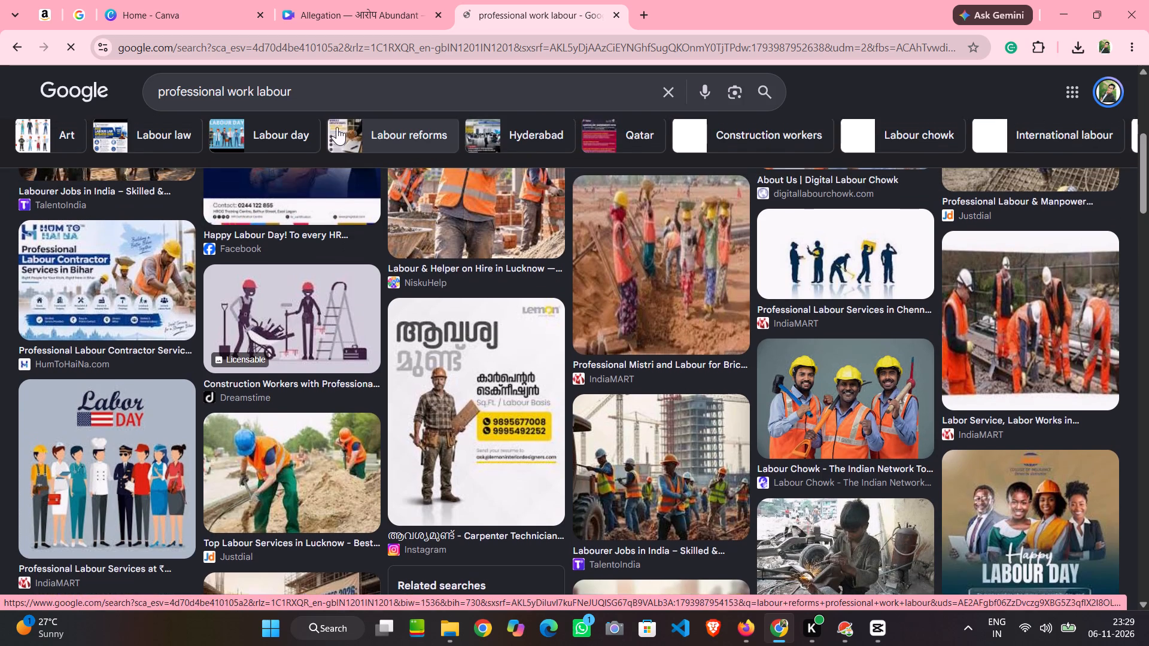
Refine the image search to "professional work labour full hd vertical" and open the iStock photo of an office team meeting.
{"action": "left_click", "coordinate": [337, 93]}
{"action": "key", "text": "space"}
{"action": "type", "text": "g"}
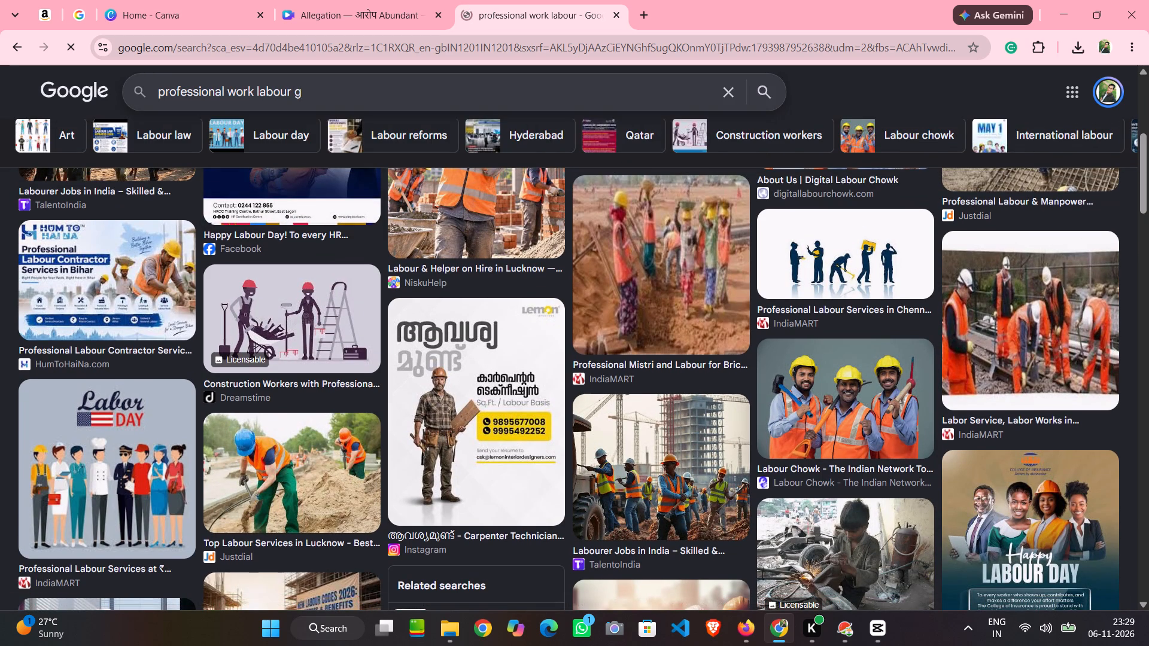
{"action": "key", "text": "BackSpace"}
{"action": "type", "text": "full hd vertical"}
{"action": "key", "text": "space"}
{"action": "key", "text": "Return"}
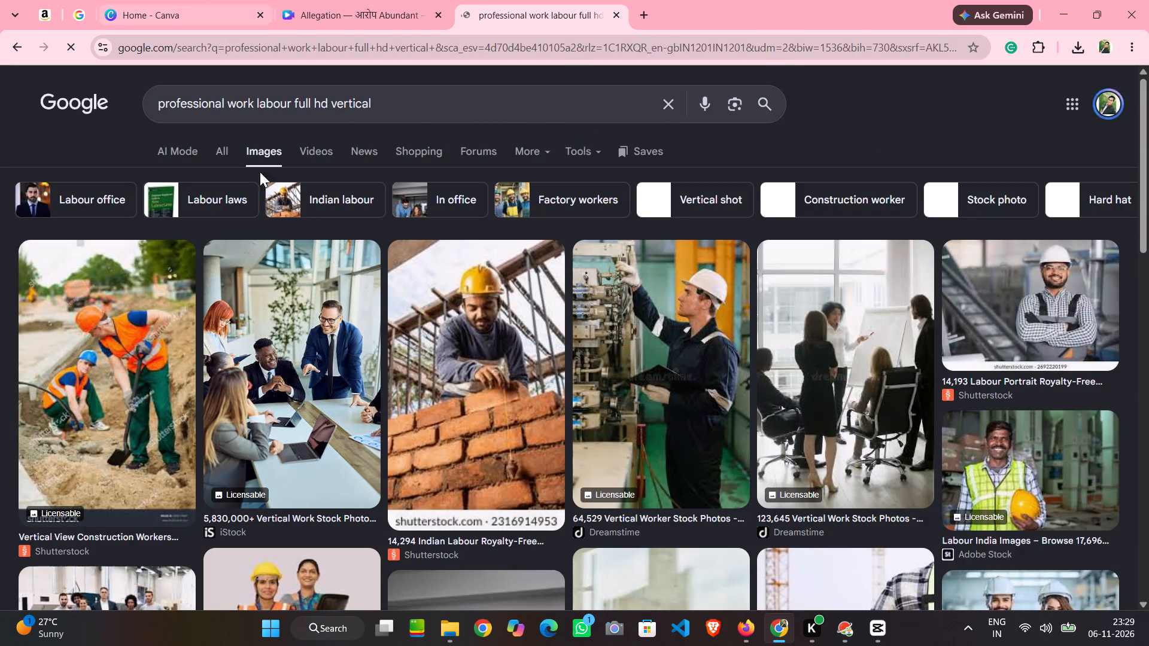
{"action": "left_click", "coordinate": [310, 349]}
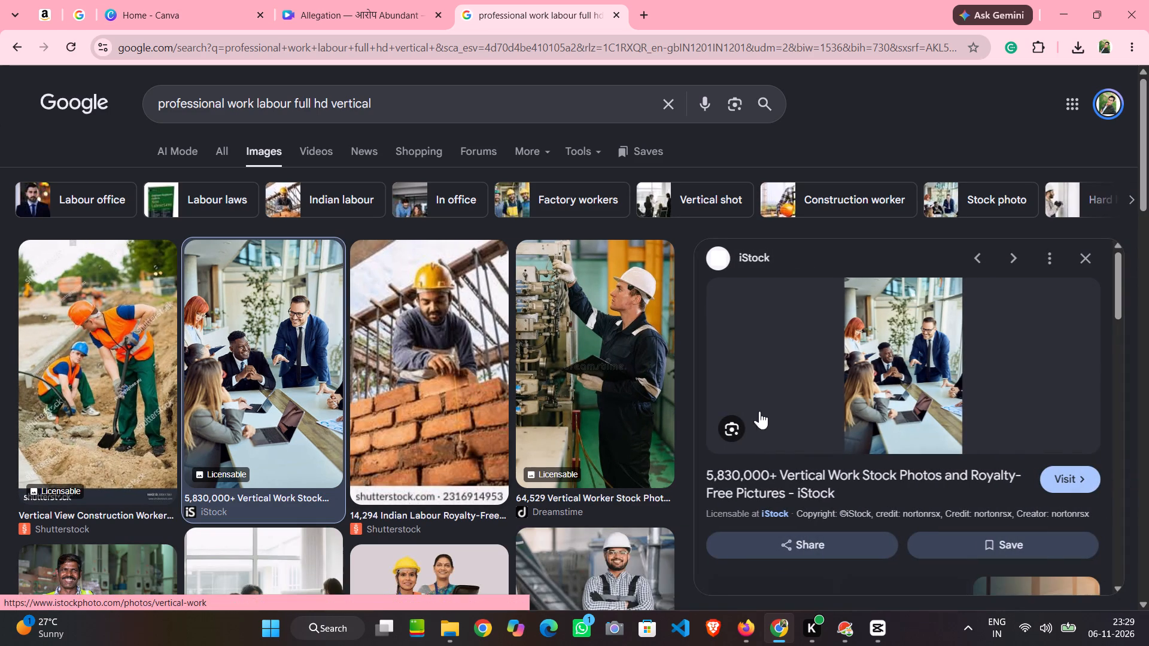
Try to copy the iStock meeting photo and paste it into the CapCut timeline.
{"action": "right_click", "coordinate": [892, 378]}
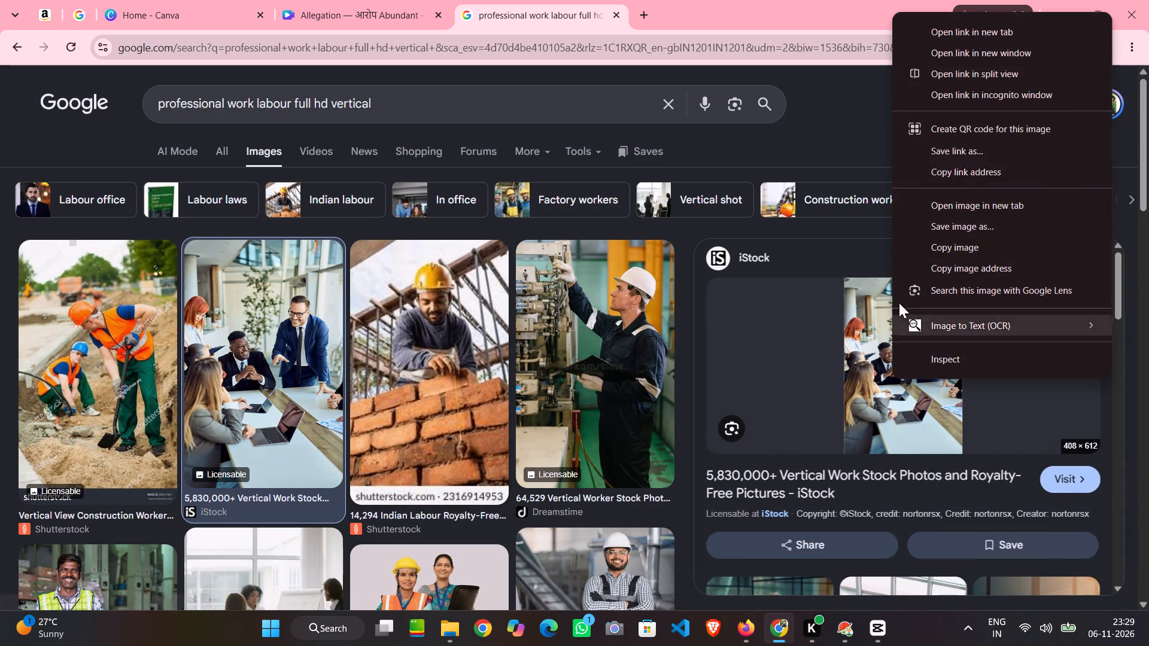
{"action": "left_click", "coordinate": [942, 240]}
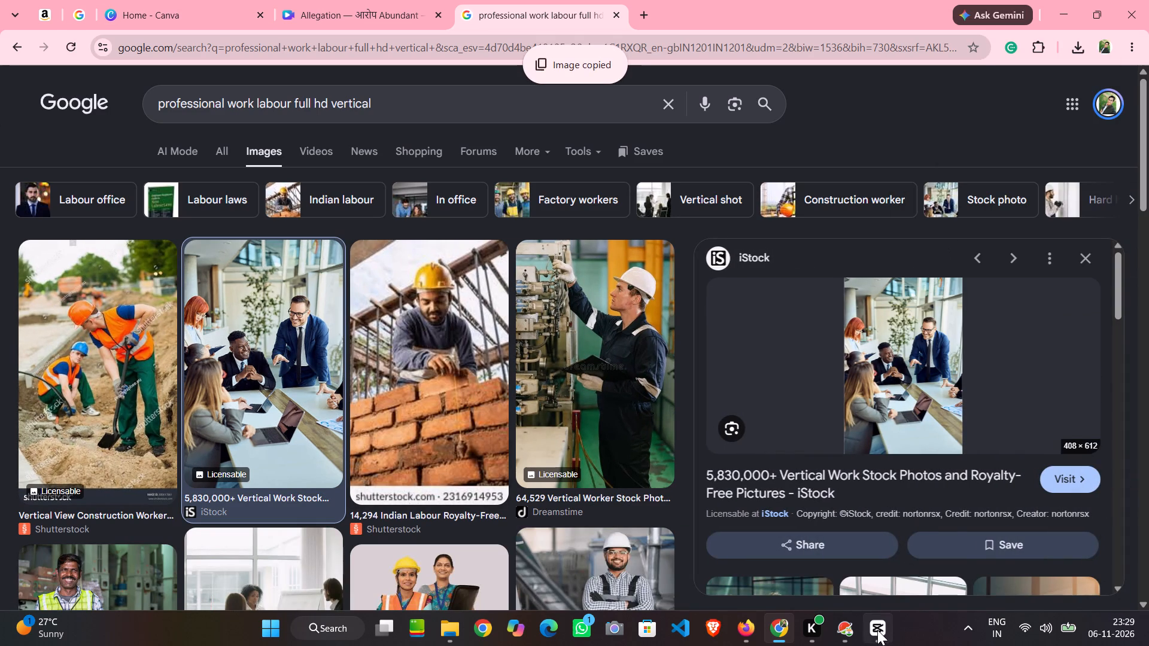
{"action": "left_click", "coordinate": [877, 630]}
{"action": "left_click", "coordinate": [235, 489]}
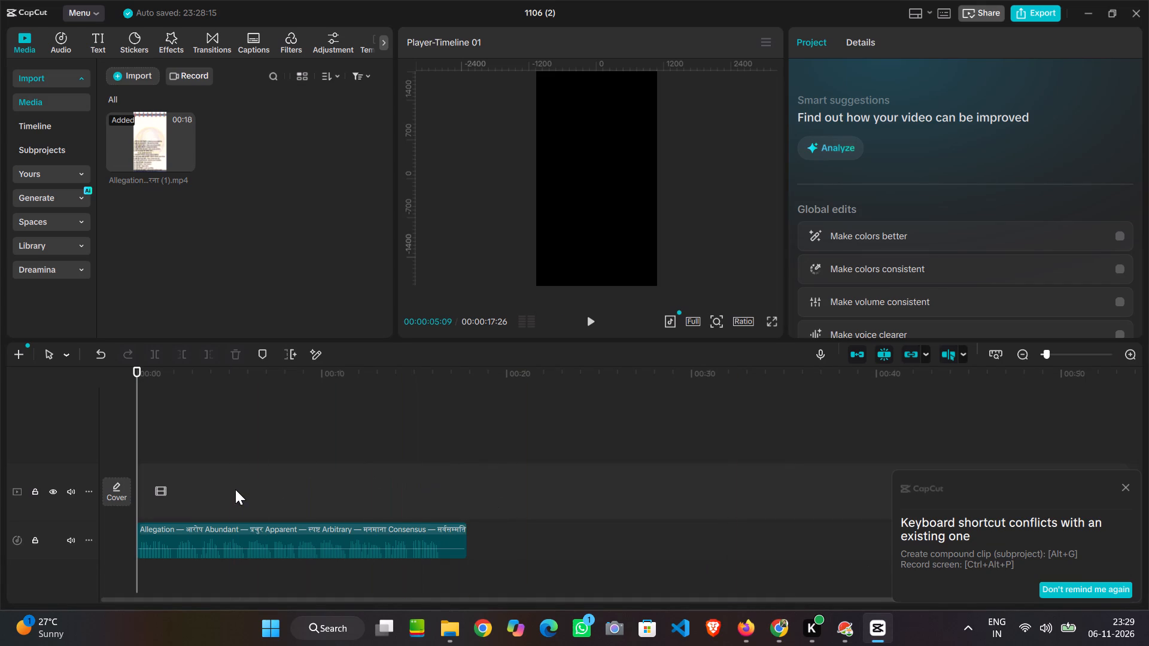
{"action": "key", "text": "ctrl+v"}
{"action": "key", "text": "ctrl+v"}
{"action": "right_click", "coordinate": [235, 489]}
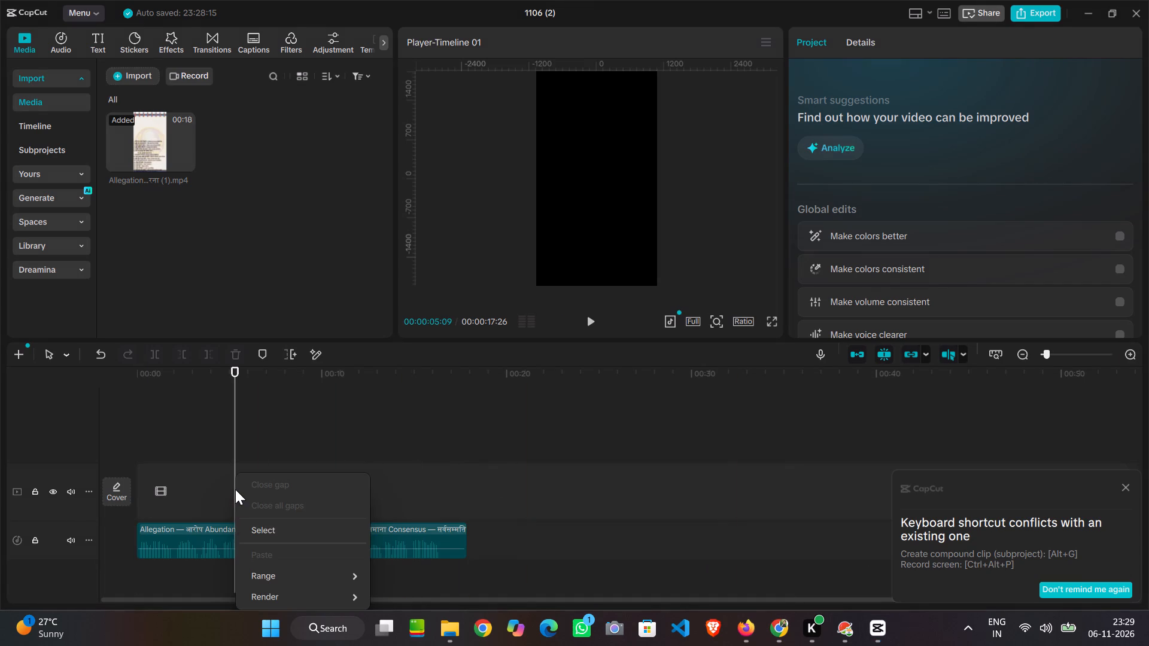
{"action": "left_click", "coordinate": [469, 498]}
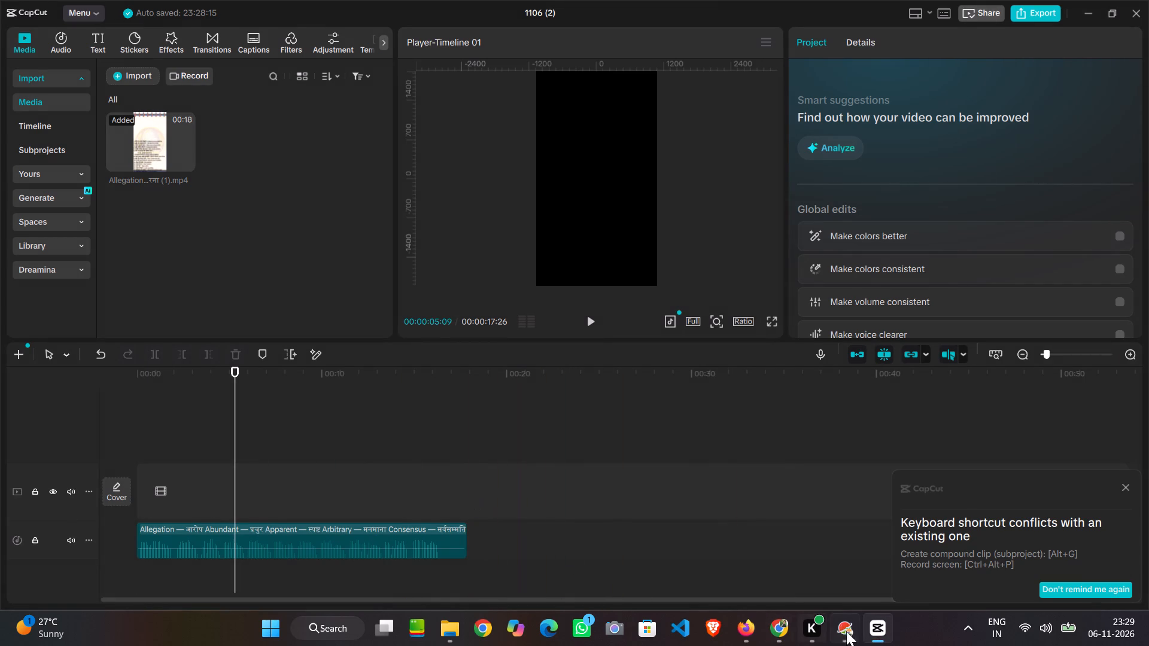
{"action": "left_click", "coordinate": [780, 630]}
{"action": "right_click", "coordinate": [911, 345]}
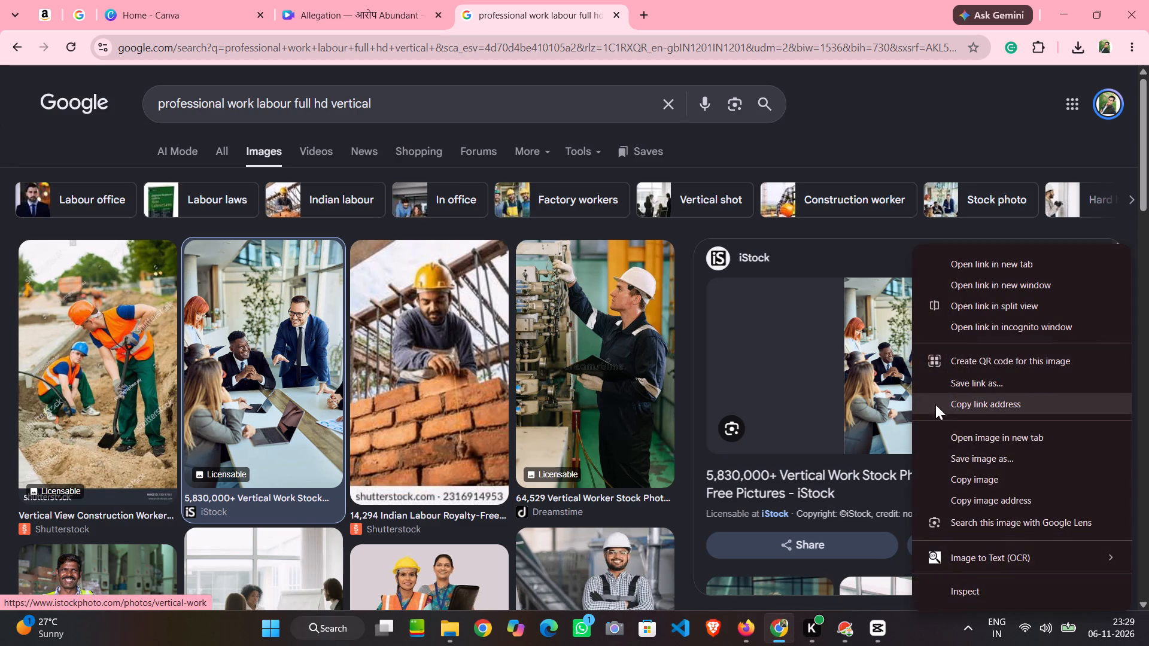
{"action": "left_click", "coordinate": [972, 460]}
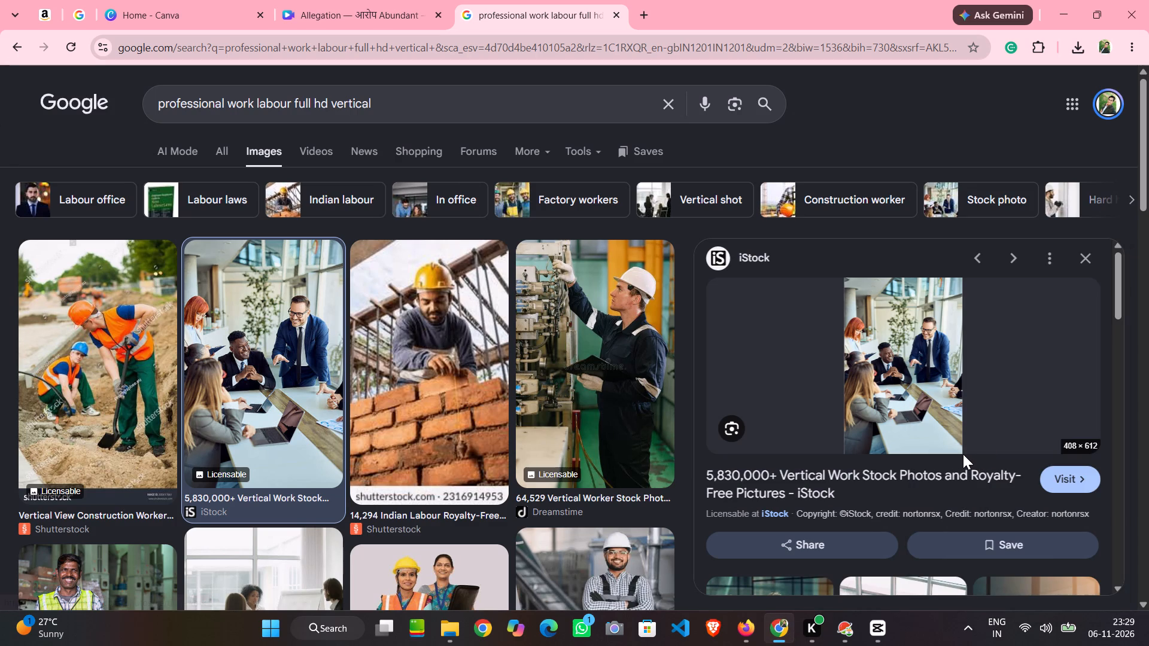
{"action": "left_click", "coordinate": [49, 260]}
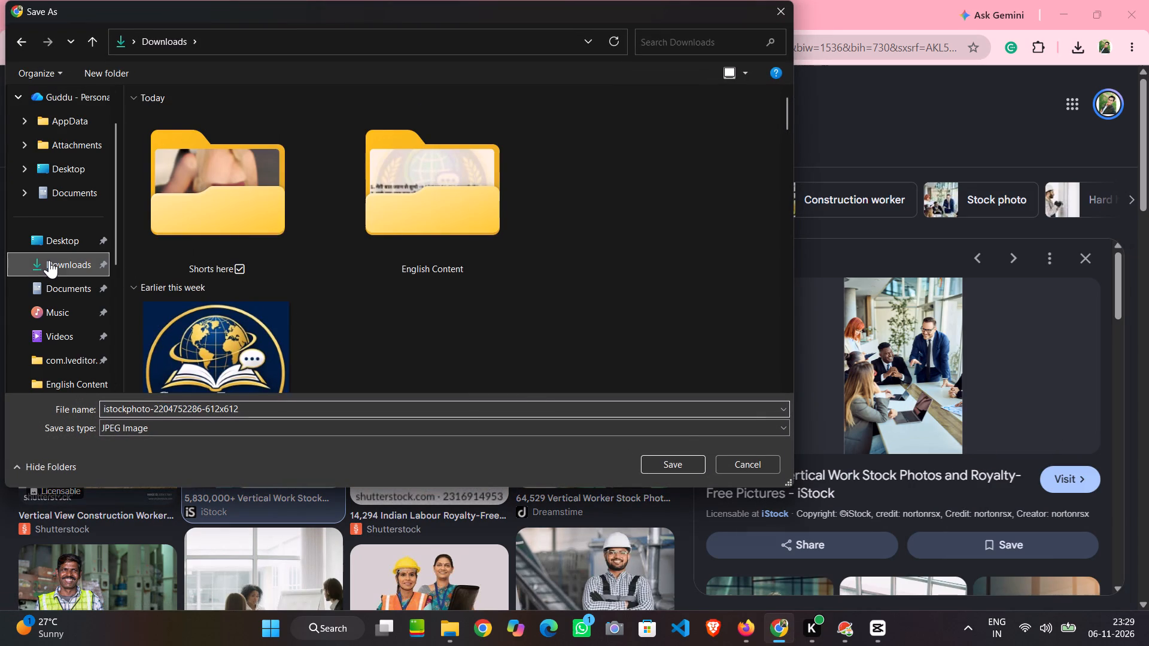
{"action": "left_click", "coordinate": [680, 455]}
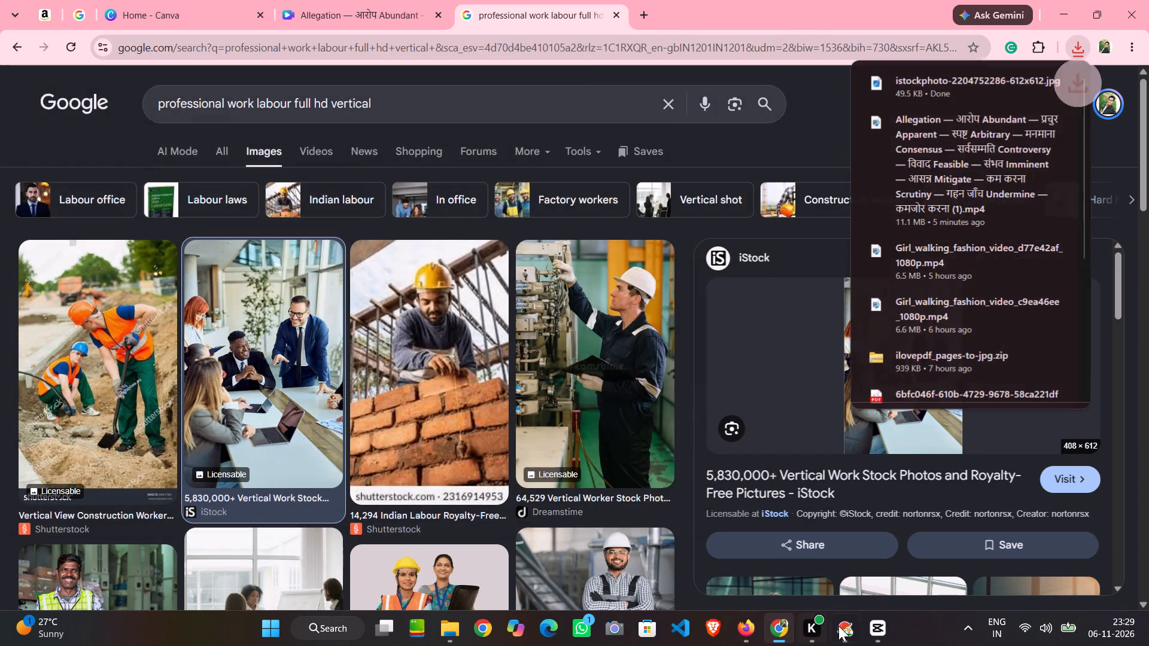
{"action": "left_click", "coordinate": [873, 626]}
{"action": "left_click", "coordinate": [116, 77]}
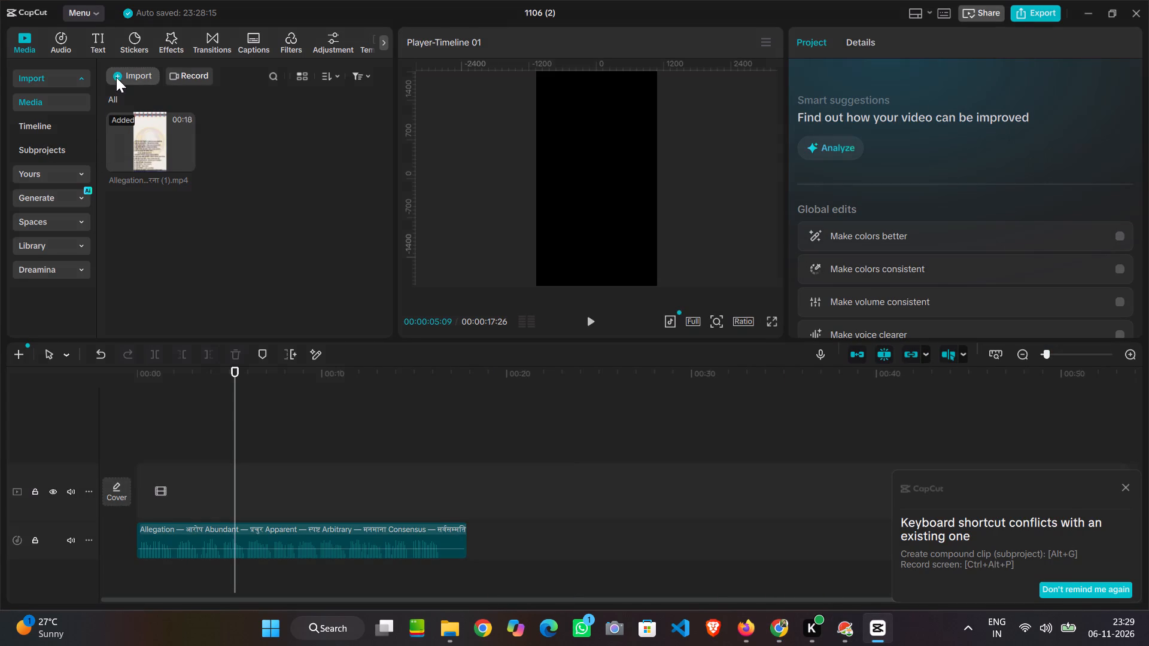
{"action": "left_click", "coordinate": [171, 93]}
{"action": "left_click", "coordinate": [171, 102]}
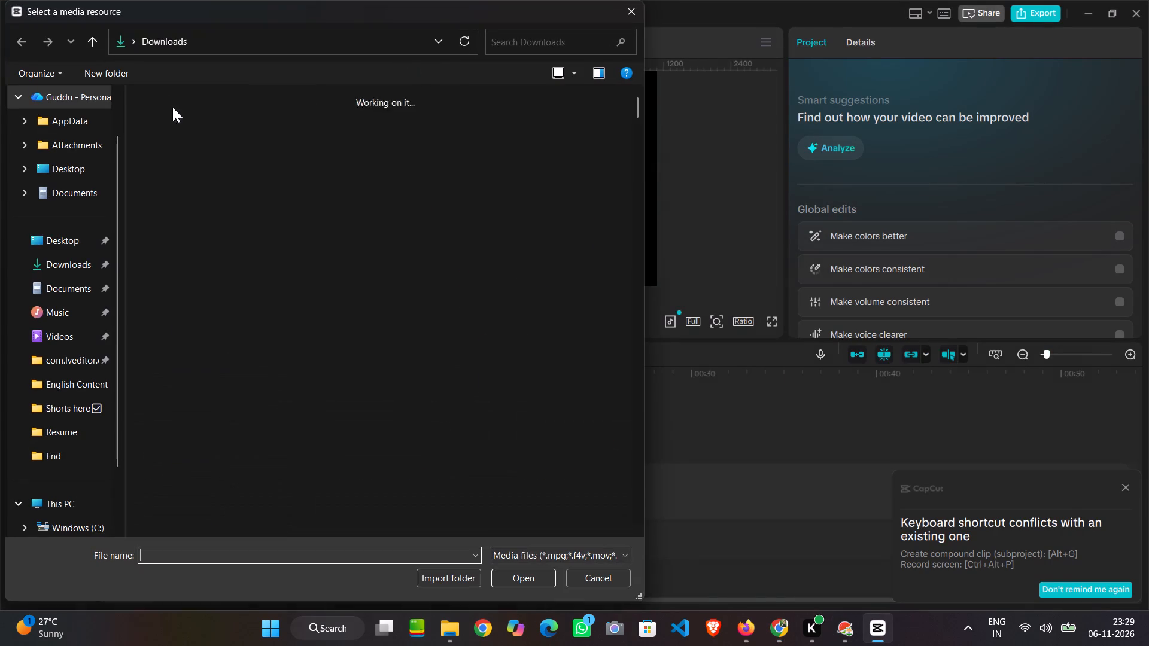
{"action": "left_click", "coordinate": [217, 228]}
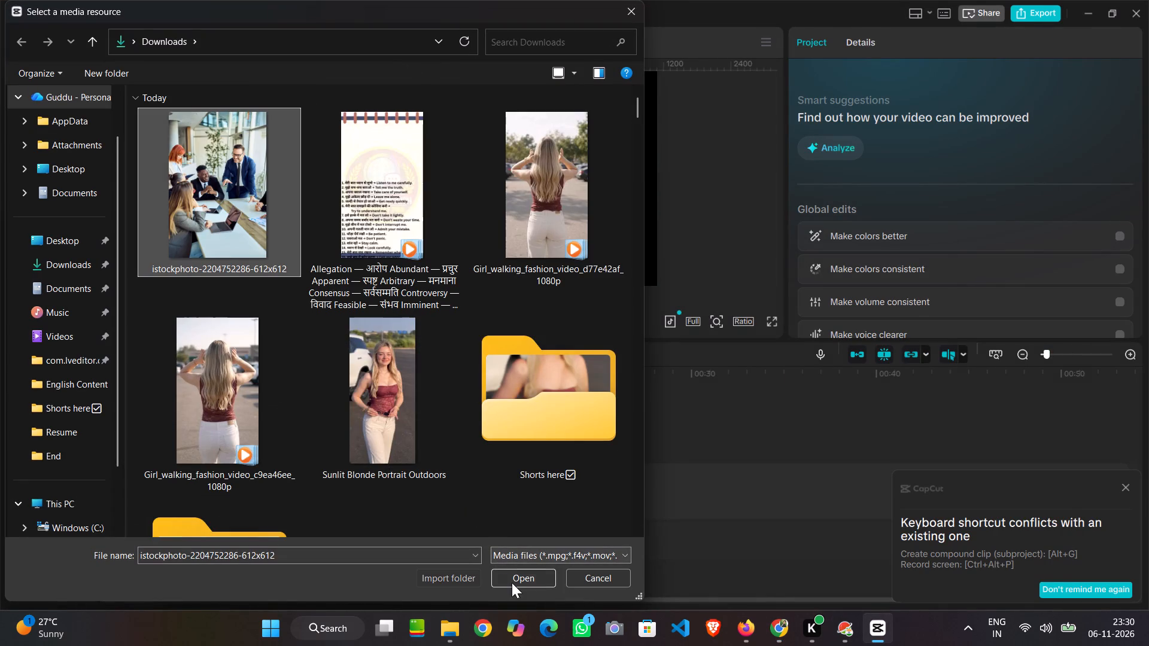
{"action": "left_click", "coordinate": [512, 583]}
{"action": "left_click_drag", "start_coordinate": [260, 148], "coordinate": [132, 476]}
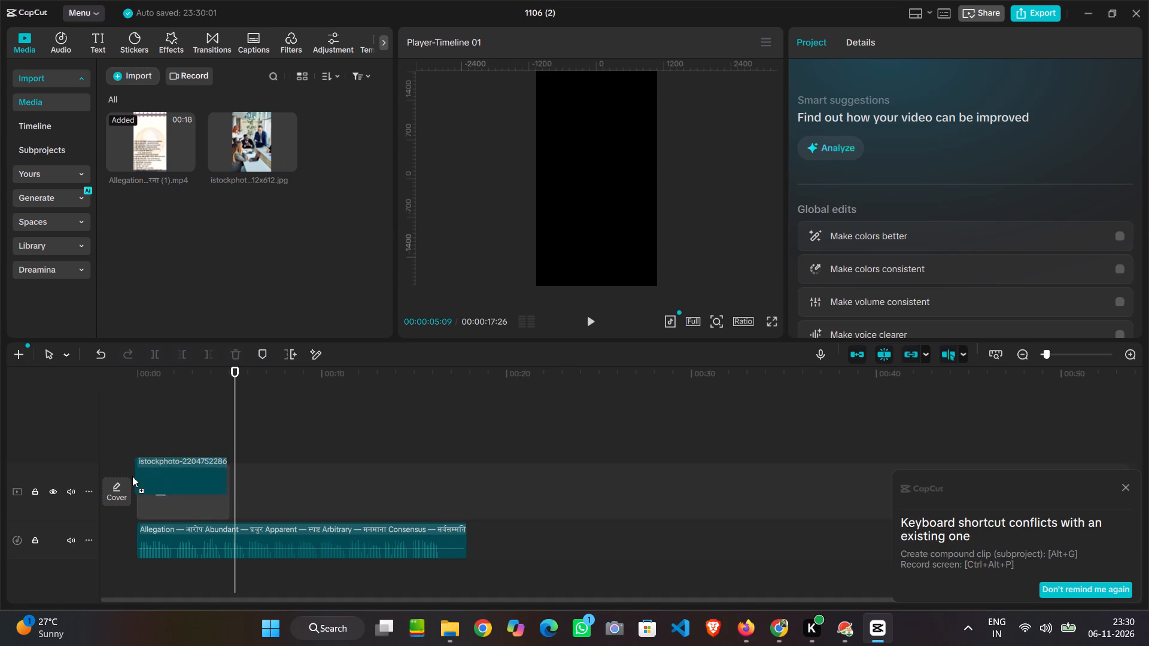
{"action": "left_click_drag", "start_coordinate": [132, 476], "coordinate": [127, 479]}
Set the project's aspect ratio to 9:16.
{"action": "left_click", "coordinate": [737, 319]}
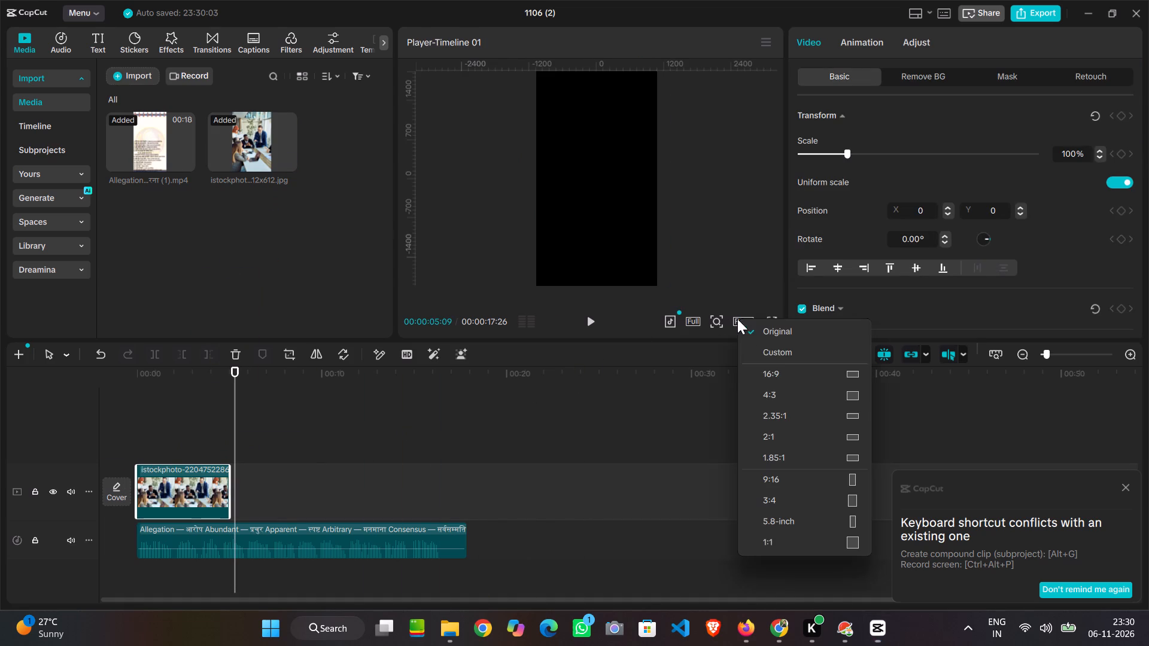
{"action": "left_click", "coordinate": [829, 483]}
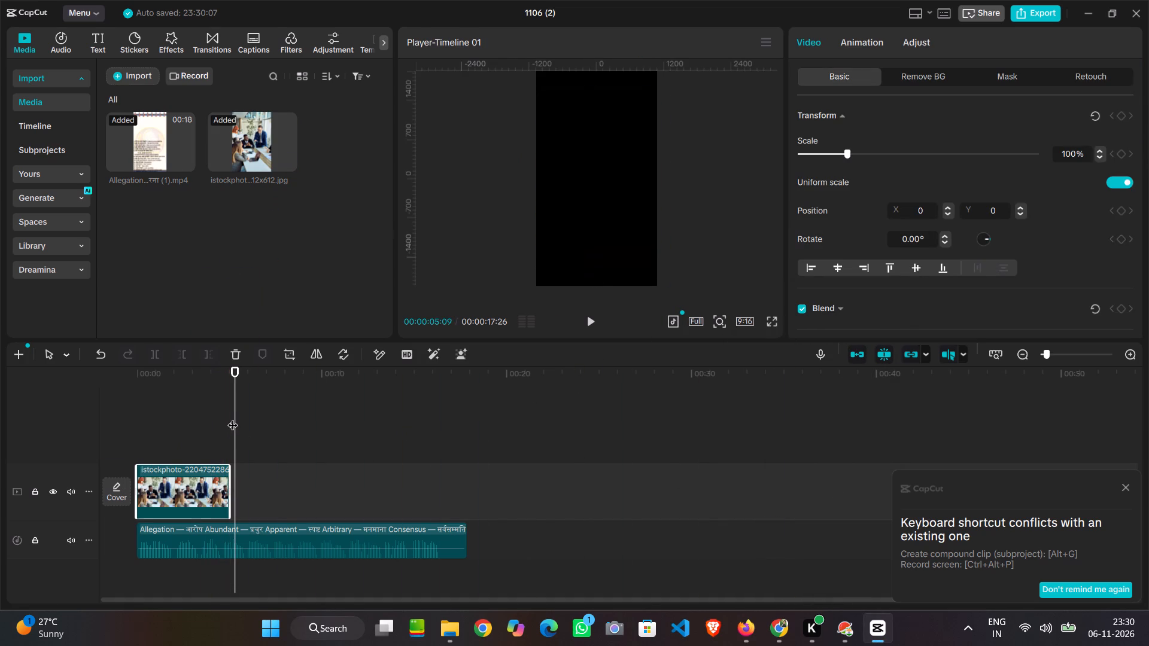
Play the voiceover from the start to find where the first word pair ends, and trim the photo clip there, at about 2 seconds.
{"action": "left_click_drag", "start_coordinate": [233, 418], "coordinate": [132, 425]}
{"action": "scroll", "coordinate": [132, 425], "scroll_direction": "up", "scroll_amount": 3, "text": "ctrl"}
{"action": "scroll", "coordinate": [187, 432], "scroll_direction": "up", "scroll_amount": 2, "text": "ctrl"}
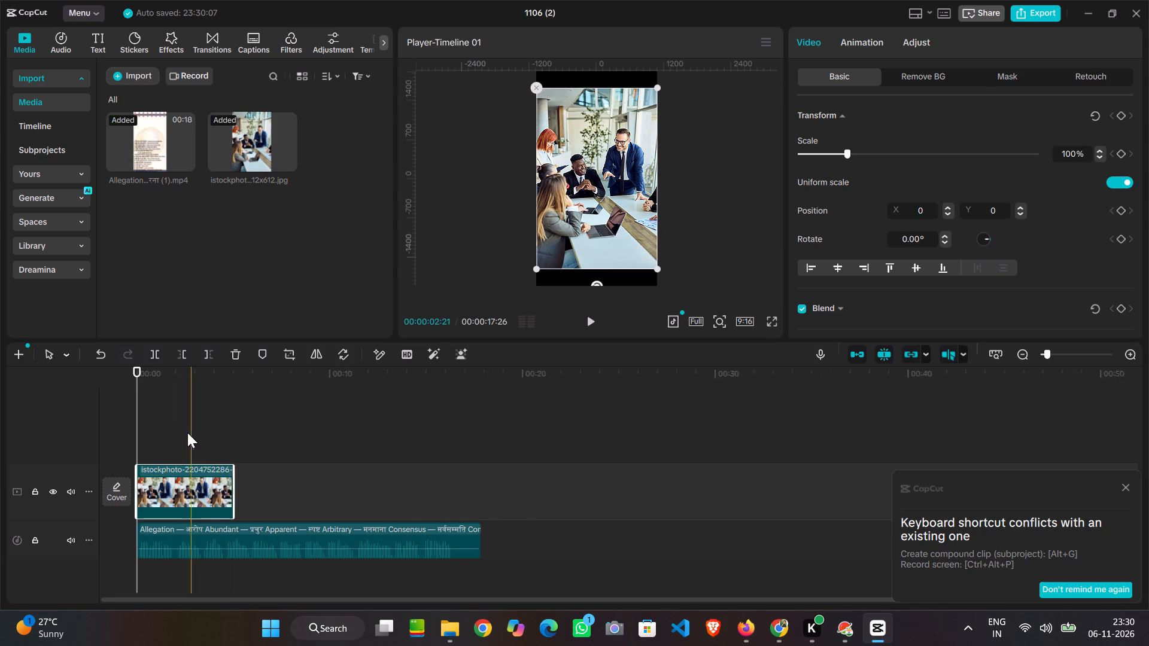
{"action": "scroll", "coordinate": [187, 432], "scroll_direction": "up", "scroll_amount": 9, "text": "ctrl"}
{"action": "key", "text": "space"}
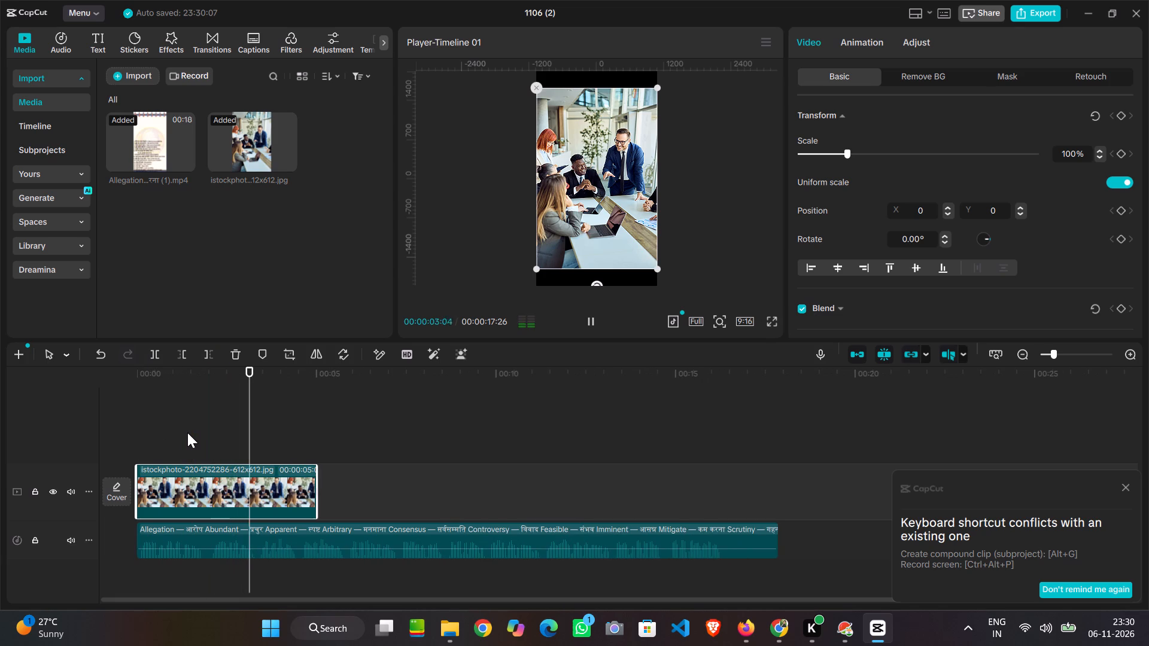
{"action": "left_click", "coordinate": [163, 424]}
{"action": "left_click_drag", "start_coordinate": [157, 424], "coordinate": [94, 435]}
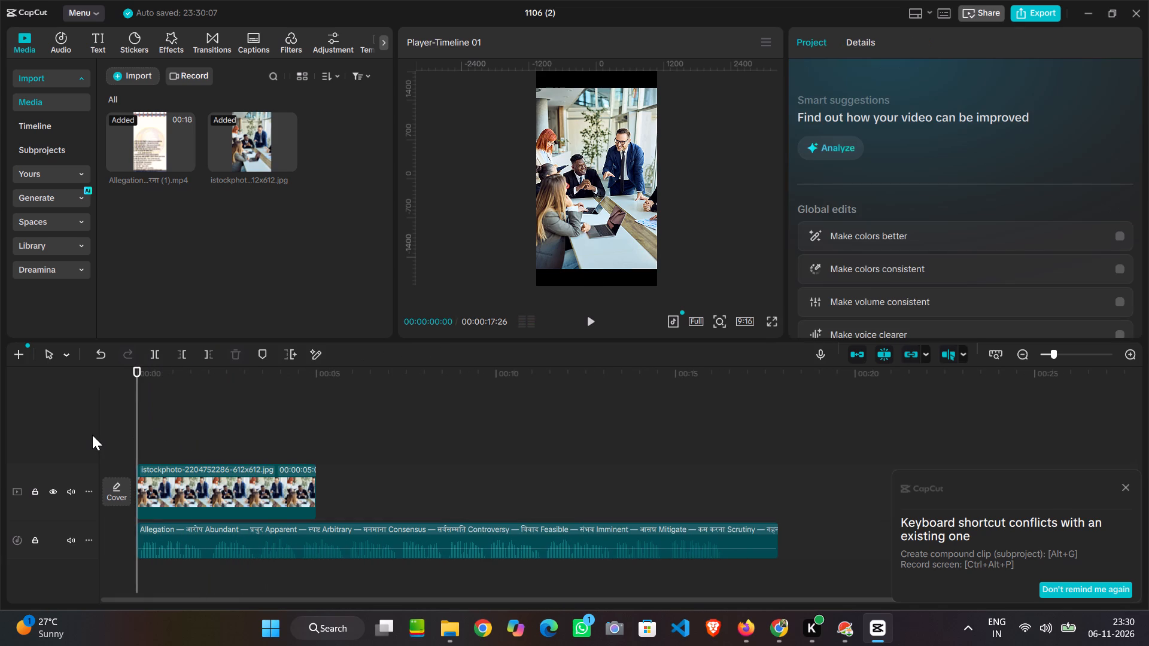
{"action": "key", "text": "space"}
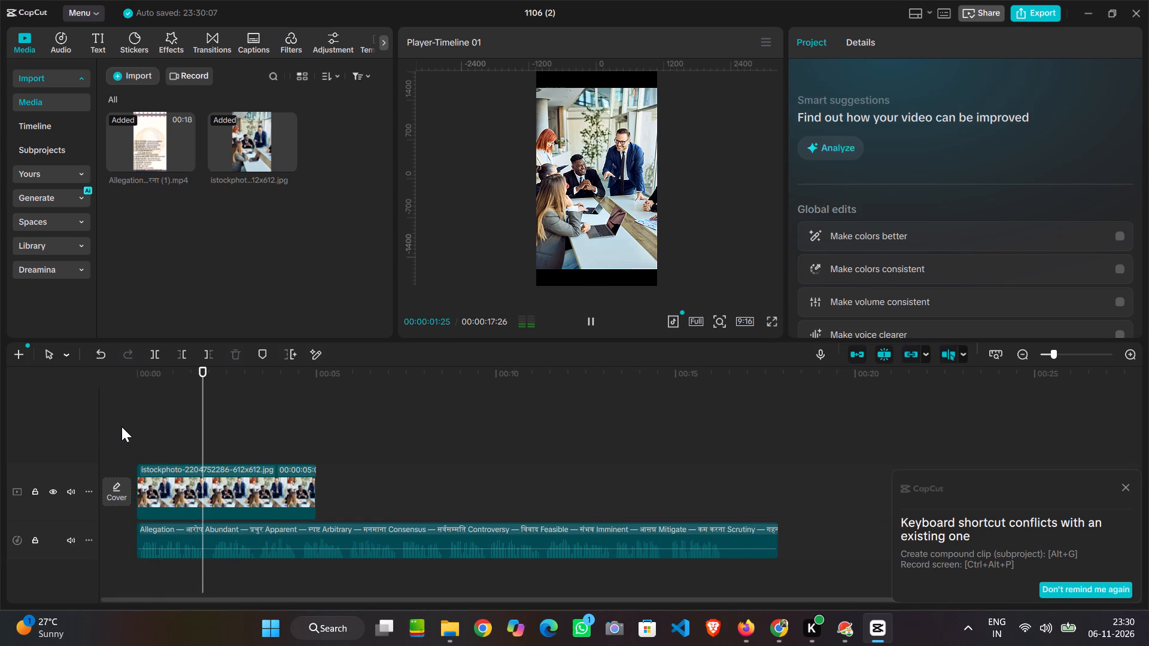
{"action": "key", "text": "space"}
{"action": "left_click", "coordinate": [199, 490]}
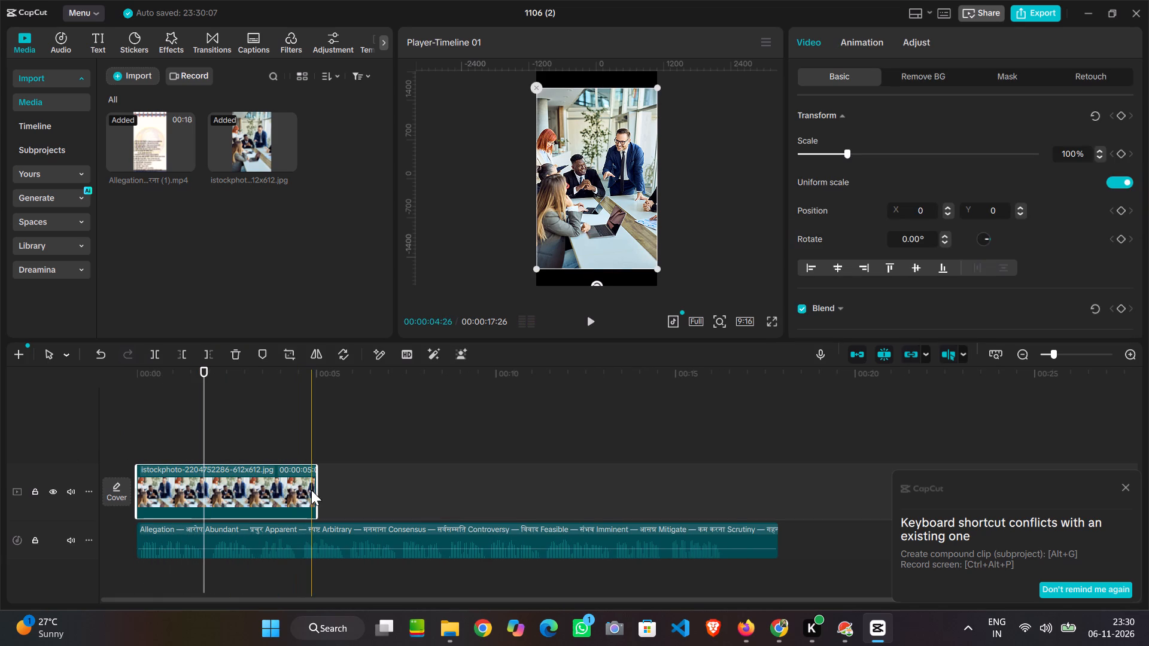
{"action": "left_click_drag", "start_coordinate": [317, 487], "coordinate": [209, 495]}
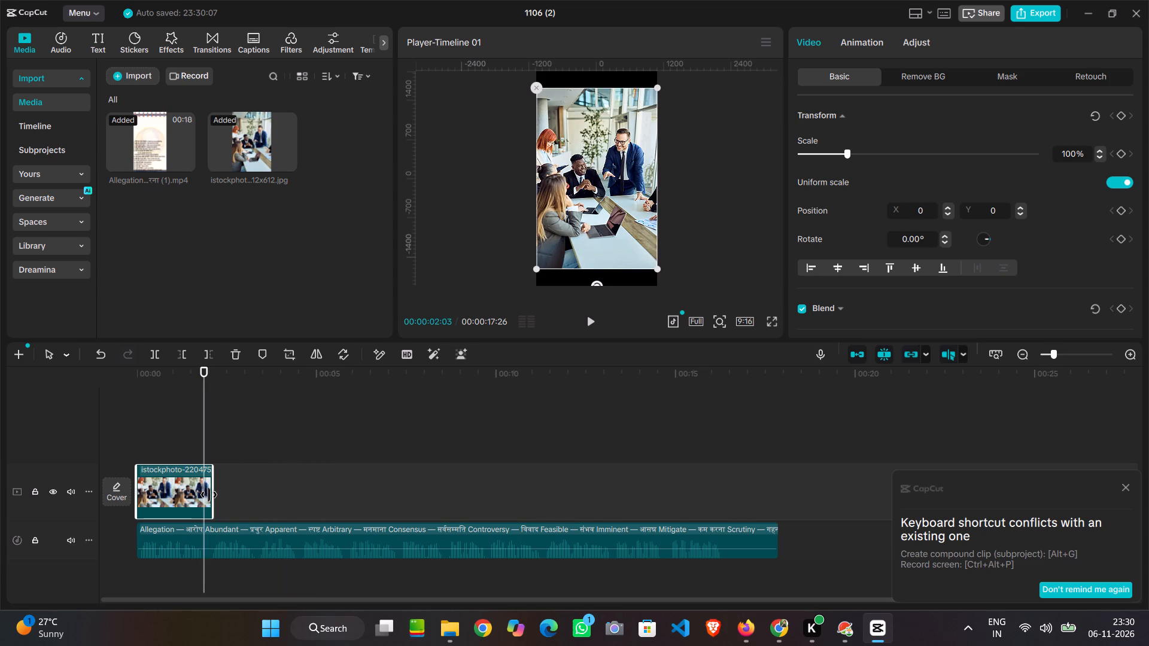
Trim the meeting photo clip's end back slightly to just under 2 seconds and play the voiceover past that cut.
{"action": "left_click_drag", "start_coordinate": [209, 495], "coordinate": [203, 494]}
{"action": "key", "text": "space"}
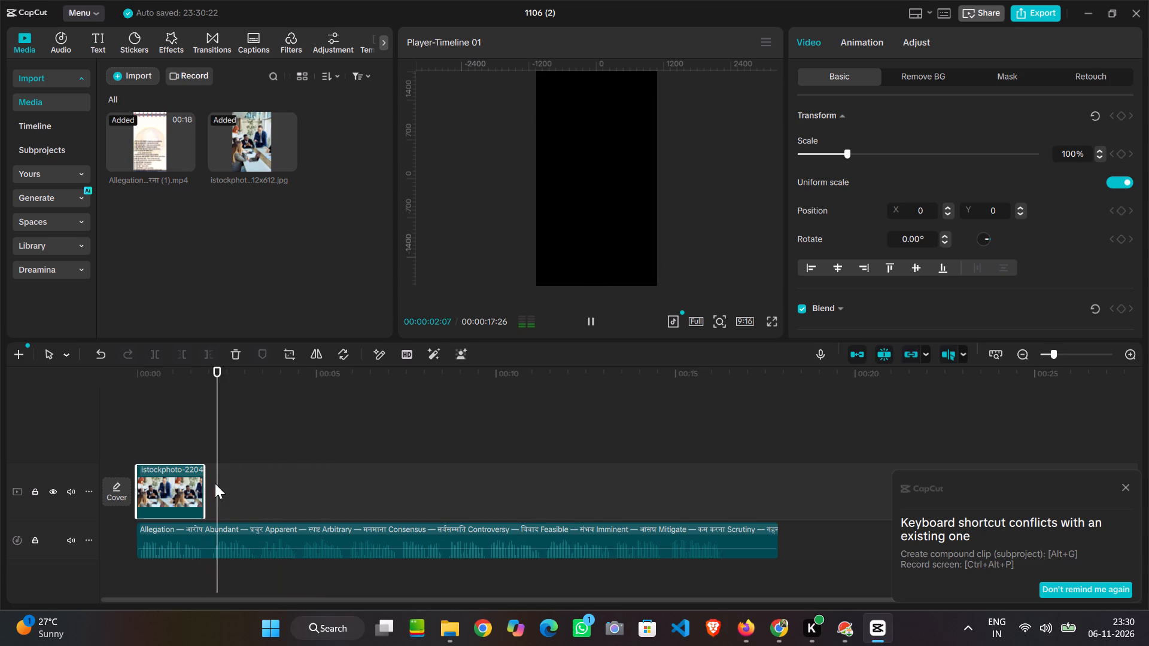
{"action": "left_click", "coordinate": [214, 470]}
{"action": "key", "text": "space"}
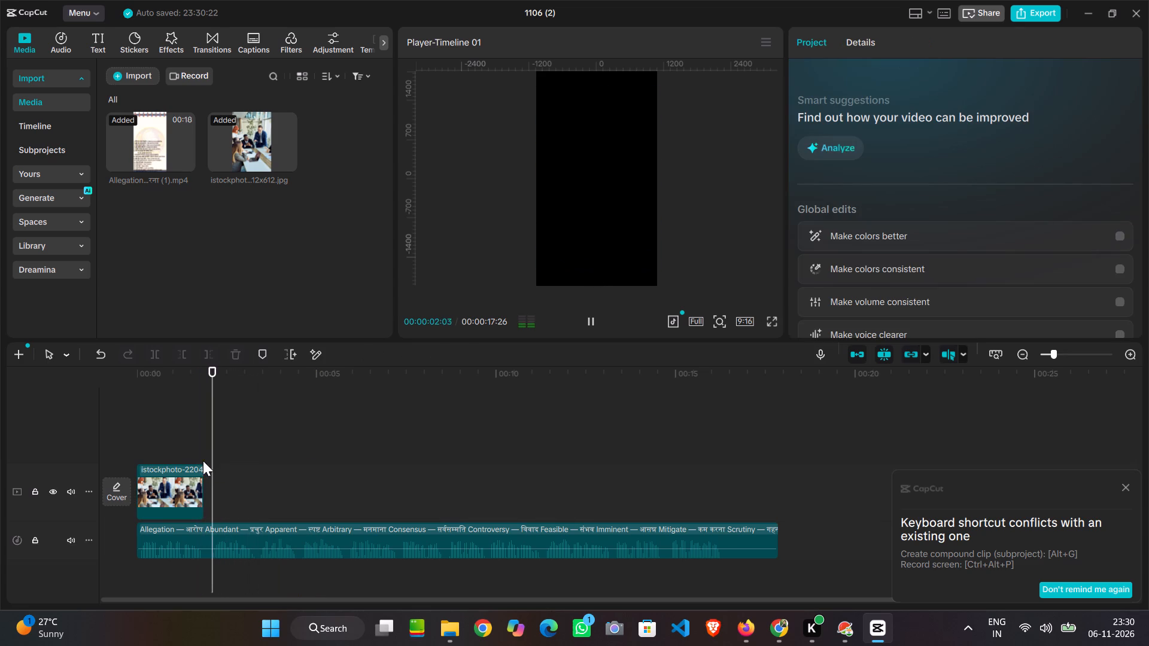
{"action": "key", "text": "space"}
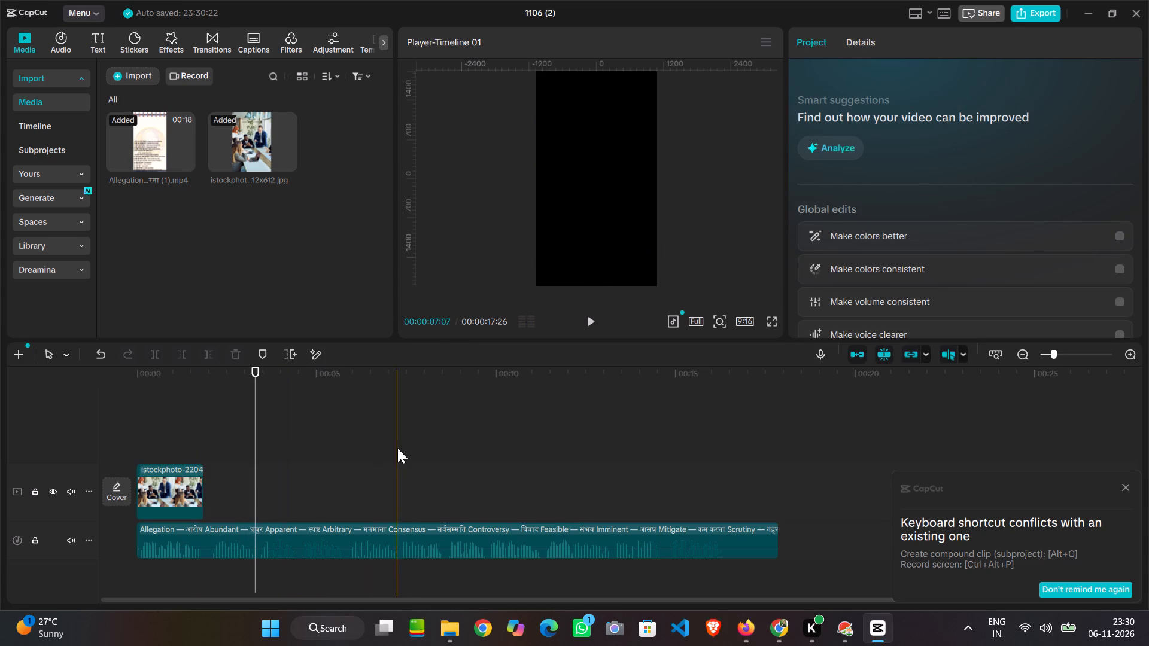
Switch to Chrome and change the image search to "professional girl full hd vertical".
{"action": "left_click", "coordinate": [788, 632]}
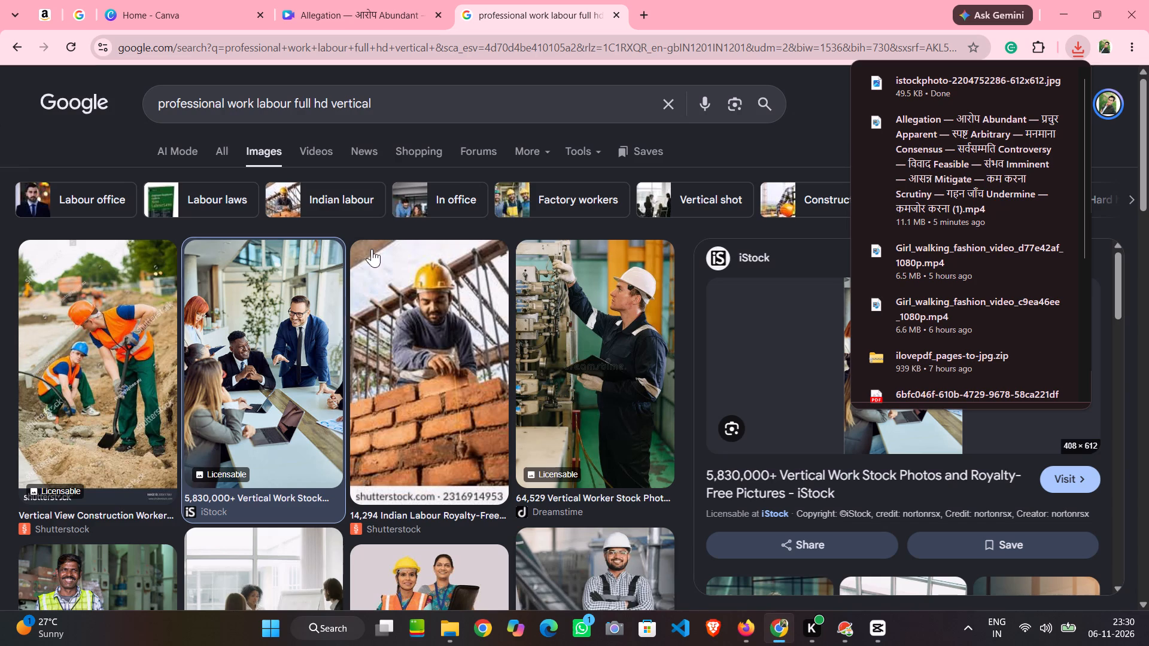
{"action": "scroll", "coordinate": [414, 360], "scroll_direction": "down", "scroll_amount": 1}
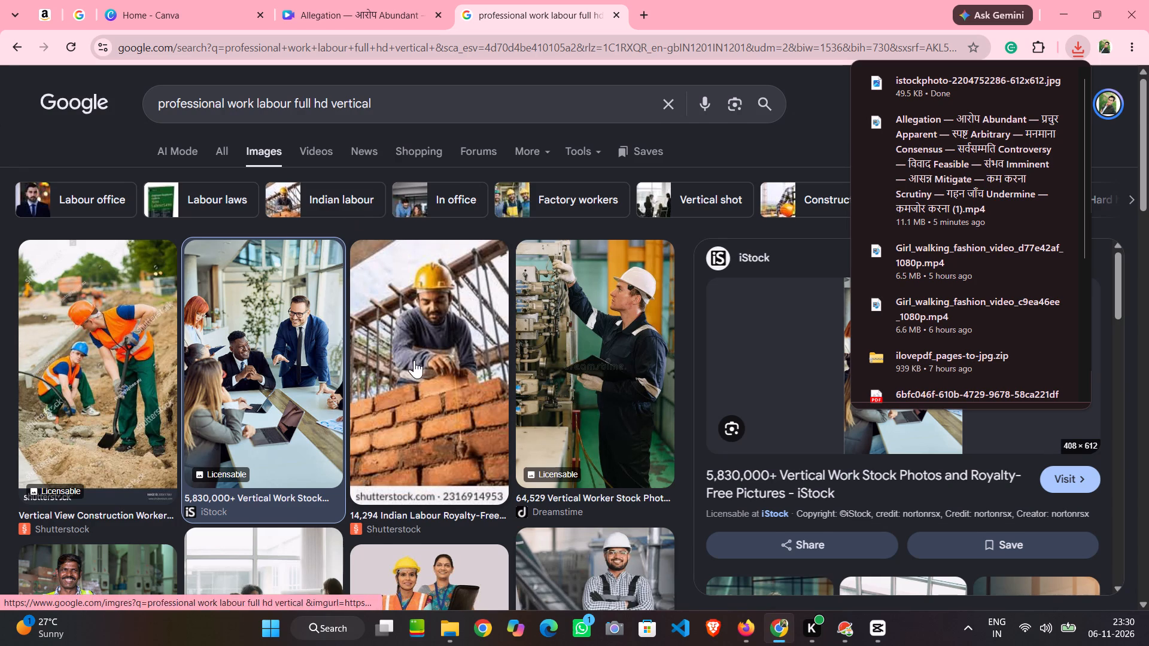
{"action": "scroll", "coordinate": [414, 360], "scroll_direction": "down", "scroll_amount": 1}
{"action": "scroll", "coordinate": [414, 360], "scroll_direction": "up", "scroll_amount": 5}
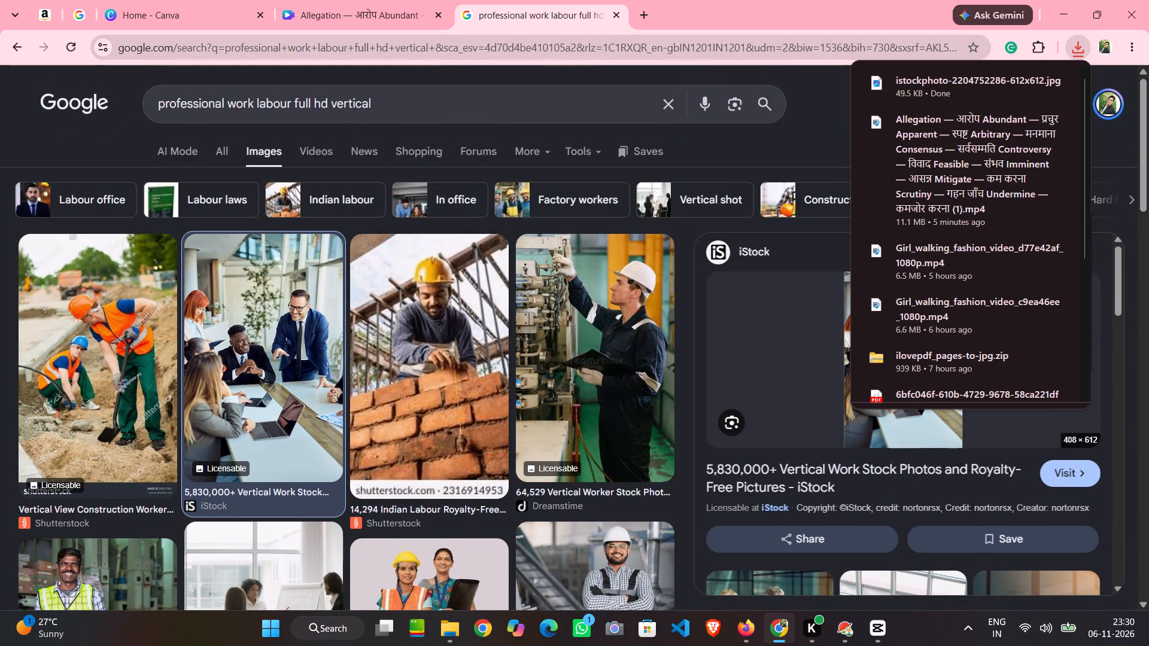
{"action": "double_click", "coordinate": [235, 102]}
{"action": "left_click", "coordinate": [235, 102]}
{"action": "left_click_drag", "start_coordinate": [235, 102], "coordinate": [273, 99]}
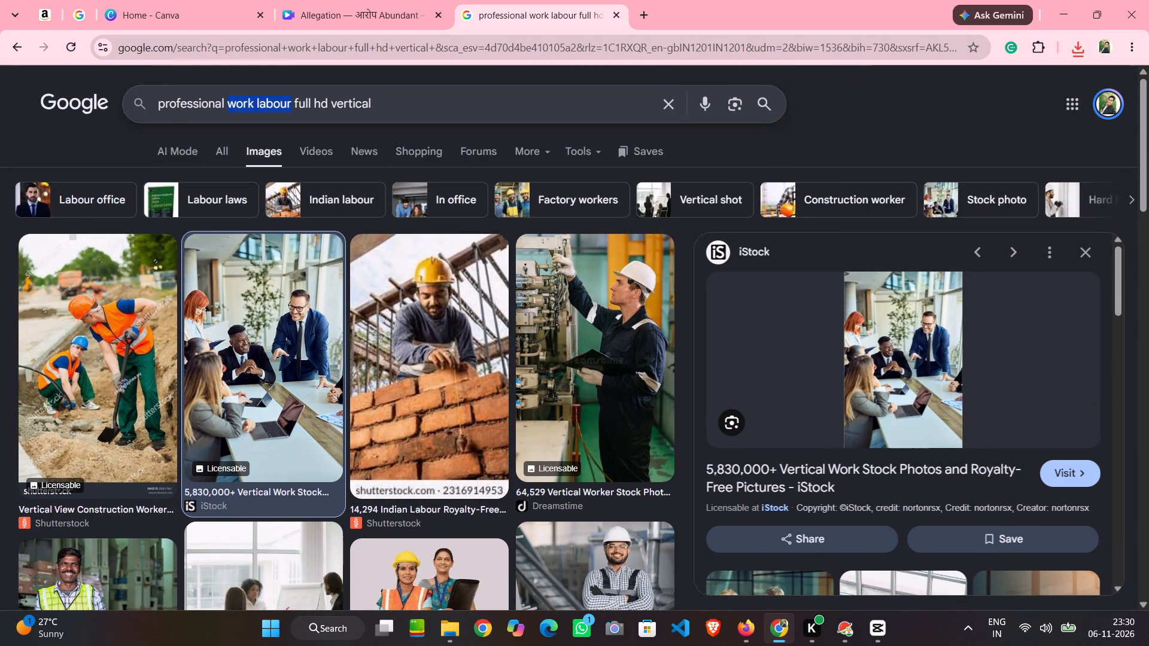
{"action": "type", "text": "girl"}
{"action": "key", "text": "Return"}
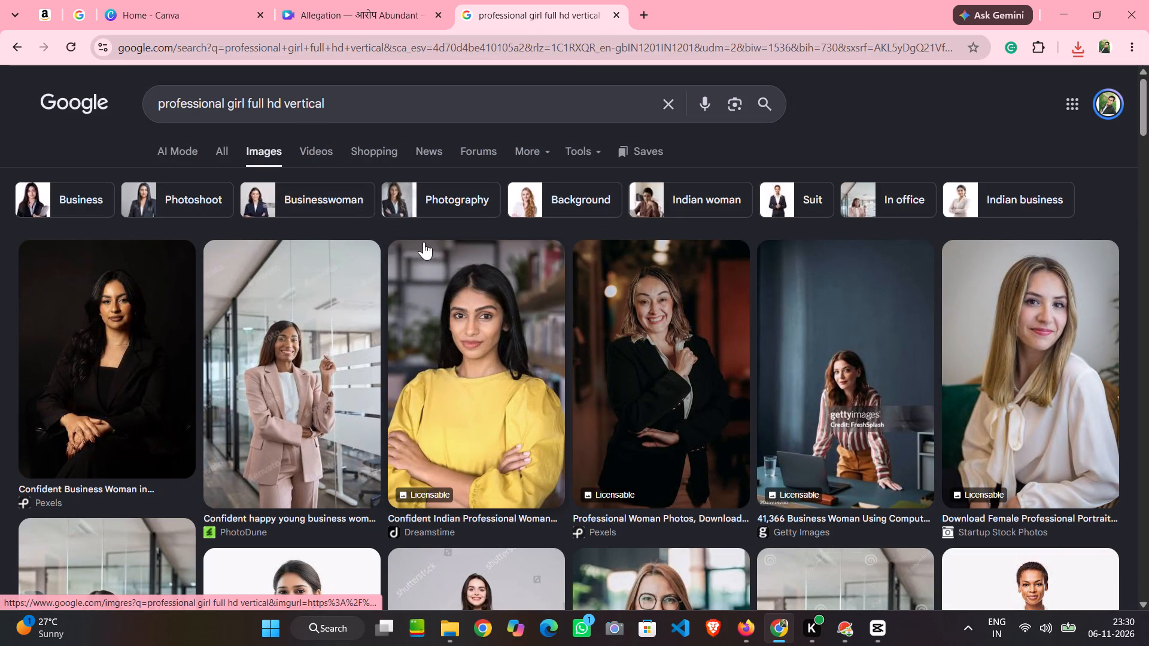
Save the Dreamstime portrait of the woman in the yellow blouse with crossed arms to Downloads as images.jpg.
{"action": "left_click", "coordinate": [455, 337]}
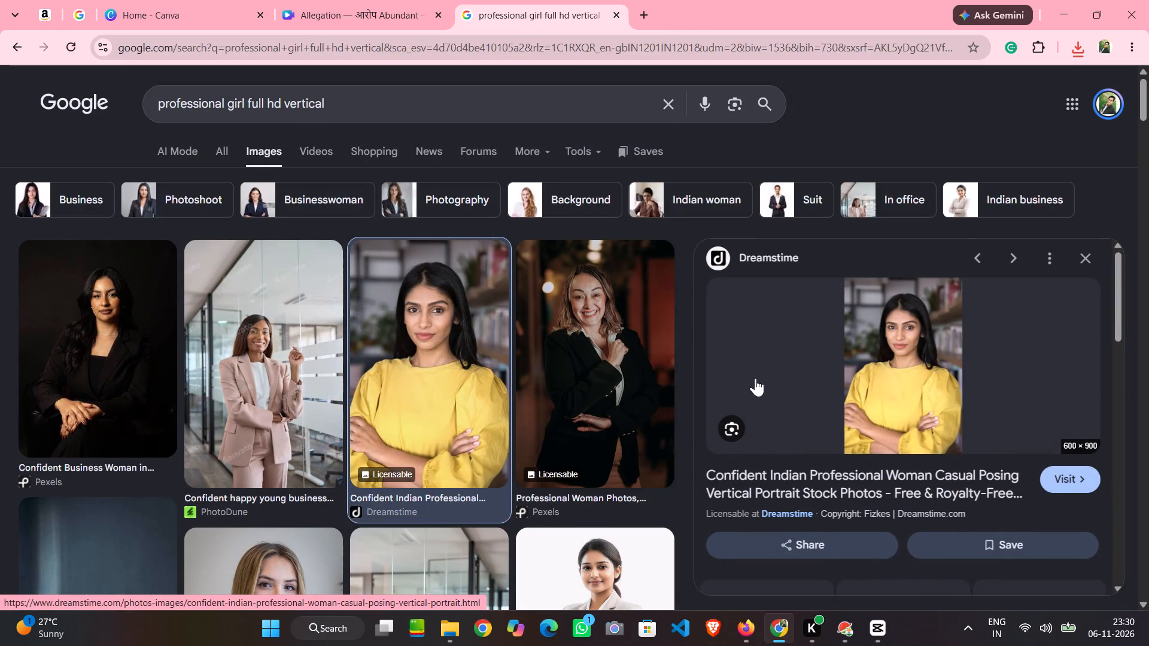
{"action": "right_click", "coordinate": [887, 378]}
{"action": "left_click", "coordinate": [919, 224]}
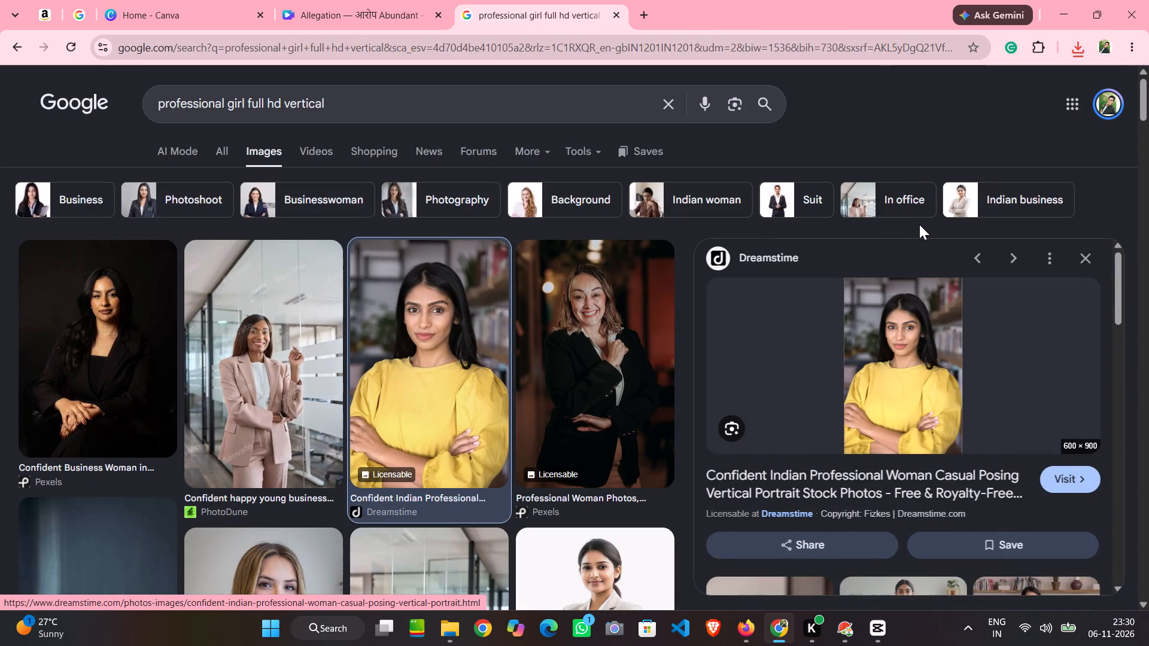
{"action": "left_click", "coordinate": [681, 465]}
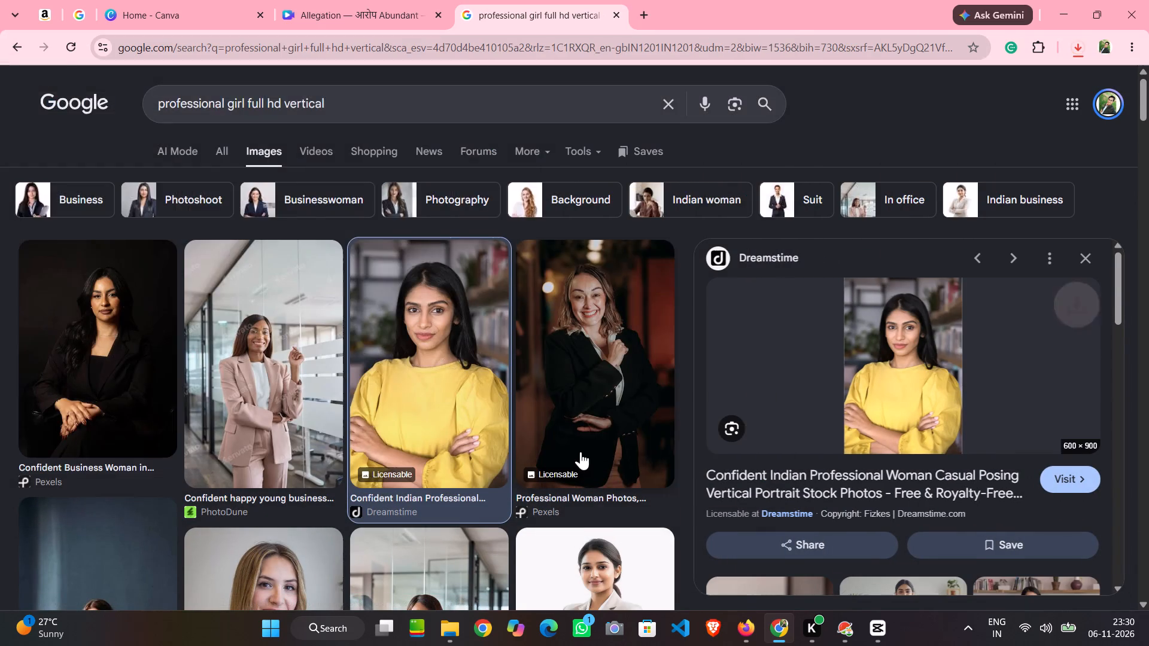
Save the Startup Stock Photos portrait of the blonde woman in a white blouse to Downloads as the JPEG images (1).
{"action": "scroll", "coordinate": [580, 452], "scroll_direction": "down", "scroll_amount": 2}
{"action": "scroll", "coordinate": [350, 457], "scroll_direction": "down", "scroll_amount": 1}
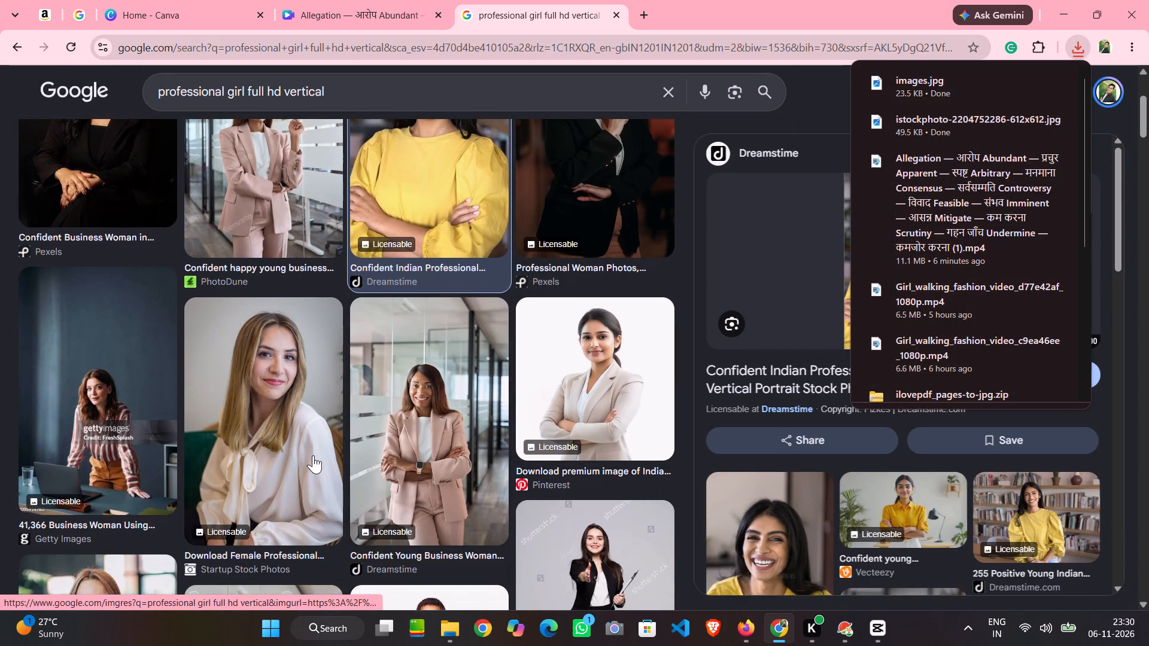
{"action": "left_click", "coordinate": [291, 430]}
{"action": "right_click", "coordinate": [938, 306]}
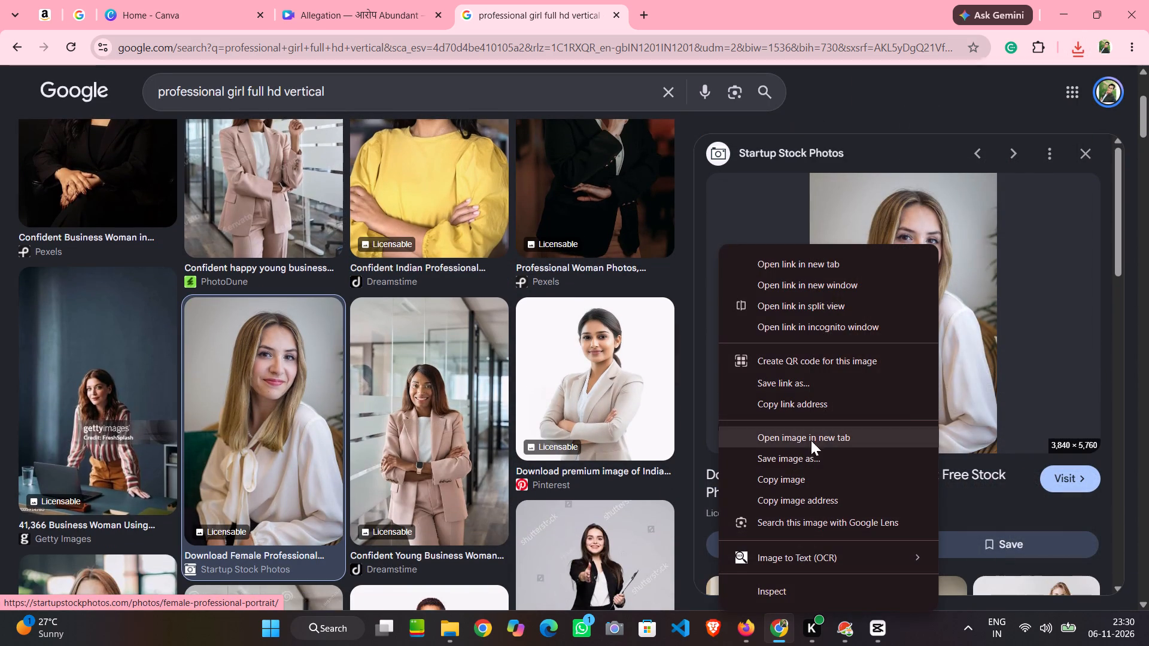
{"action": "left_click", "coordinate": [810, 458]}
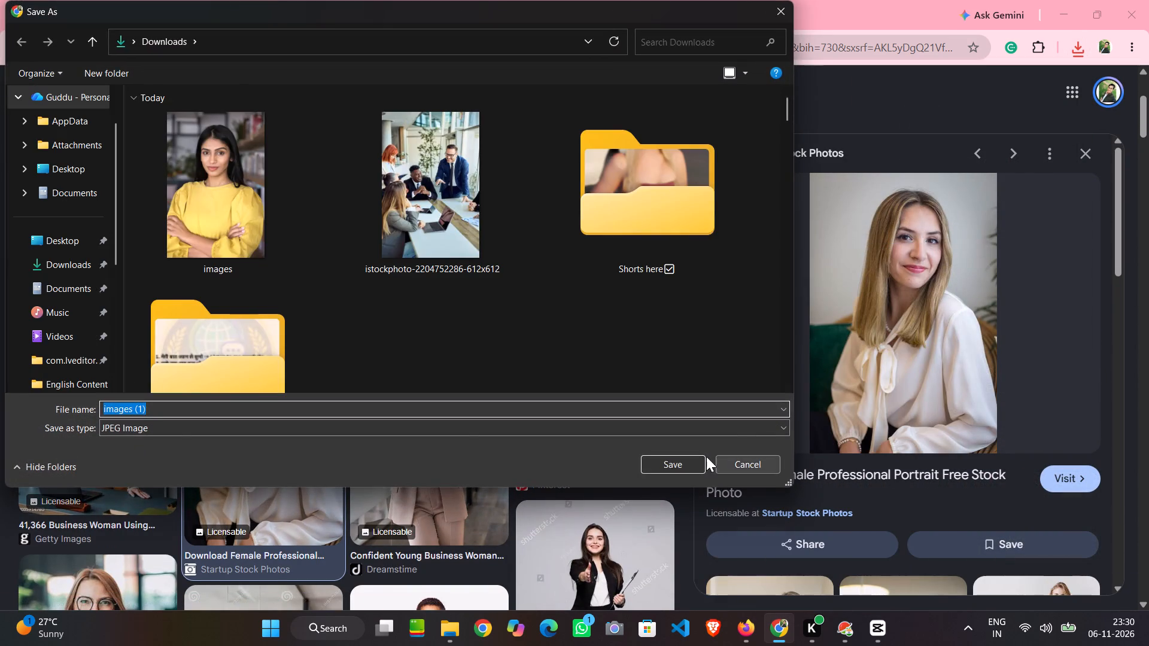
{"action": "left_click", "coordinate": [667, 462]}
Save the Pinterest "Business Women / Girl" photo of the woman holding a clipboard to Downloads as images (2).jpg.
{"action": "scroll", "coordinate": [596, 426], "scroll_direction": "down", "scroll_amount": 4}
{"action": "scroll", "coordinate": [471, 413], "scroll_direction": "down", "scroll_amount": 1}
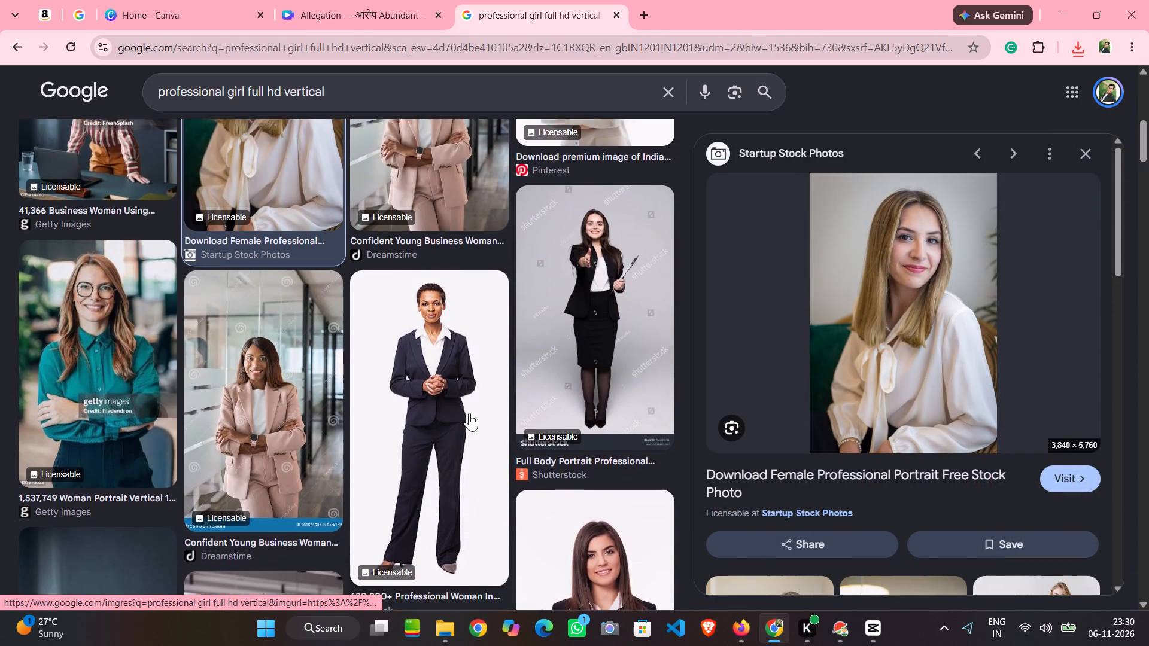
{"action": "scroll", "coordinate": [469, 412], "scroll_direction": "down", "scroll_amount": 4}
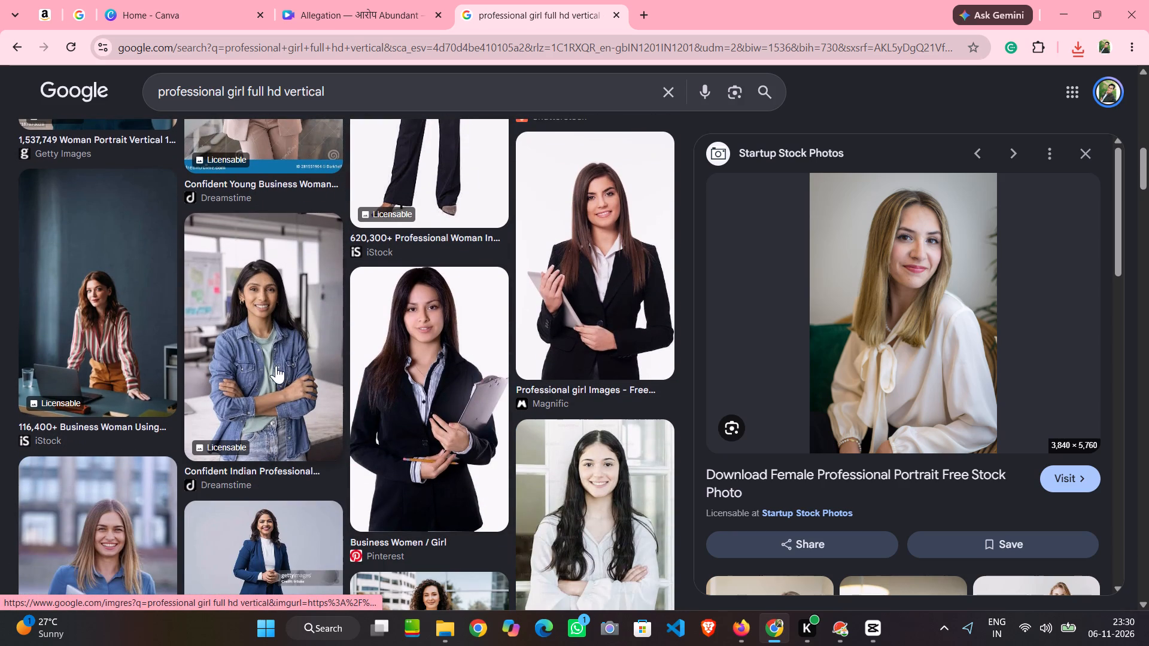
{"action": "left_click", "coordinate": [276, 365]}
{"action": "left_click", "coordinate": [415, 365]}
{"action": "right_click", "coordinate": [902, 307]}
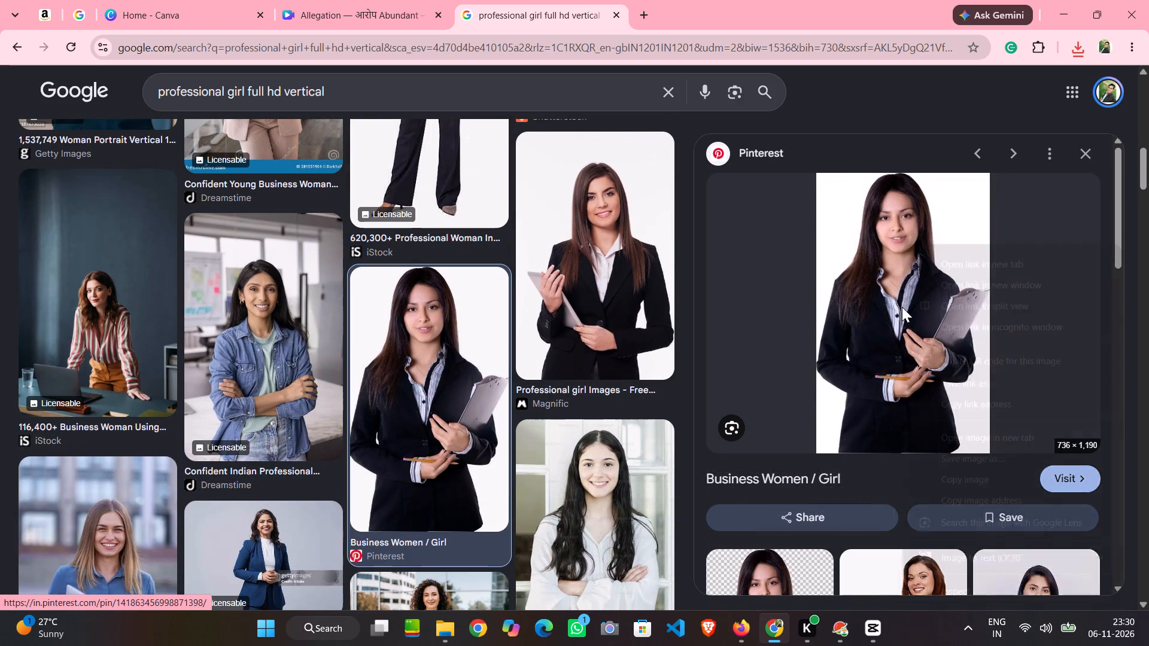
{"action": "left_click", "coordinate": [974, 458]}
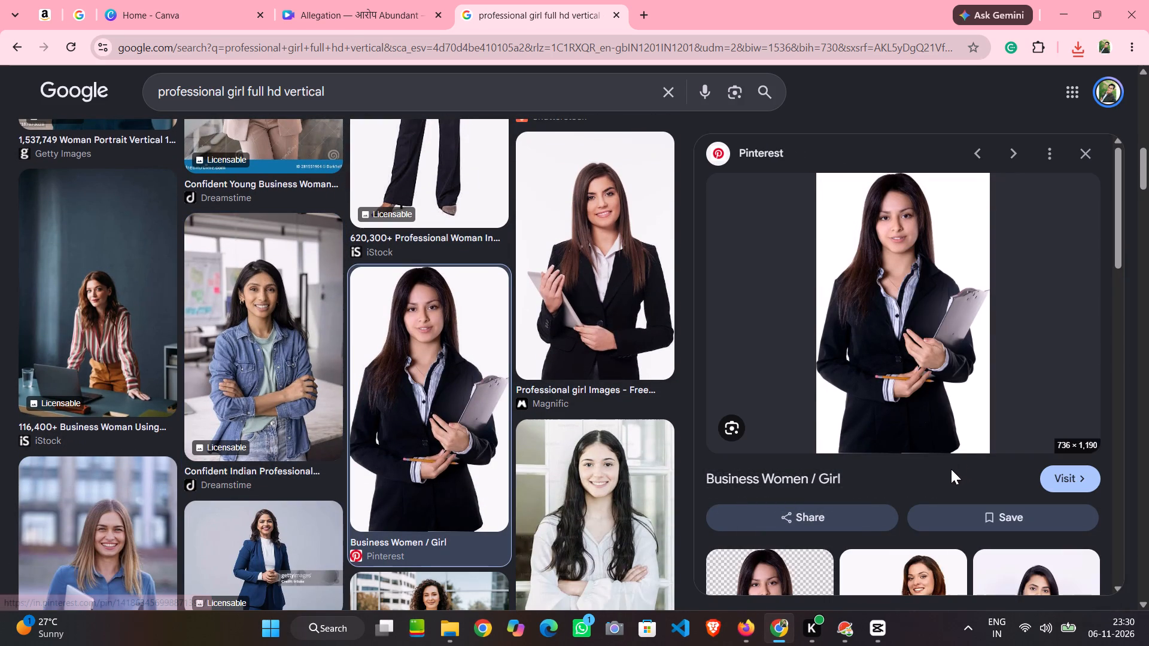
{"action": "left_click", "coordinate": [694, 464]}
Save the Magnific photo of the woman in a blue shirt holding a laptop outdoors.
{"action": "scroll", "coordinate": [426, 432], "scroll_direction": "down", "scroll_amount": 3}
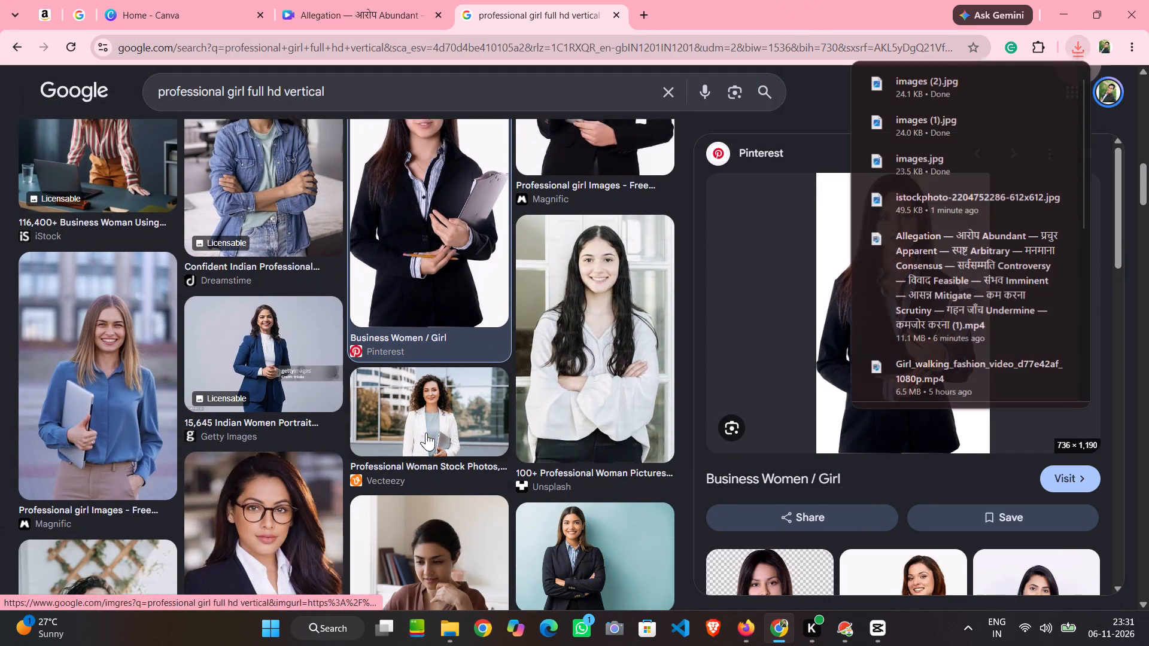
{"action": "left_click", "coordinate": [95, 372]}
{"action": "right_click", "coordinate": [915, 309]}
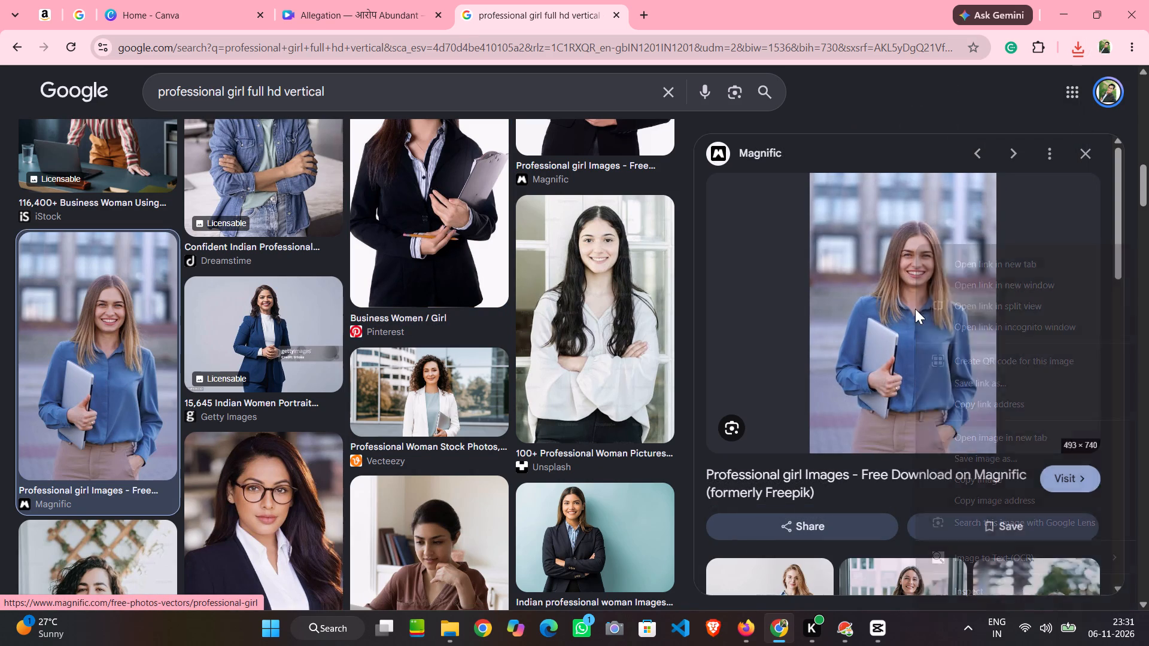
{"action": "left_click", "coordinate": [989, 463]}
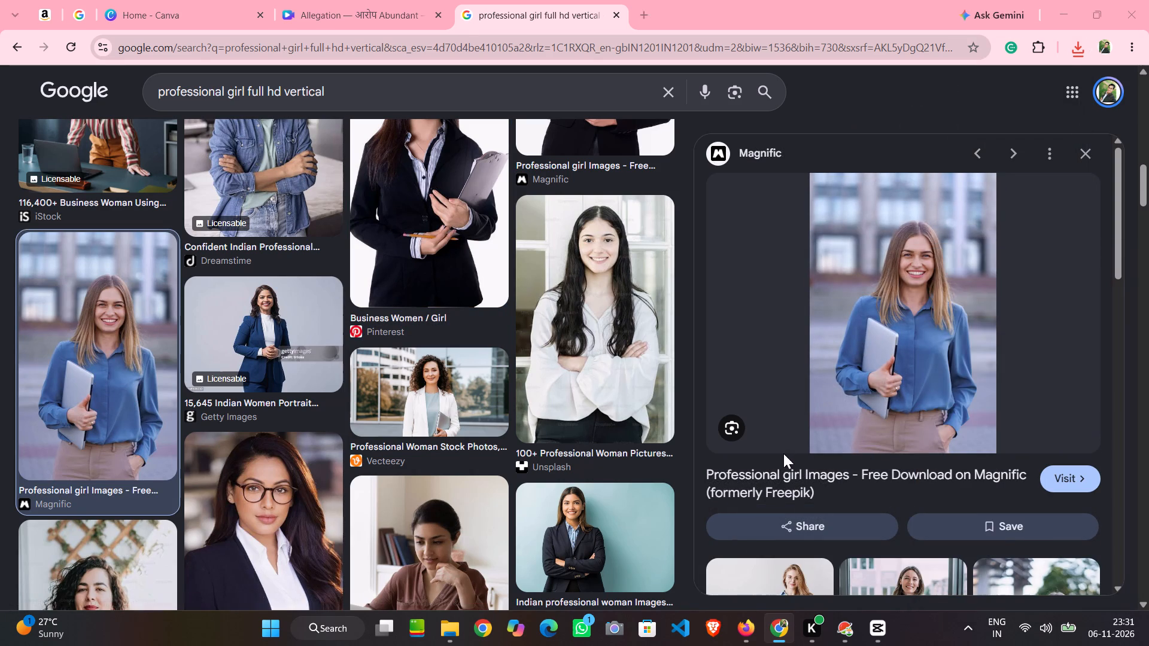
{"action": "left_click", "coordinate": [704, 459]}
Browse further image results for another suitable vertical portrait, previewing the Dreamstime, Alamy and Unsplash candidates.
{"action": "scroll", "coordinate": [541, 413], "scroll_direction": "down", "scroll_amount": 7}
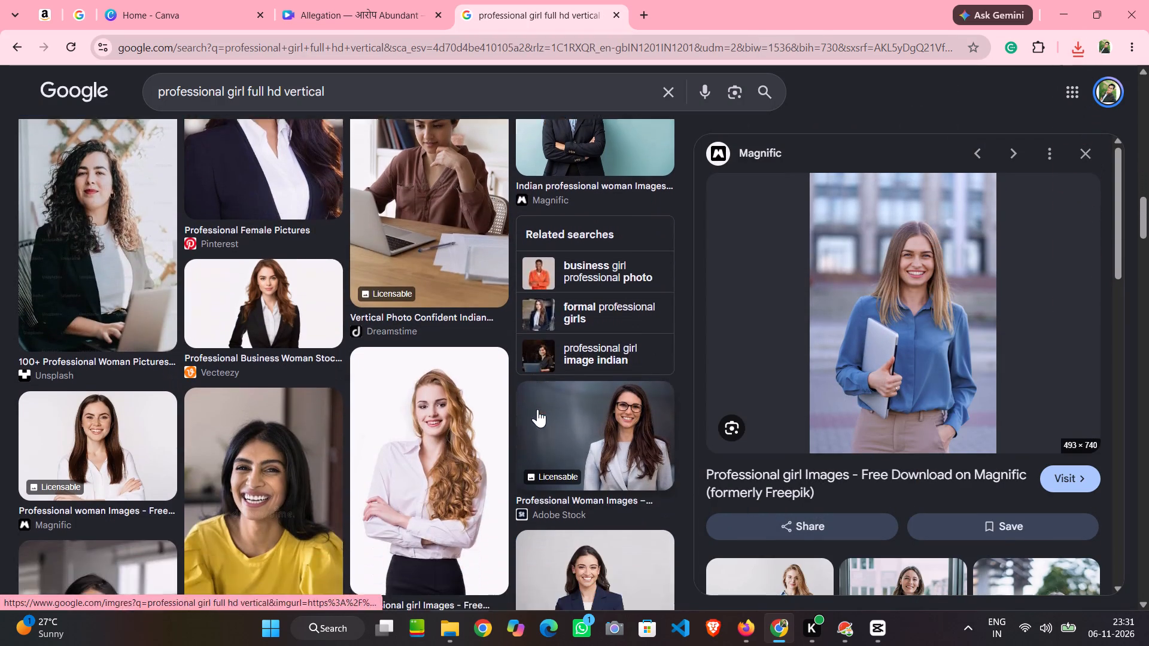
{"action": "left_click", "coordinate": [300, 398]}
{"action": "scroll", "coordinate": [314, 398], "scroll_direction": "down", "scroll_amount": 2}
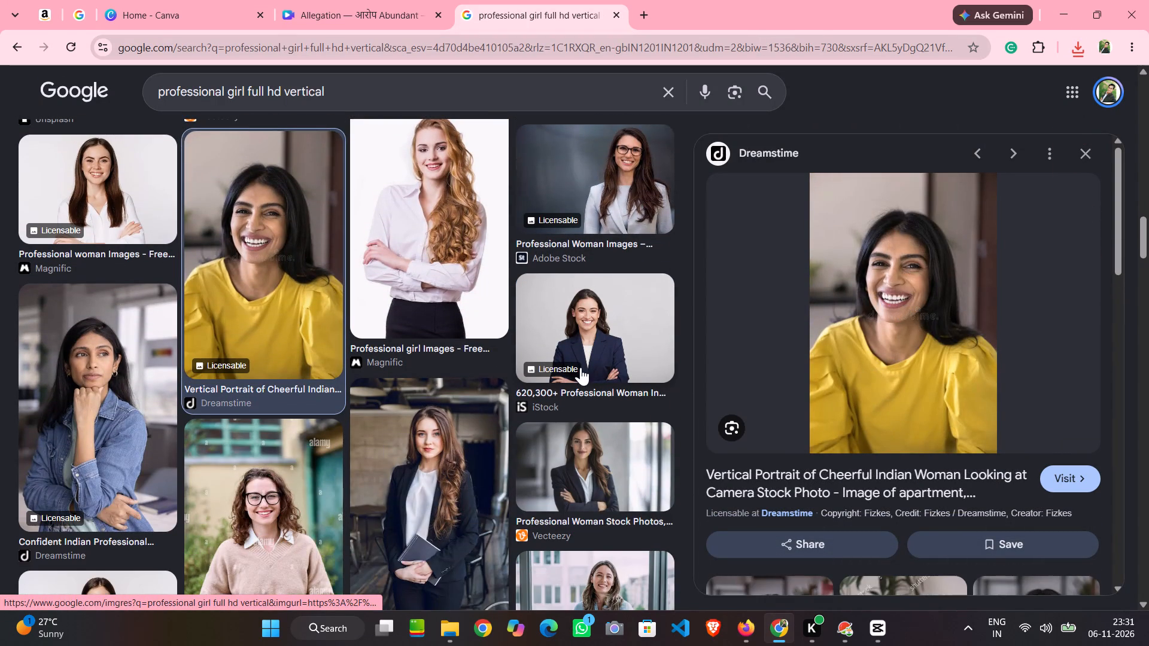
{"action": "scroll", "coordinate": [580, 367], "scroll_direction": "down", "scroll_amount": 2}
{"action": "left_click", "coordinate": [253, 388]}
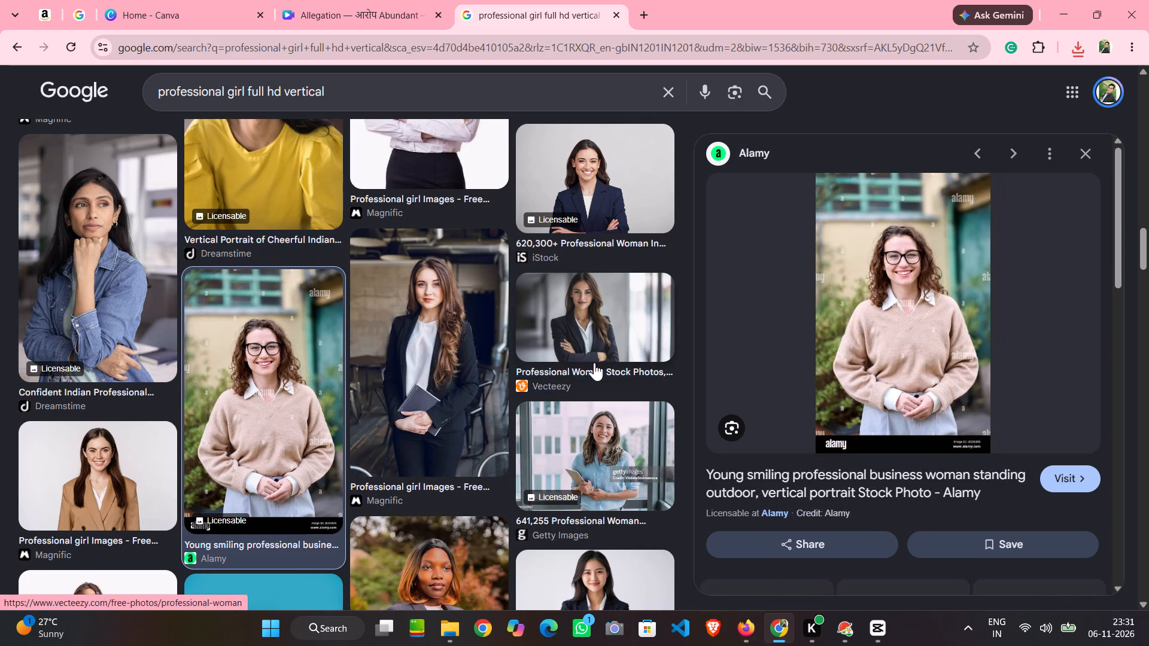
{"action": "scroll", "coordinate": [479, 366], "scroll_direction": "down", "scroll_amount": 3}
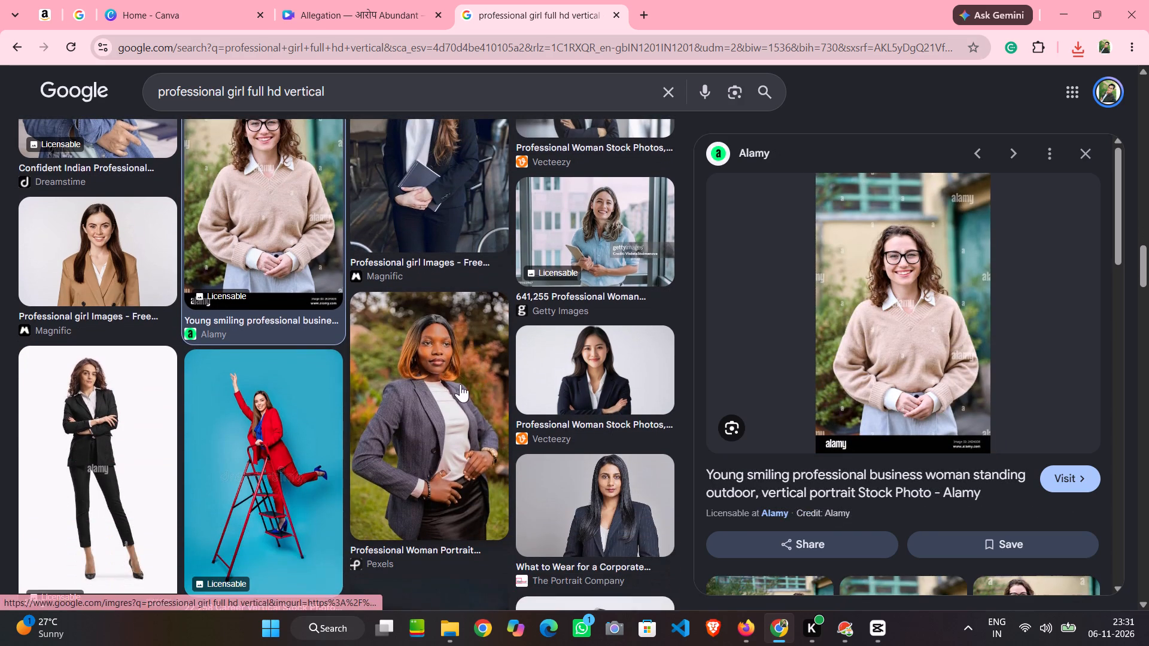
{"action": "scroll", "coordinate": [259, 434], "scroll_direction": "down", "scroll_amount": 6}
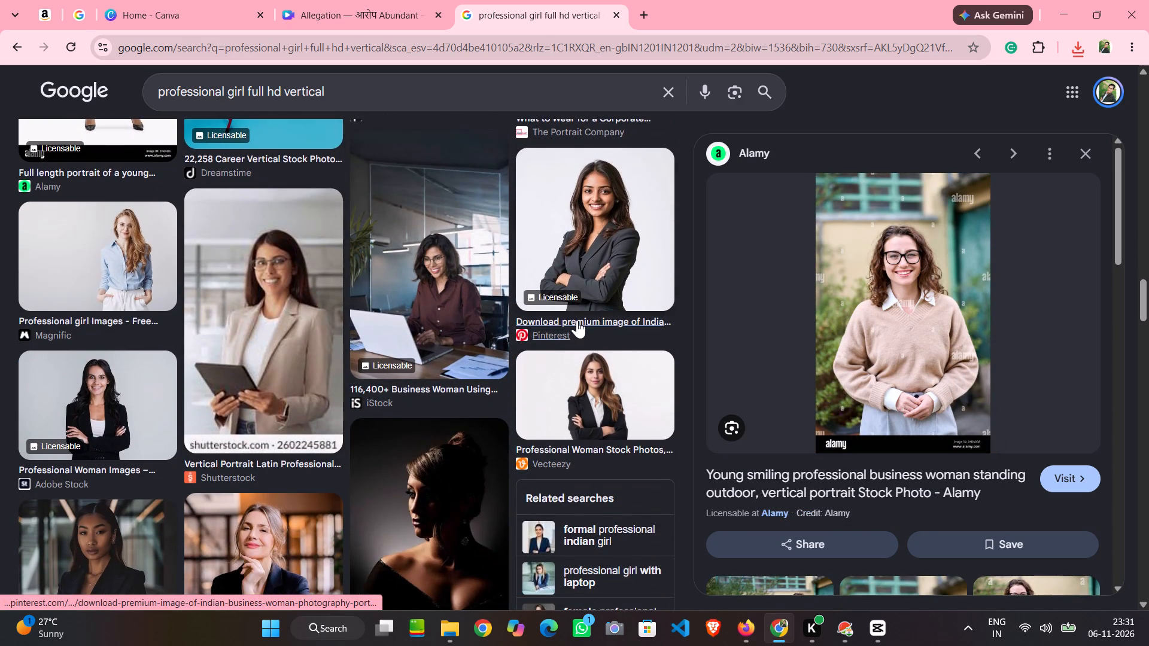
{"action": "scroll", "coordinate": [577, 320], "scroll_direction": "down", "scroll_amount": 2}
{"action": "scroll", "coordinate": [380, 380], "scroll_direction": "down", "scroll_amount": 3}
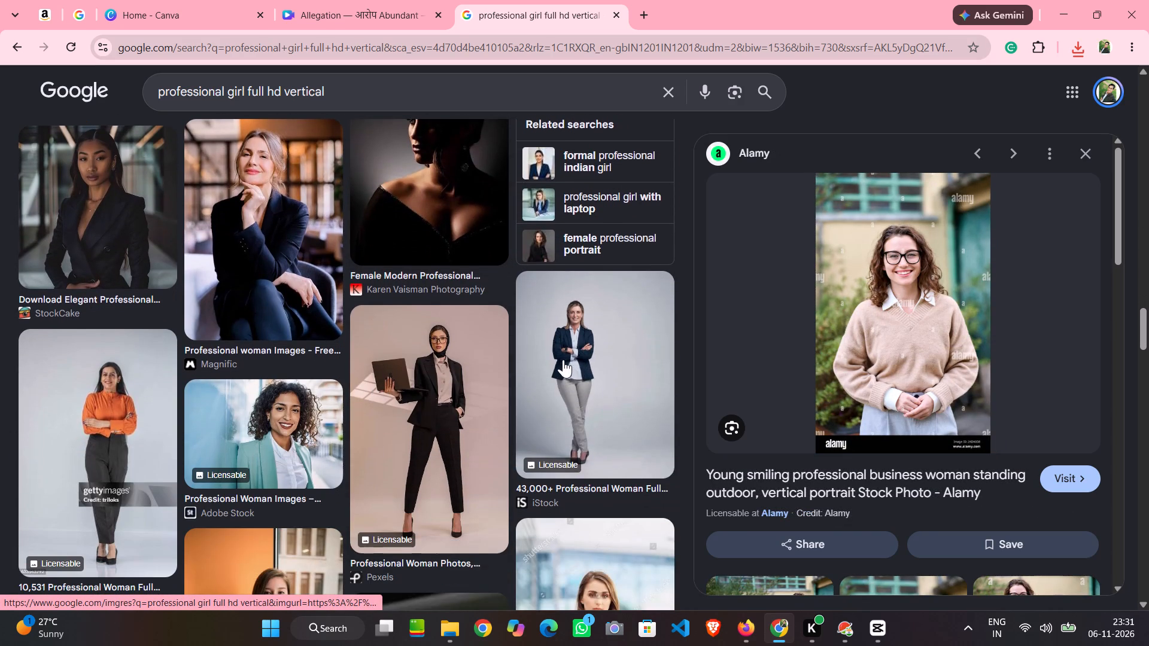
{"action": "scroll", "coordinate": [566, 359], "scroll_direction": "down", "scroll_amount": 2}
{"action": "scroll", "coordinate": [437, 382], "scroll_direction": "down", "scroll_amount": 2}
{"action": "left_click", "coordinate": [241, 373]}
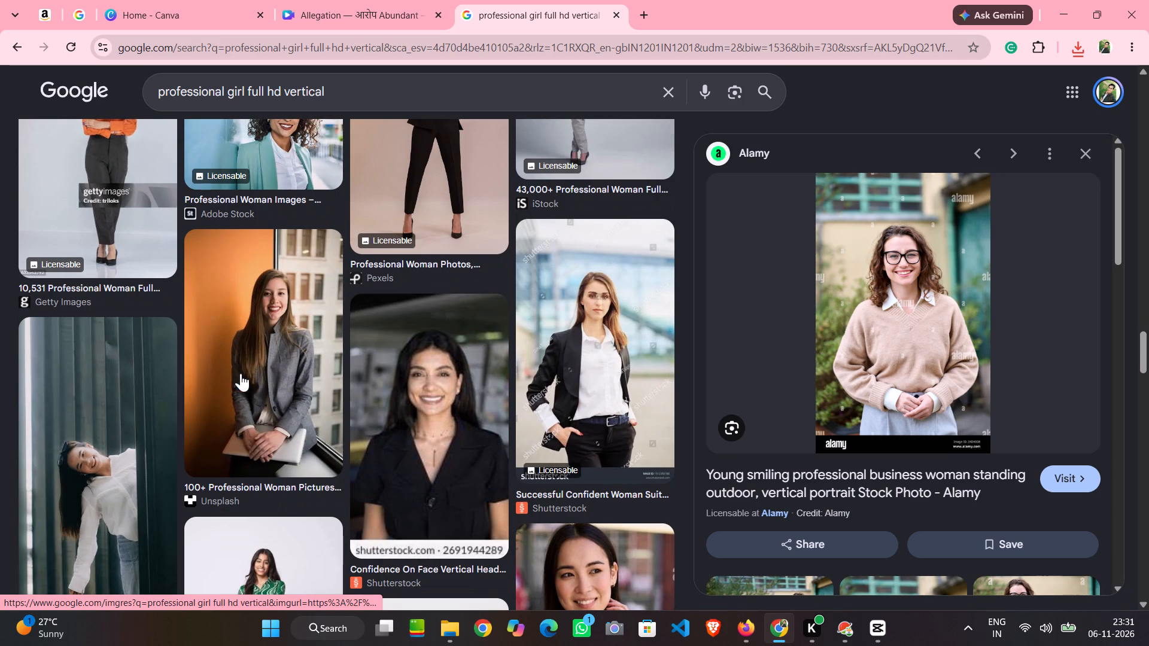
{"action": "scroll", "coordinate": [466, 340], "scroll_direction": "down", "scroll_amount": 3}
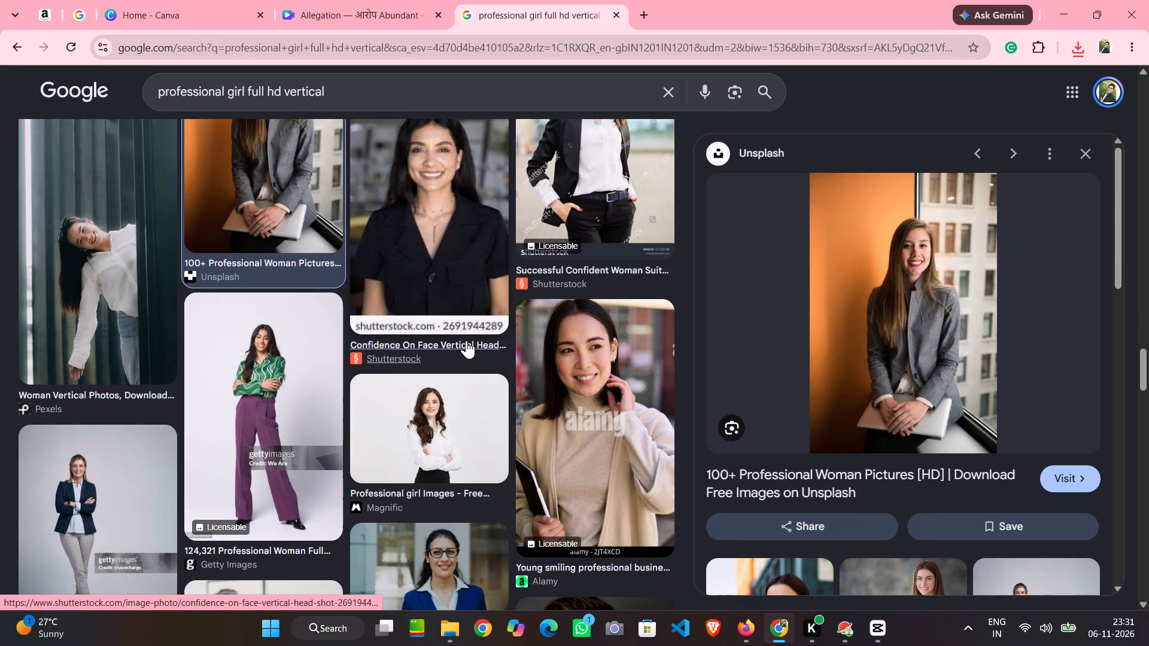
{"action": "scroll", "coordinate": [466, 340], "scroll_direction": "down", "scroll_amount": 1}
{"action": "scroll", "coordinate": [406, 359], "scroll_direction": "down", "scroll_amount": 3}
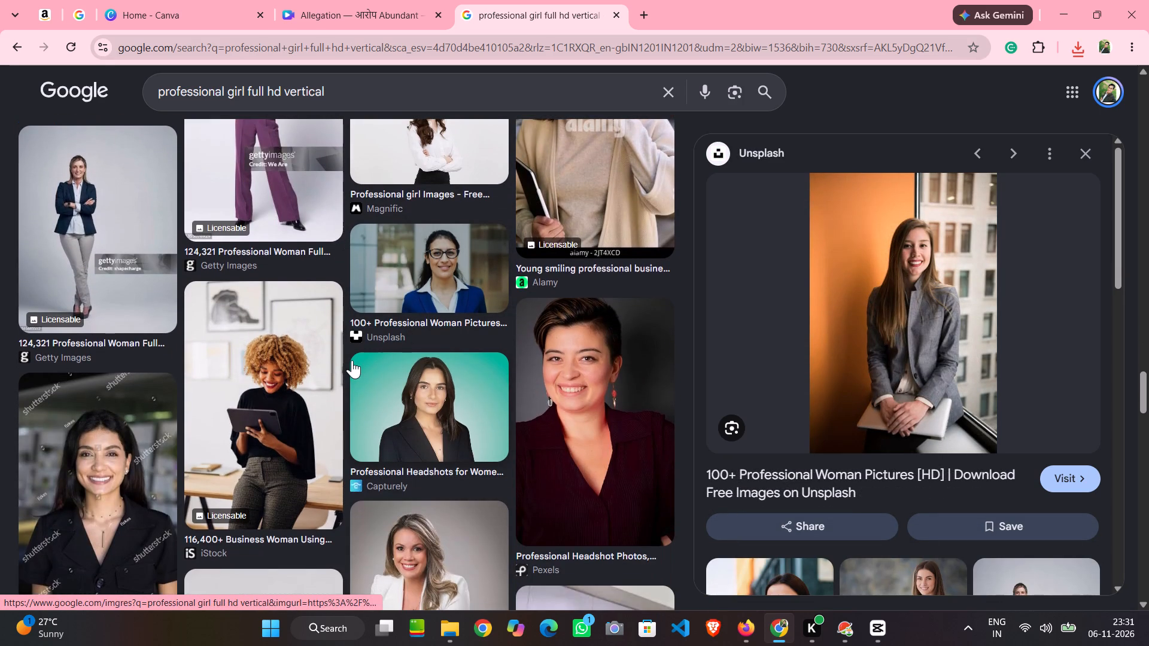
{"action": "scroll", "coordinate": [405, 376], "scroll_direction": "down", "scroll_amount": 4}
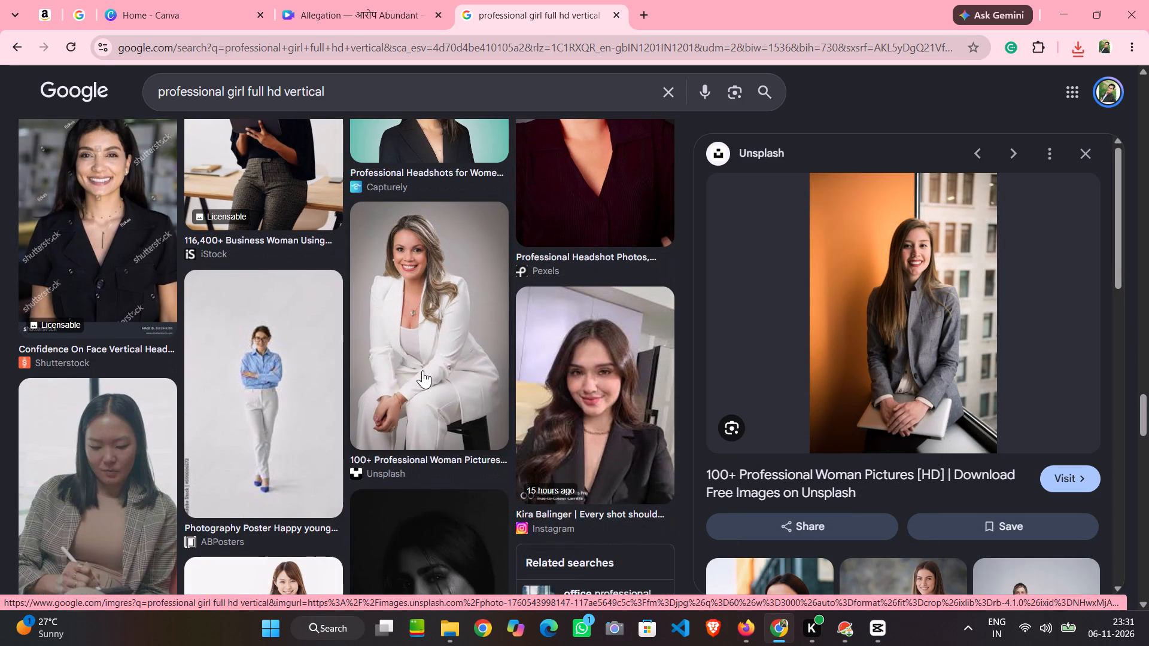
Save the Unsplash photo of the seated woman in a white suit.
{"action": "left_click", "coordinate": [424, 351]}
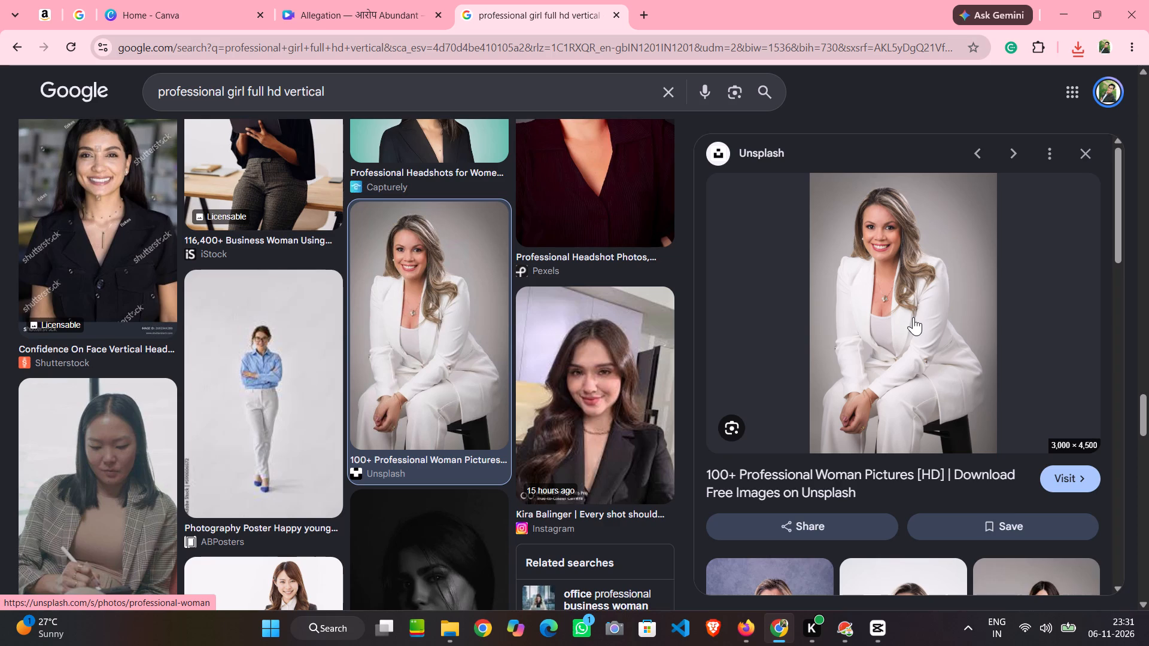
{"action": "right_click", "coordinate": [913, 317]}
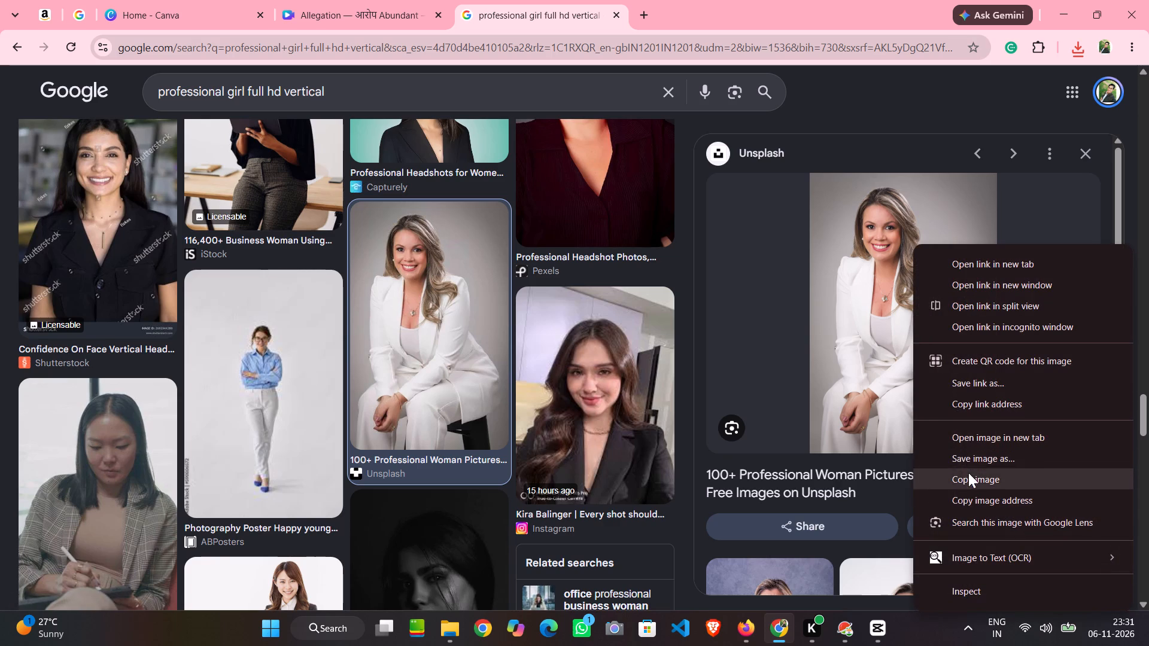
{"action": "left_click", "coordinate": [975, 450]}
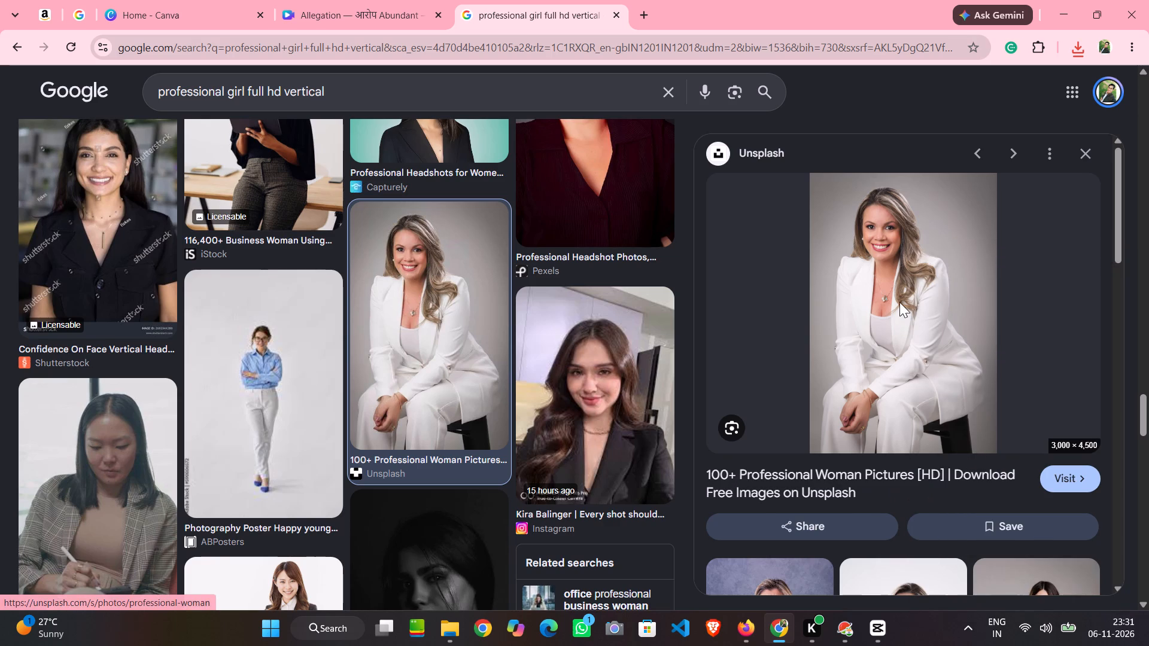
{"action": "right_click", "coordinate": [899, 302]}
{"action": "left_click", "coordinate": [657, 459]}
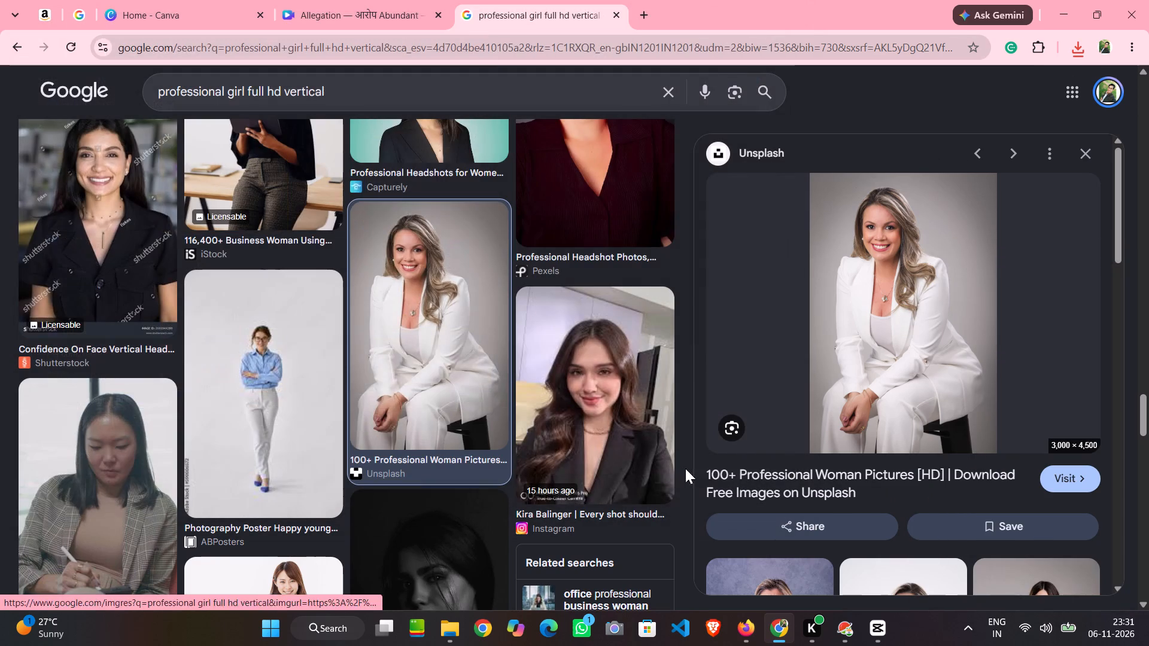
Switch to CapCut and import images (2).jpg, the woman holding a clipboard, from the Downloads folder.
{"action": "left_click", "coordinate": [885, 632]}
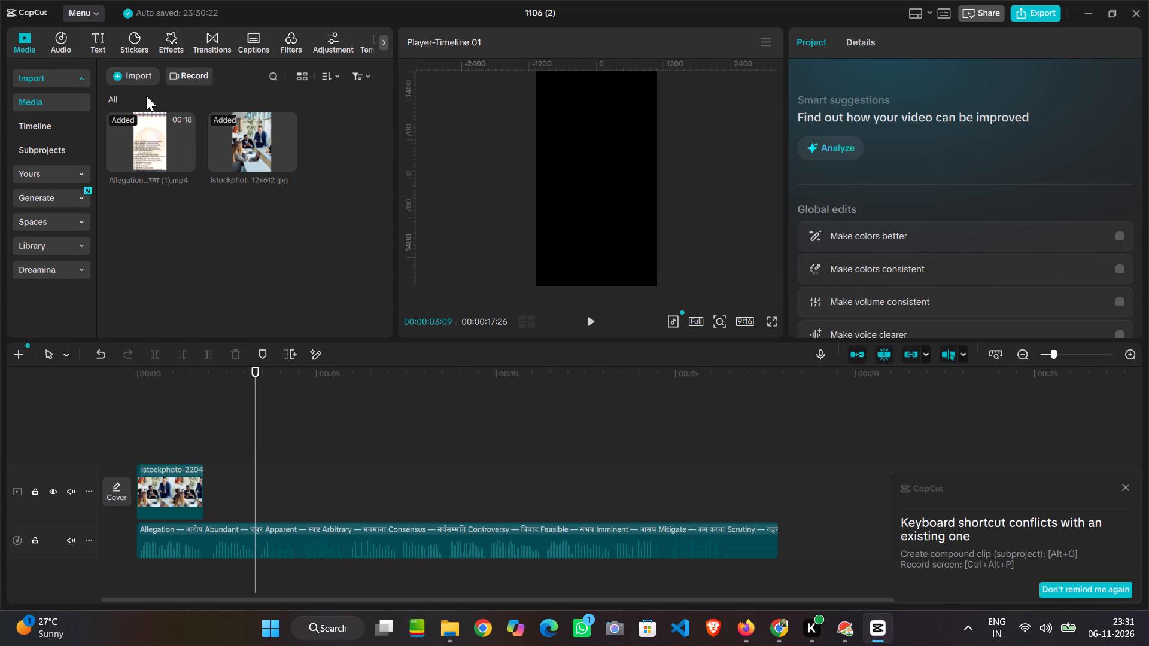
{"action": "left_click", "coordinate": [143, 70]}
{"action": "left_click", "coordinate": [185, 109]}
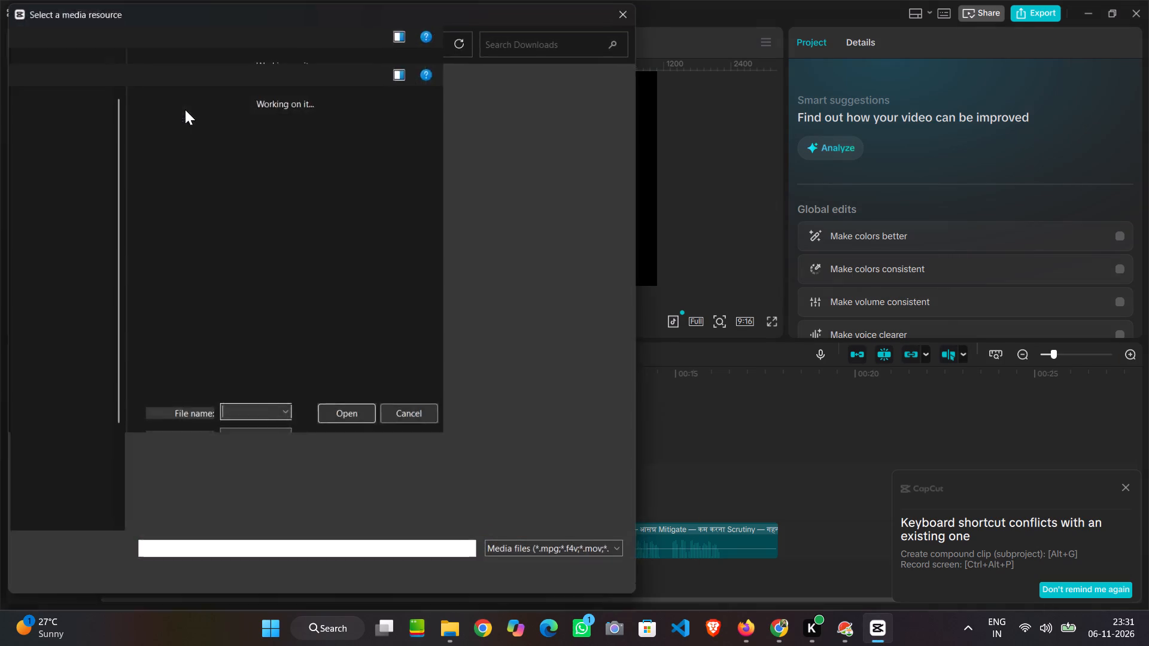
{"action": "scroll", "coordinate": [317, 325], "scroll_direction": "down", "scroll_amount": 1}
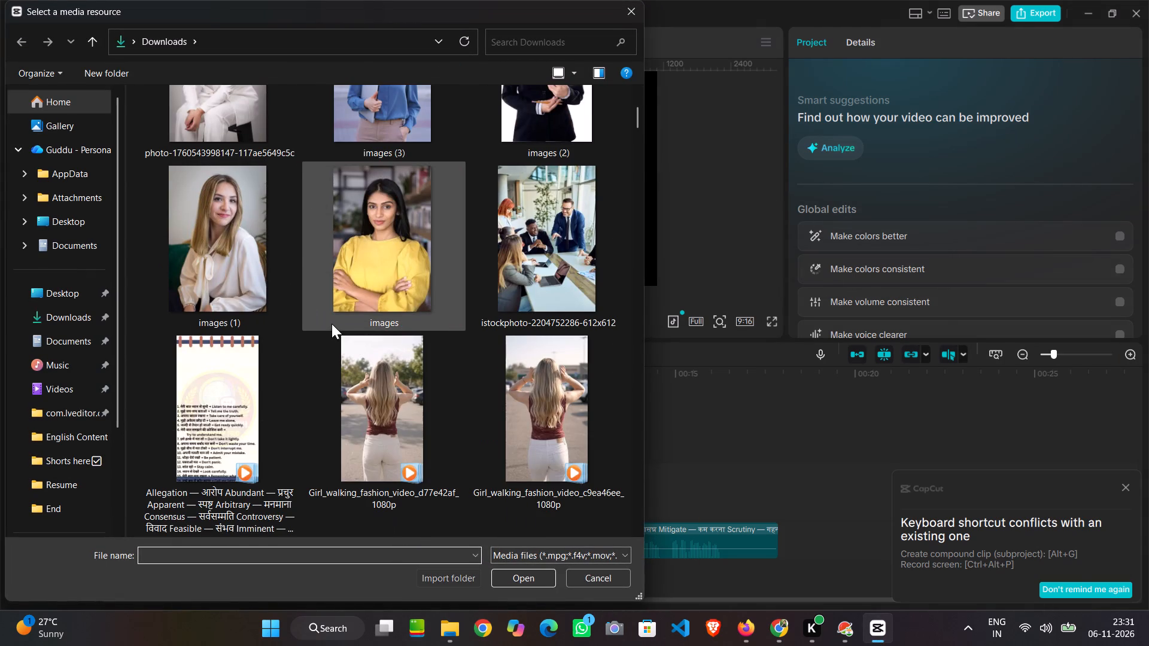
{"action": "left_click", "coordinate": [414, 256]}
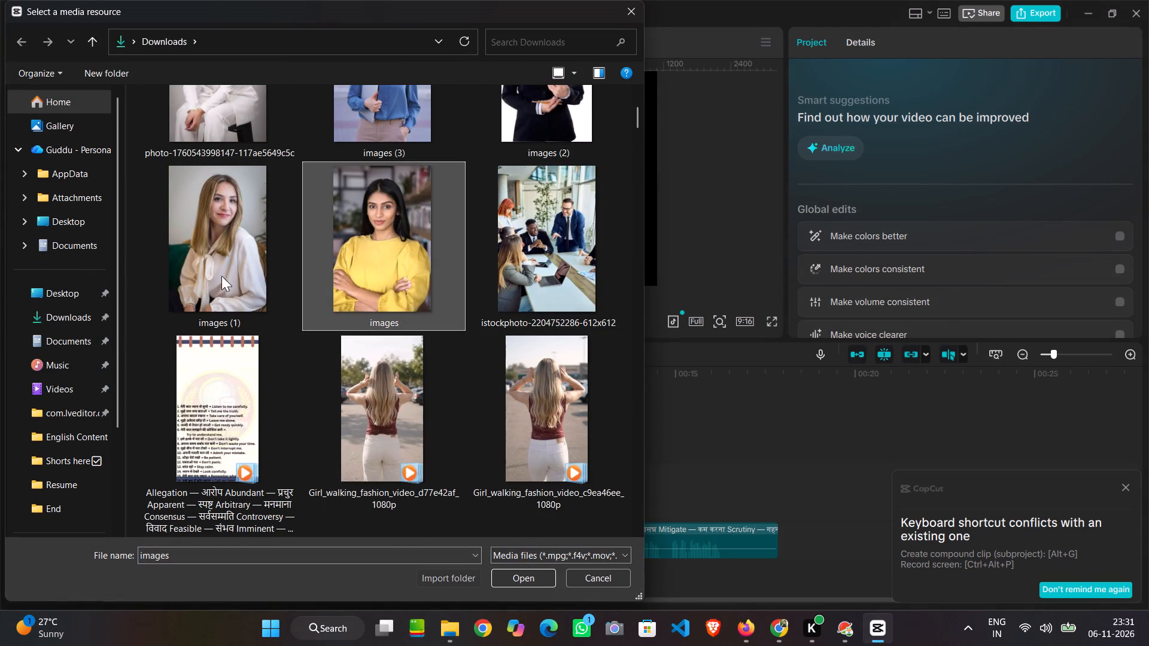
{"action": "scroll", "coordinate": [221, 270], "scroll_direction": "up", "scroll_amount": 3}
{"action": "left_click", "coordinate": [221, 176]}
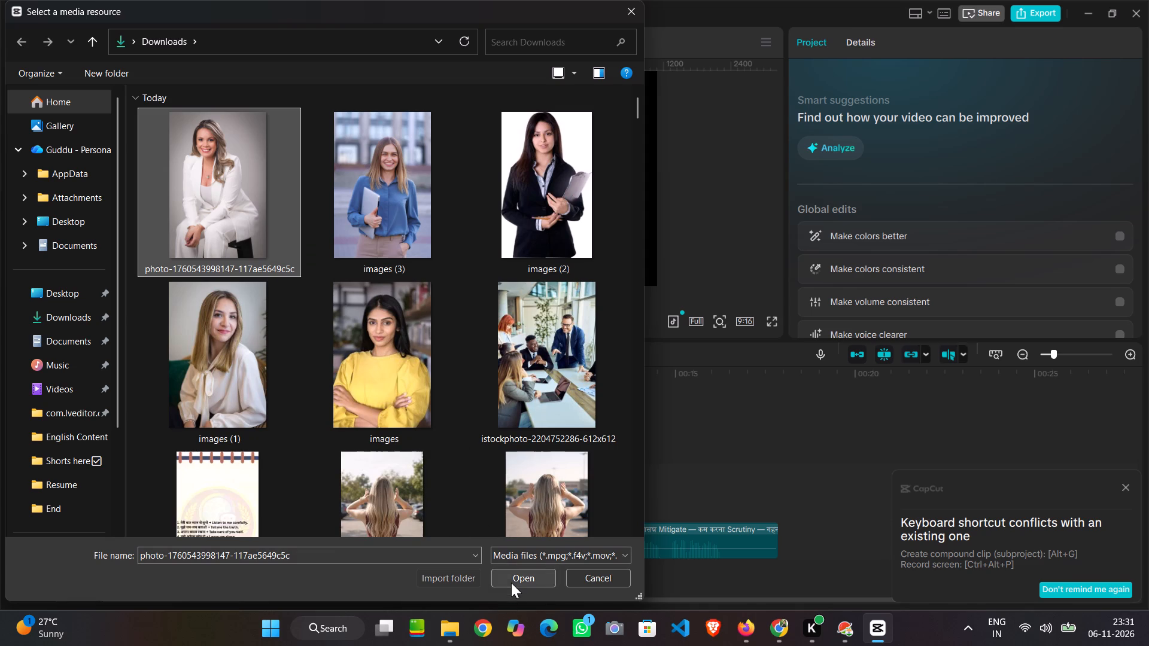
{"action": "left_click", "coordinate": [482, 183]}
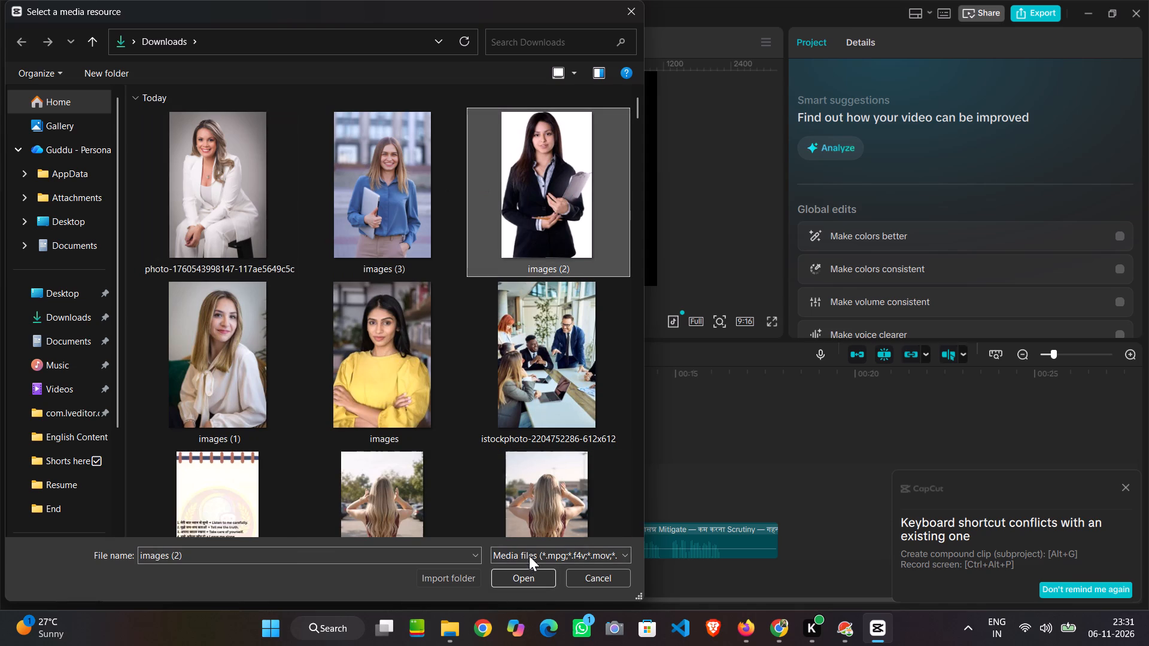
{"action": "left_click", "coordinate": [521, 580]}
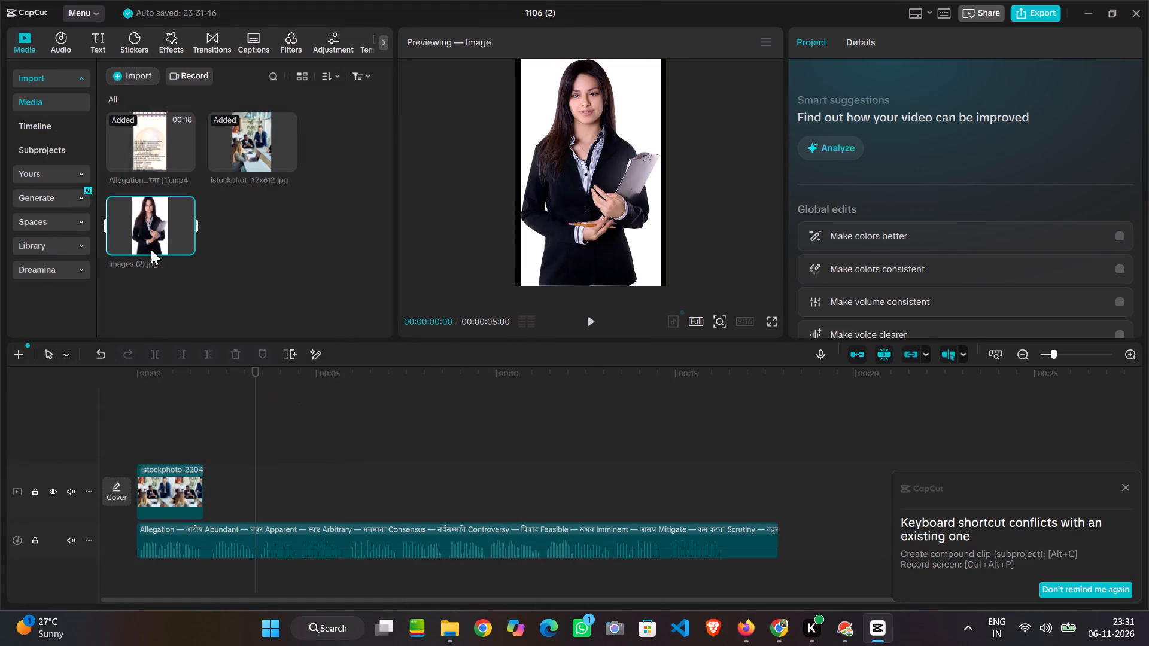
Place images (2).jpg directly after the istockphoto clip on the main track and trim its end to the playhead at 00:00:03:09.
{"action": "left_click_drag", "start_coordinate": [151, 221], "coordinate": [208, 479]}
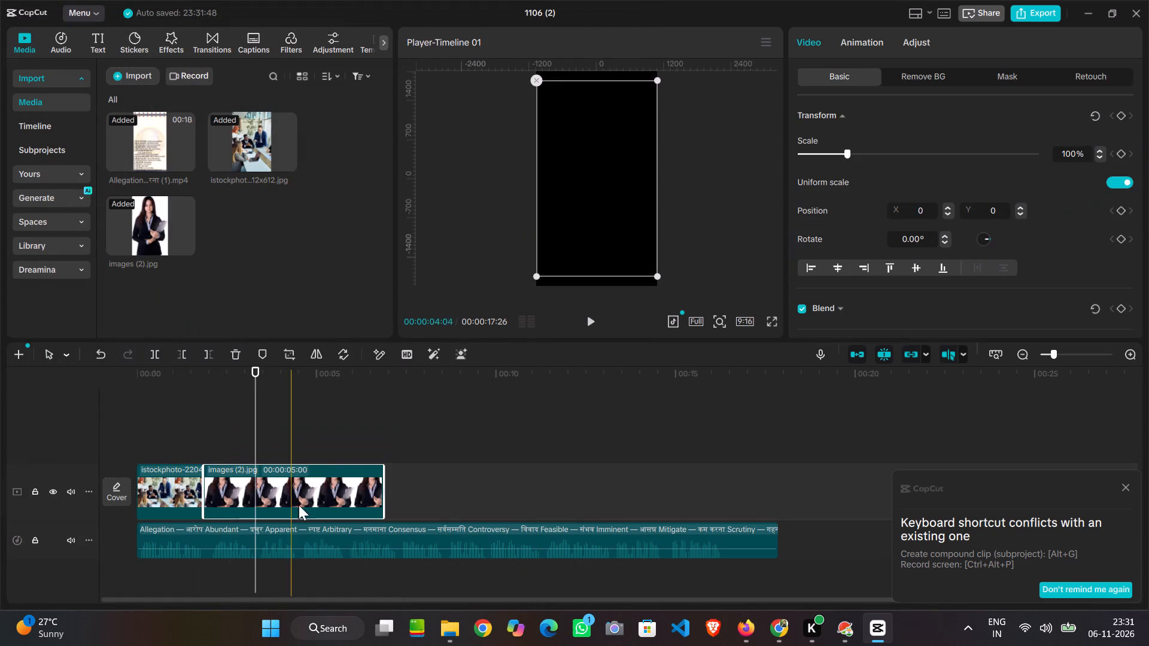
{"action": "left_click_drag", "start_coordinate": [385, 498], "coordinate": [259, 497]}
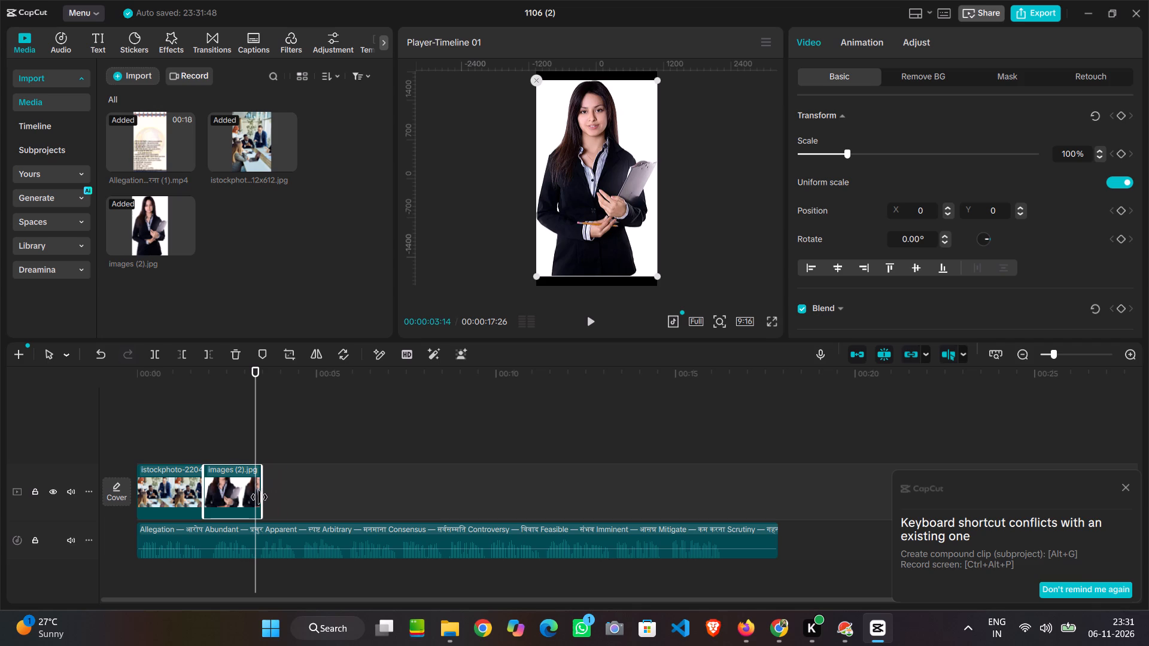
{"action": "left_click_drag", "start_coordinate": [259, 497], "coordinate": [256, 497]}
{"action": "left_click", "coordinate": [144, 69]}
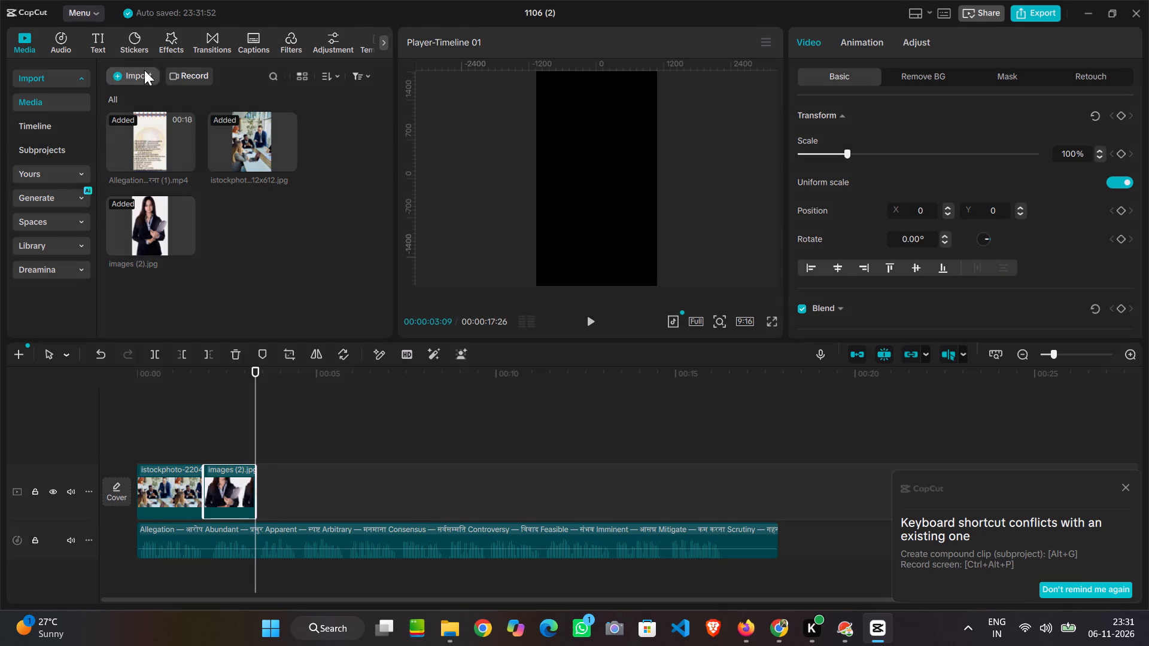
{"action": "left_click", "coordinate": [143, 110]}
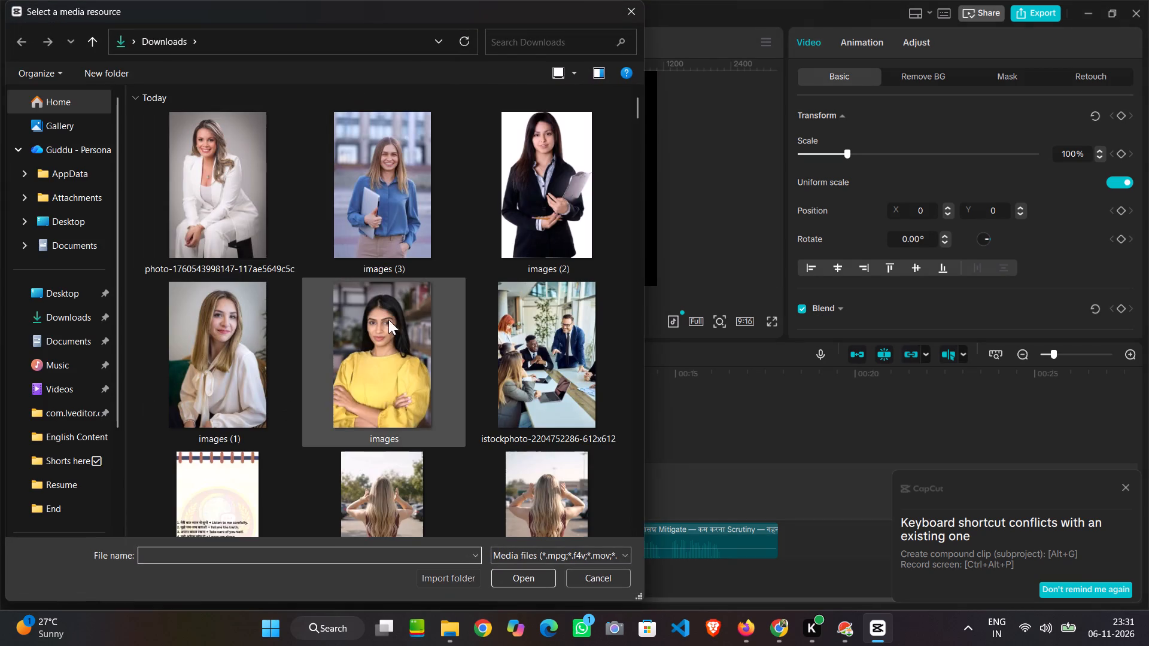
{"action": "left_click", "coordinate": [500, 173]}
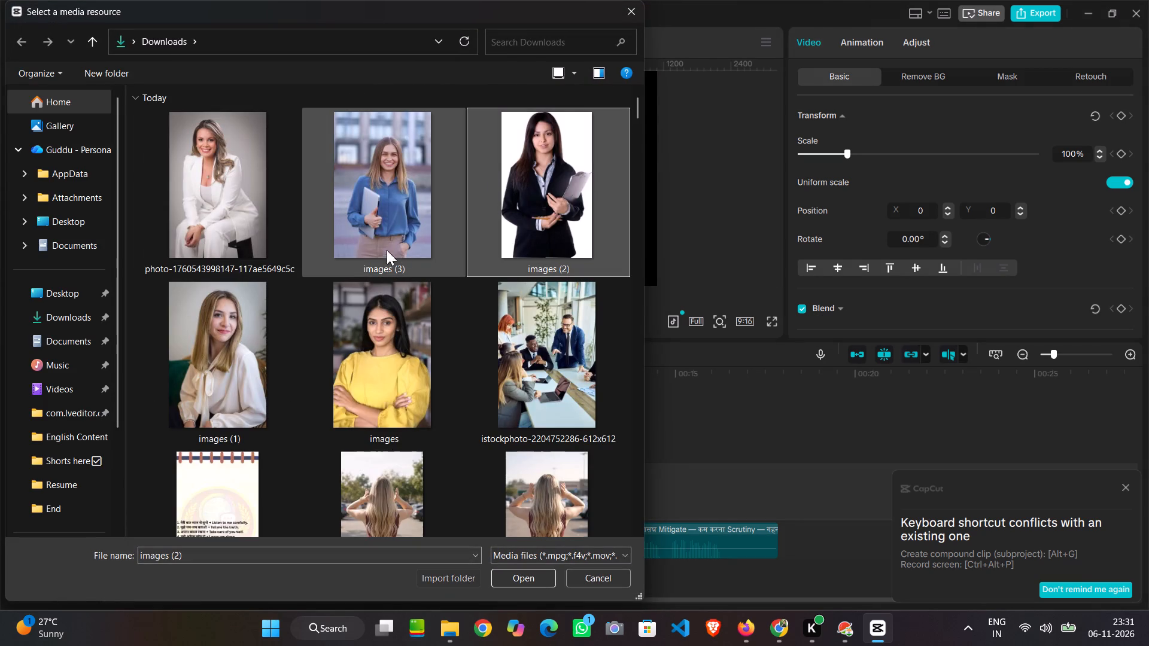
{"action": "left_click", "coordinate": [375, 177]}
{"action": "left_click", "coordinate": [220, 179]}
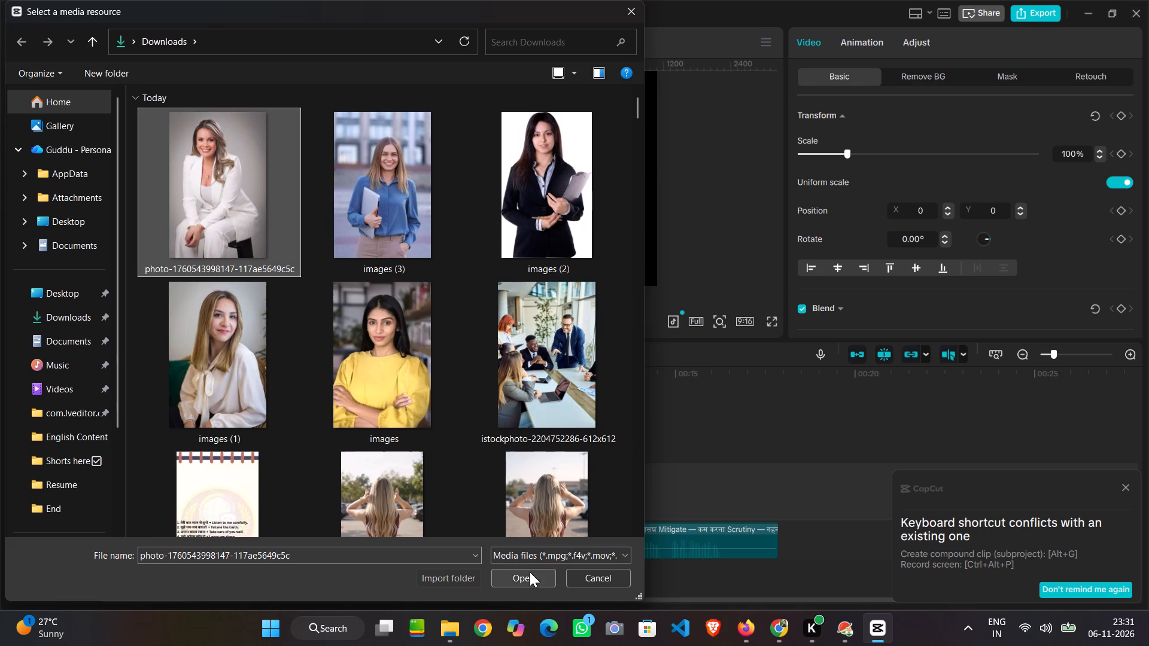
{"action": "left_click", "coordinate": [528, 572]}
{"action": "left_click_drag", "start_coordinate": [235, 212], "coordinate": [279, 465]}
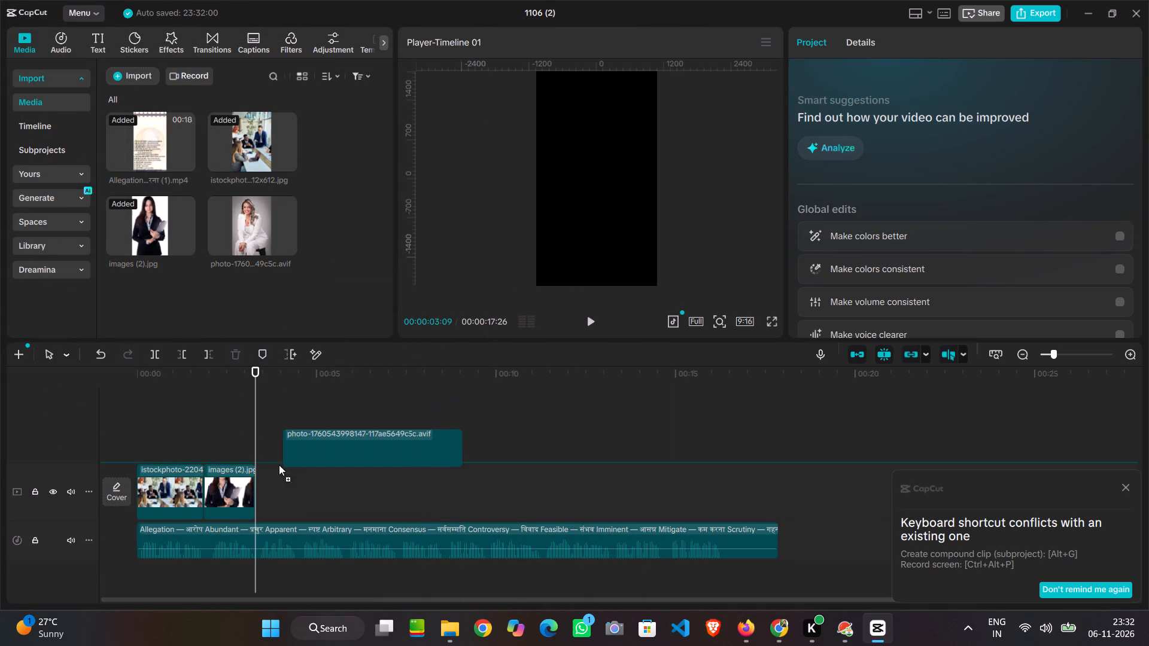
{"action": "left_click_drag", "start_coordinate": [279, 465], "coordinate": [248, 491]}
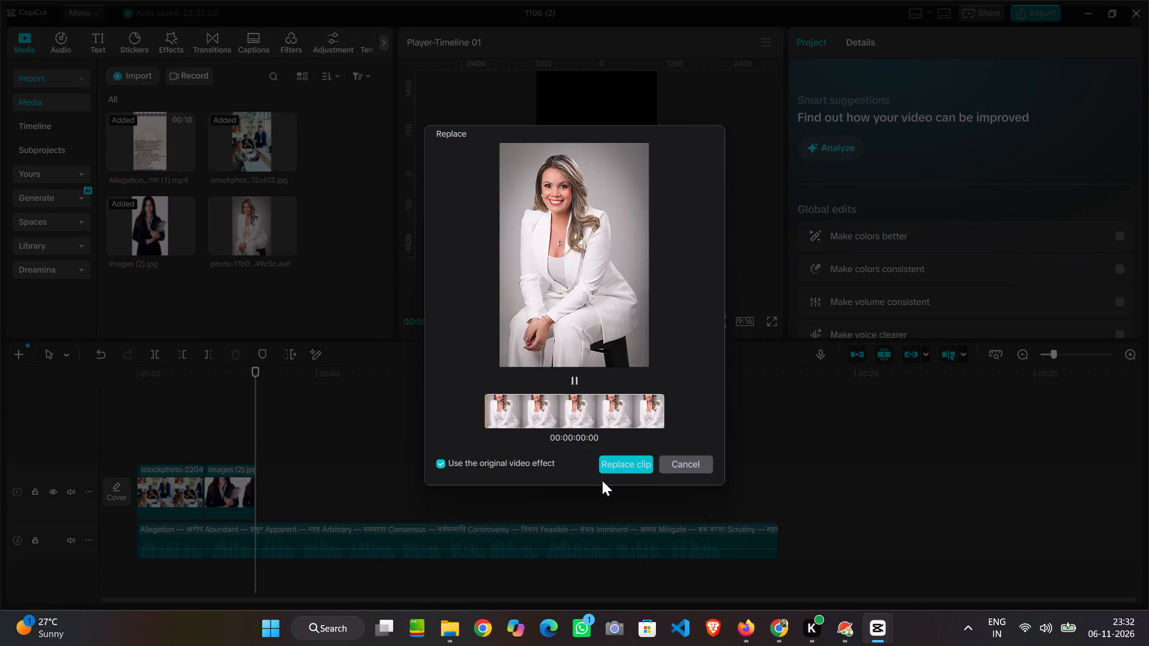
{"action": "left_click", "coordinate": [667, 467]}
Place the white-suit portrait after the images (2).jpg clip on the main track and trim its end to about 4.5 seconds.
{"action": "left_click_drag", "start_coordinate": [224, 226], "coordinate": [270, 474]}
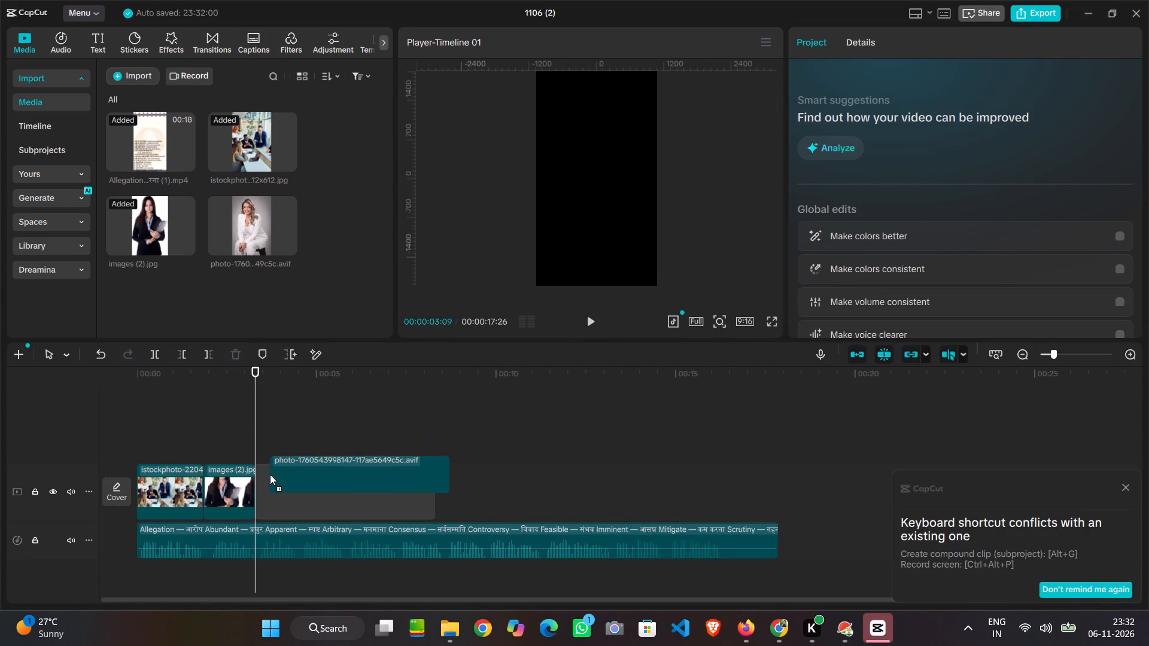
{"action": "left_click_drag", "start_coordinate": [270, 474], "coordinate": [263, 484]}
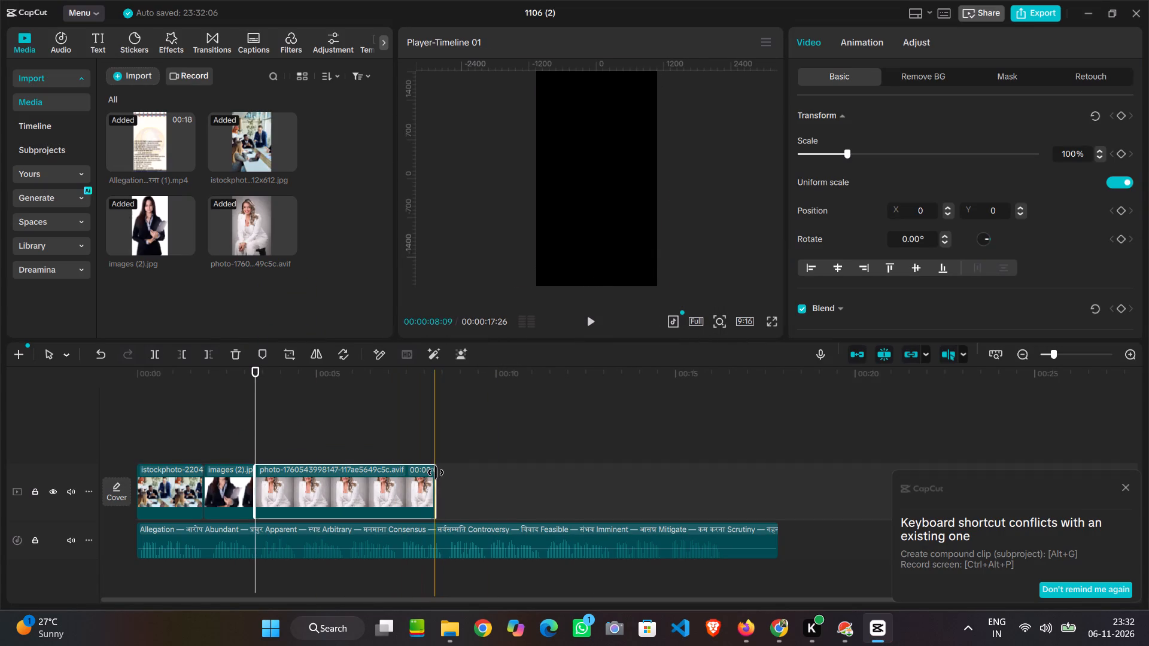
{"action": "left_click_drag", "start_coordinate": [436, 473], "coordinate": [298, 481]}
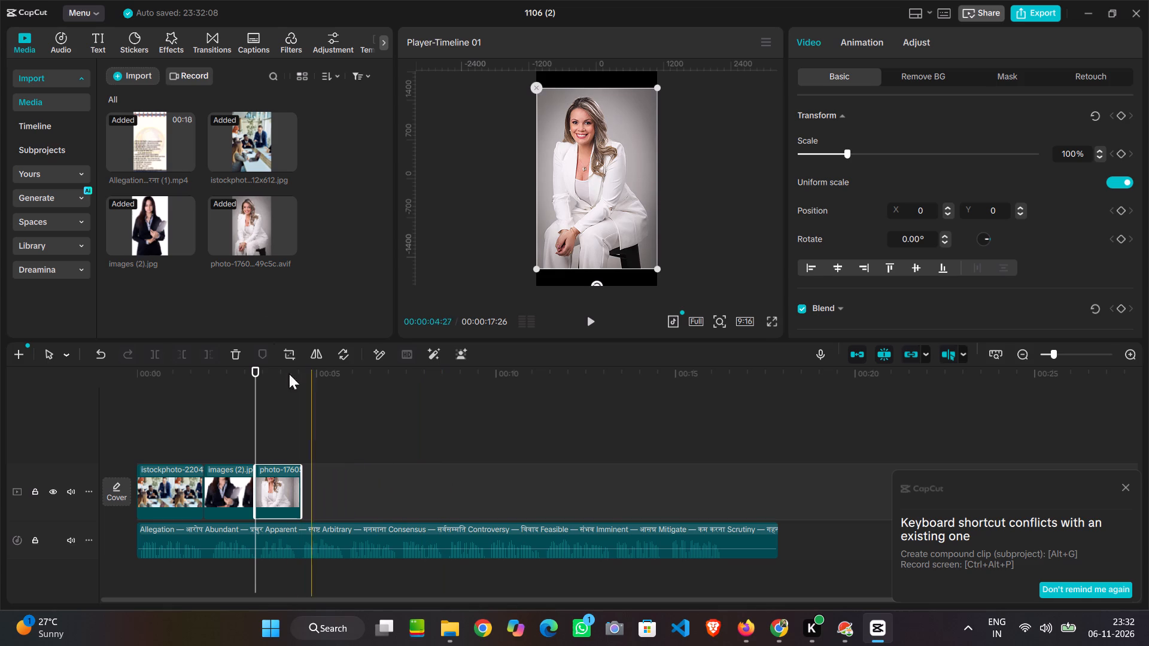
Import images (3).jpg, the woman in a blue shirt holding a laptop, from Downloads.
{"action": "left_click", "coordinate": [120, 73]}
{"action": "left_click", "coordinate": [180, 101]}
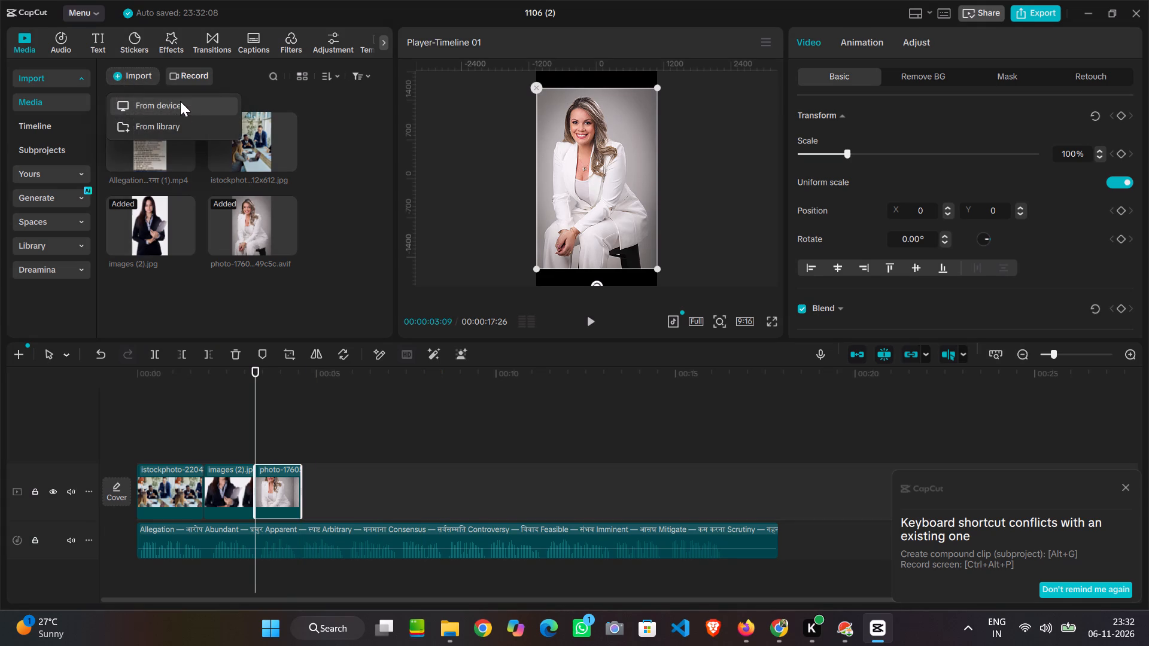
{"action": "left_click", "coordinate": [386, 221]}
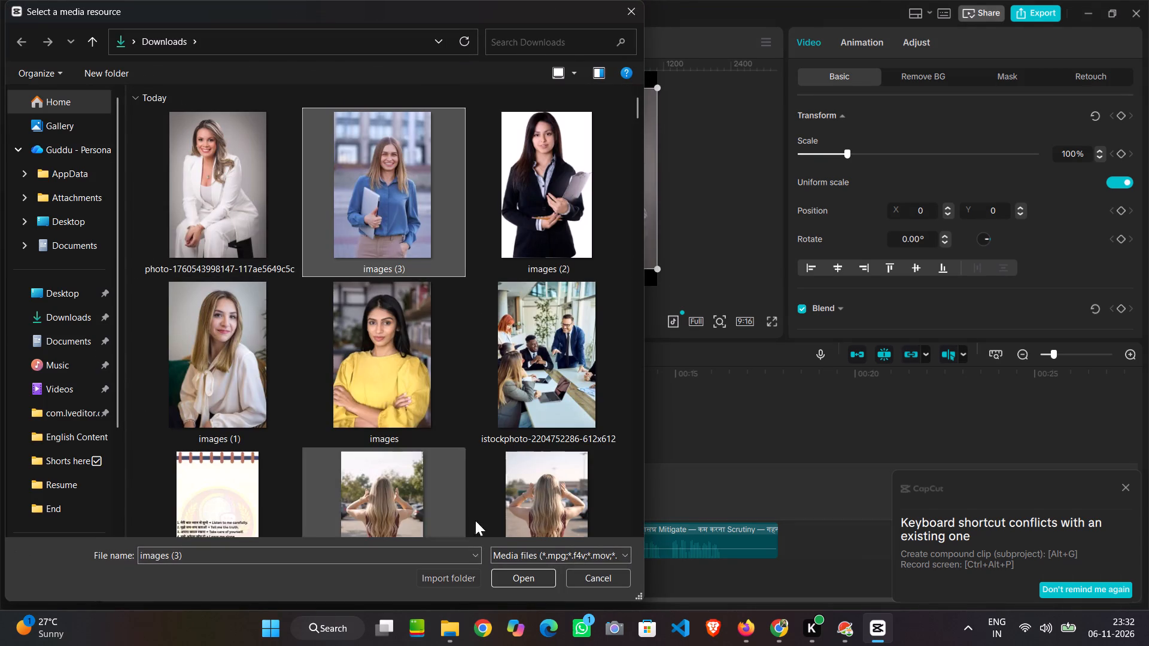
{"action": "left_click", "coordinate": [507, 574]}
Place images (3).jpg after the white-suit clip on the main track and trim its end to about 5.9 seconds.
{"action": "left_click_drag", "start_coordinate": [153, 293], "coordinate": [298, 402]}
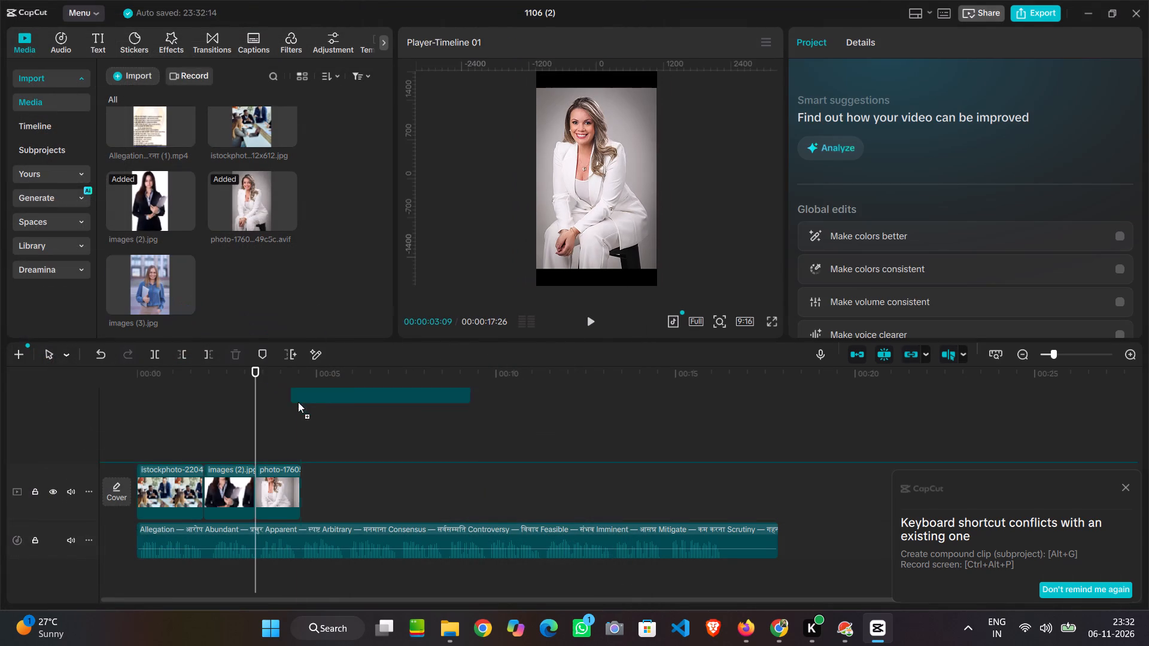
{"action": "left_click_drag", "start_coordinate": [298, 402], "coordinate": [303, 484]}
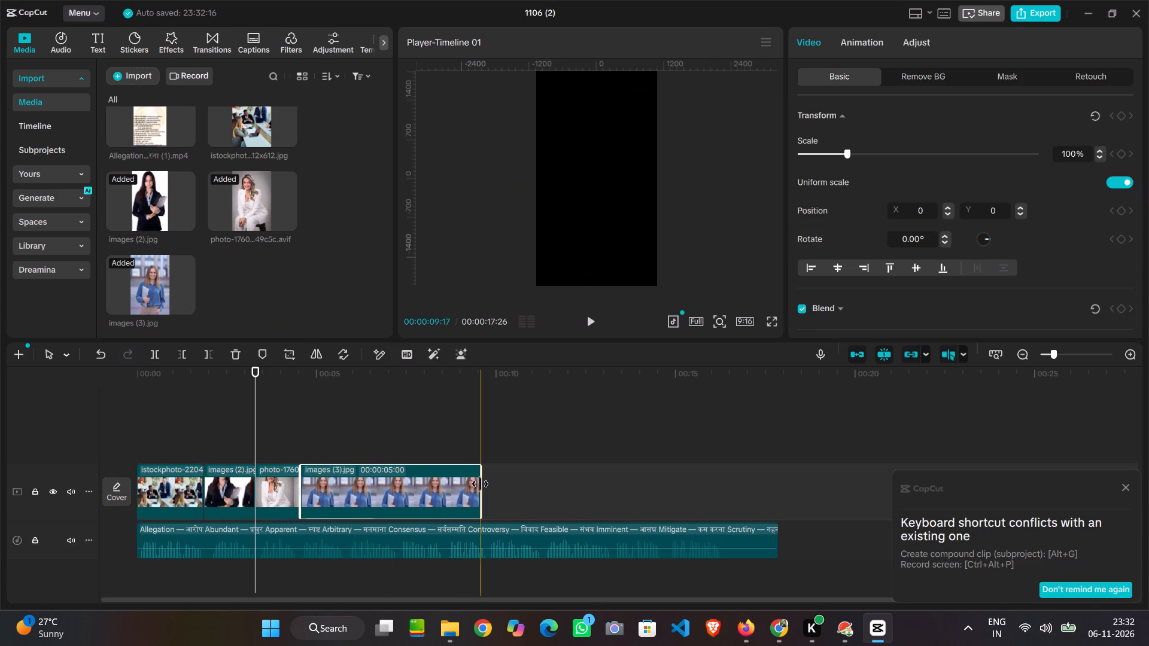
{"action": "left_click_drag", "start_coordinate": [480, 484], "coordinate": [358, 500]}
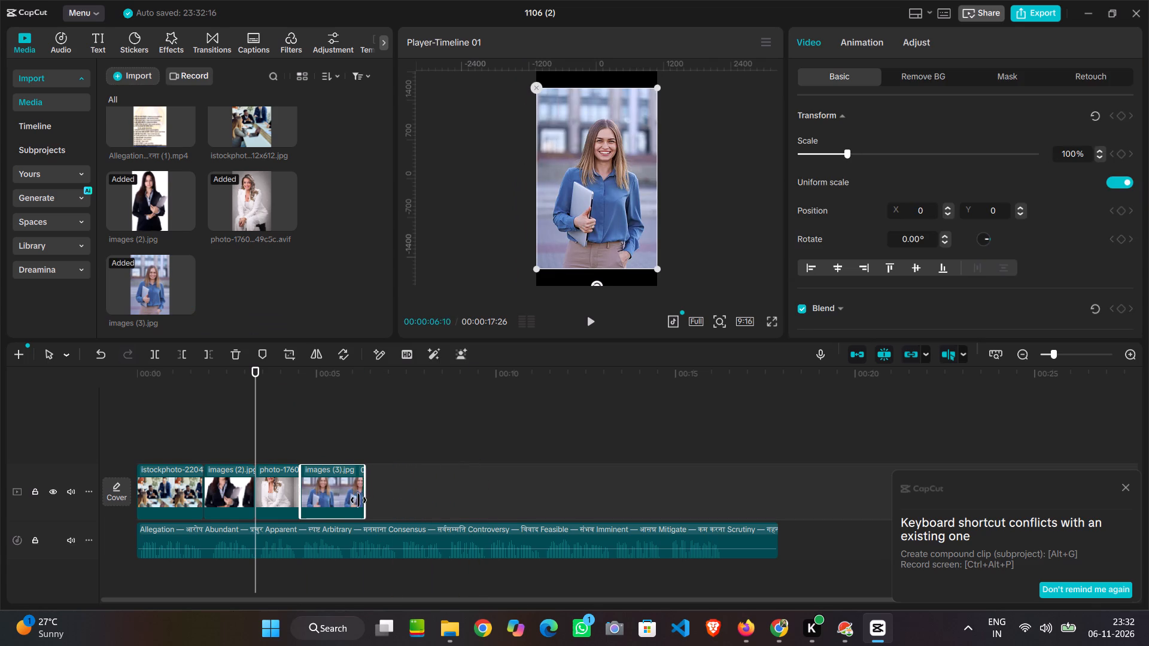
{"action": "left_click_drag", "start_coordinate": [358, 500], "coordinate": [344, 499]}
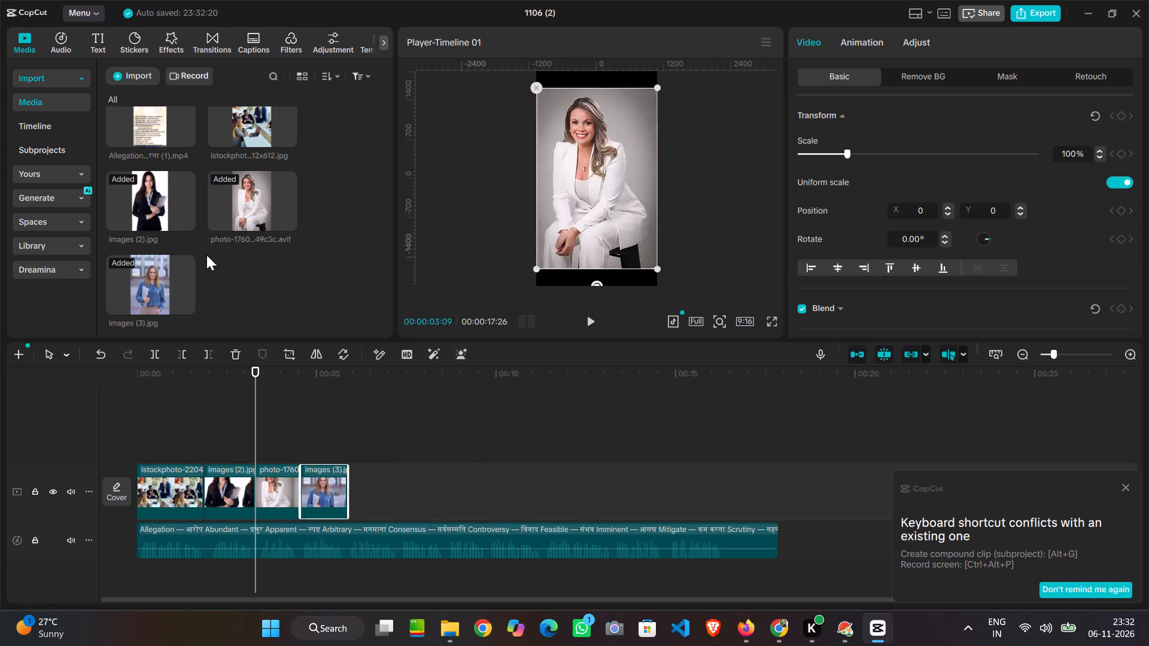
Import images (1).jpg, the woman in a cream blouse, from Downloads.
{"action": "left_click", "coordinate": [132, 83]}
{"action": "left_click", "coordinate": [166, 90]}
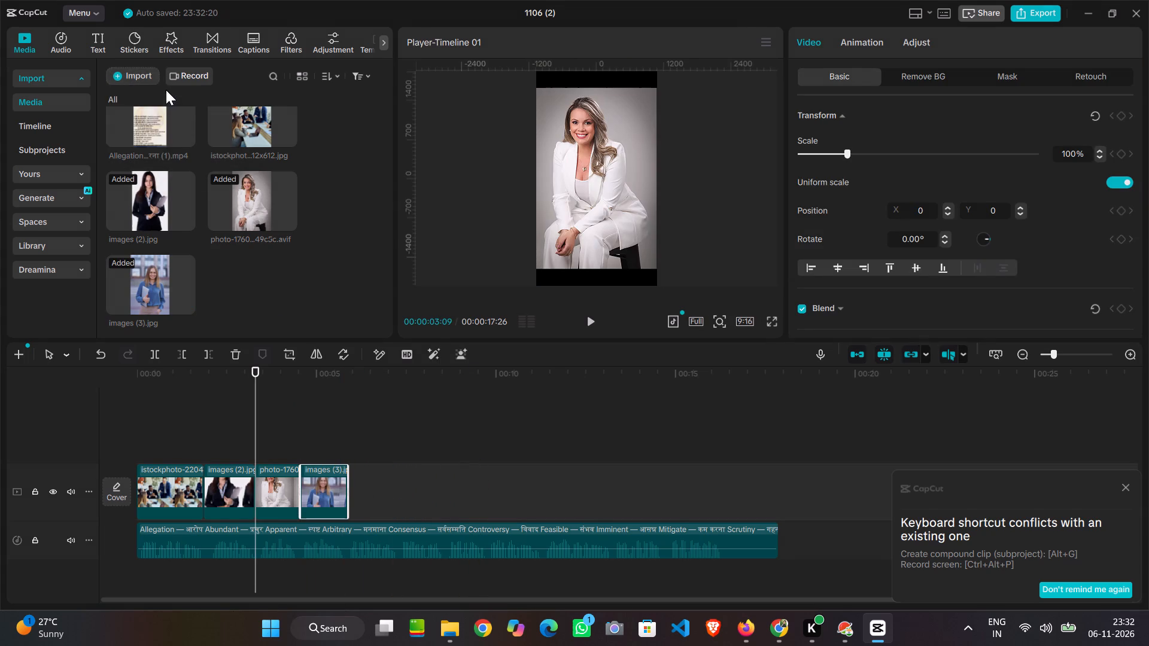
{"action": "left_click", "coordinate": [141, 80]}
{"action": "left_click", "coordinate": [162, 108]}
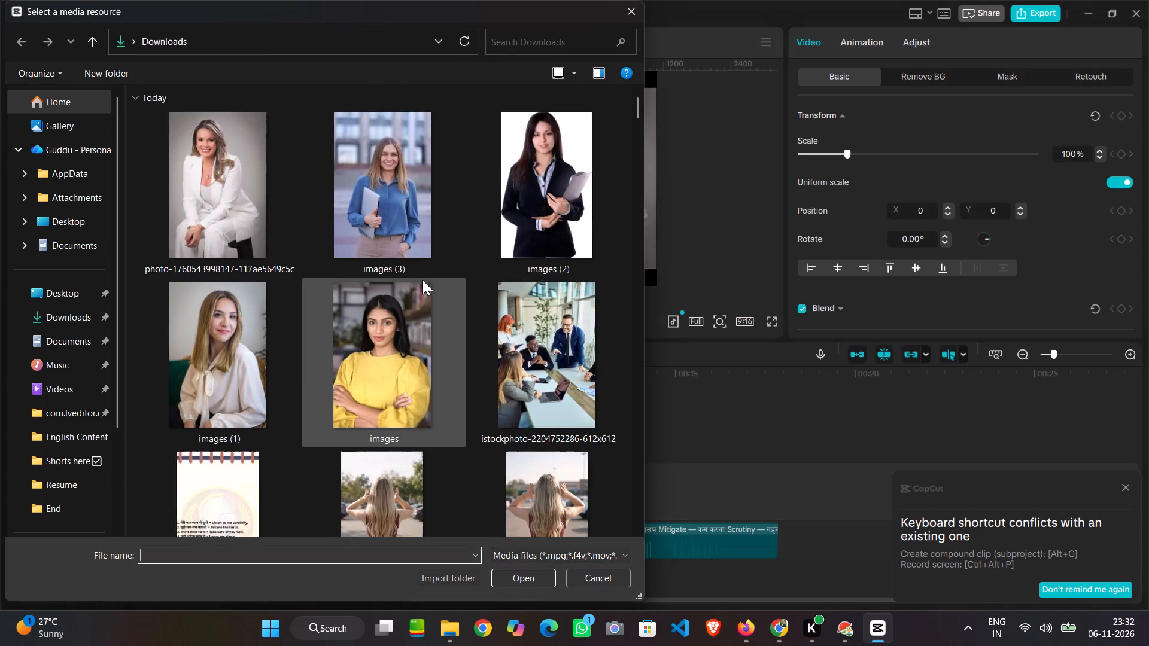
{"action": "scroll", "coordinate": [422, 280], "scroll_direction": "down", "scroll_amount": 1}
{"action": "scroll", "coordinate": [519, 232], "scroll_direction": "up", "scroll_amount": 1}
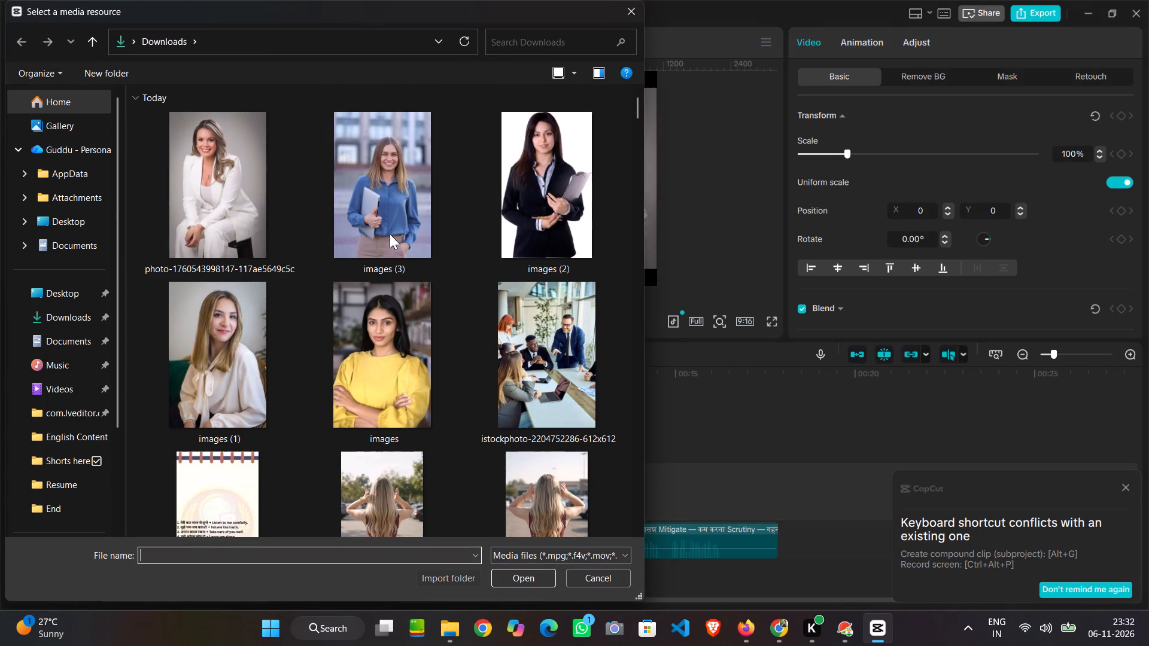
{"action": "left_click", "coordinate": [180, 371]}
{"action": "left_click", "coordinate": [517, 586]}
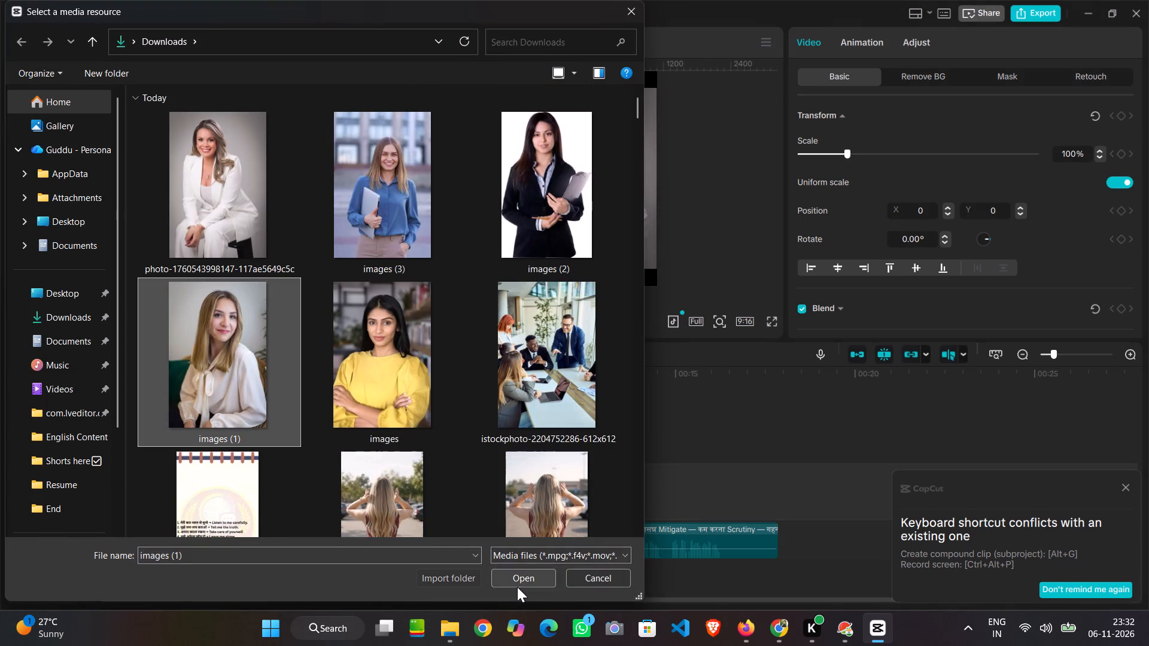
Place images (1).jpg after the images (3).jpg clip on the main track and trim its end to about 7.4 seconds.
{"action": "left_click_drag", "start_coordinate": [251, 292], "coordinate": [351, 482]}
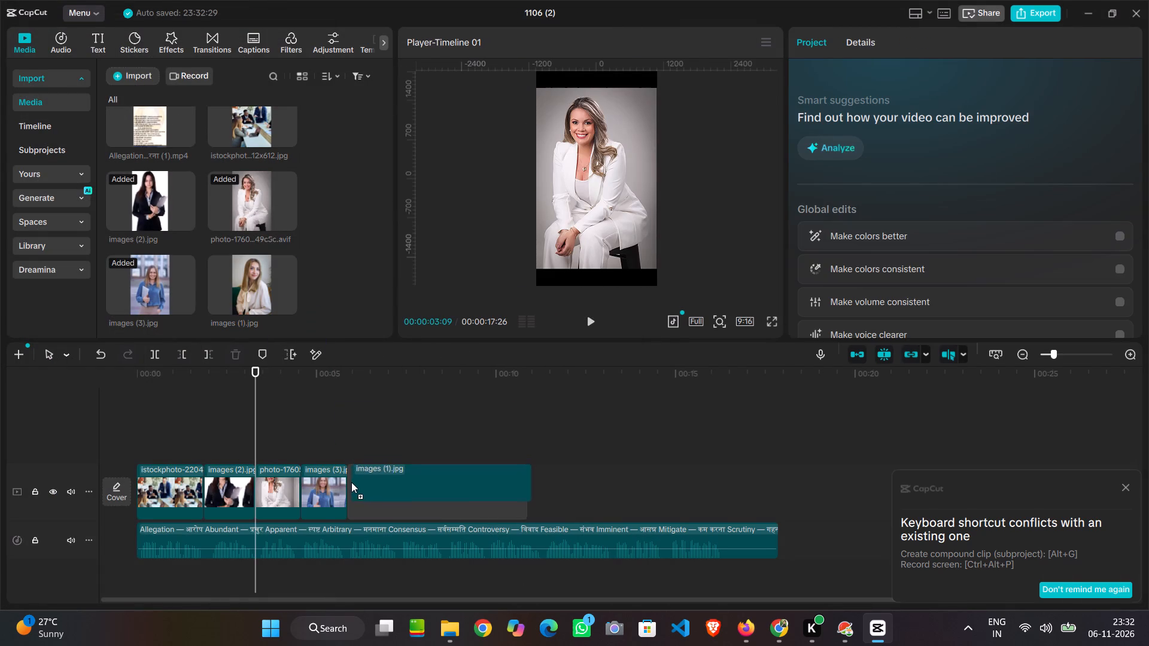
{"action": "left_click_drag", "start_coordinate": [351, 482], "coordinate": [350, 484]}
{"action": "left_click_drag", "start_coordinate": [528, 490], "coordinate": [406, 503]}
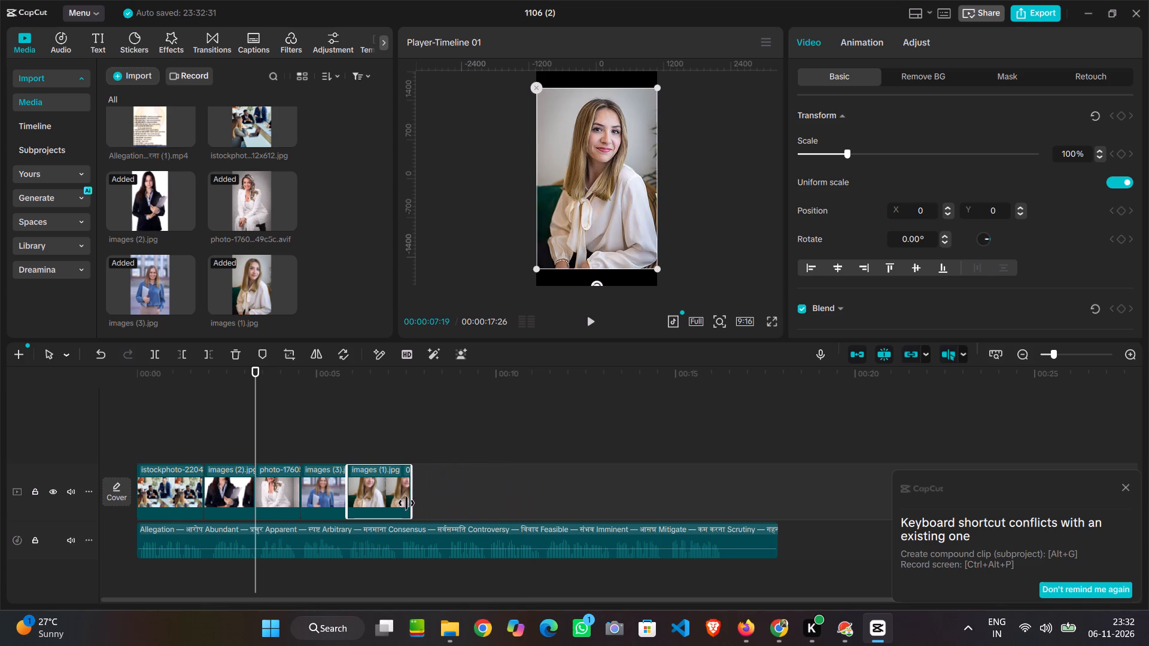
{"action": "left_click_drag", "start_coordinate": [406, 503], "coordinate": [399, 505]}
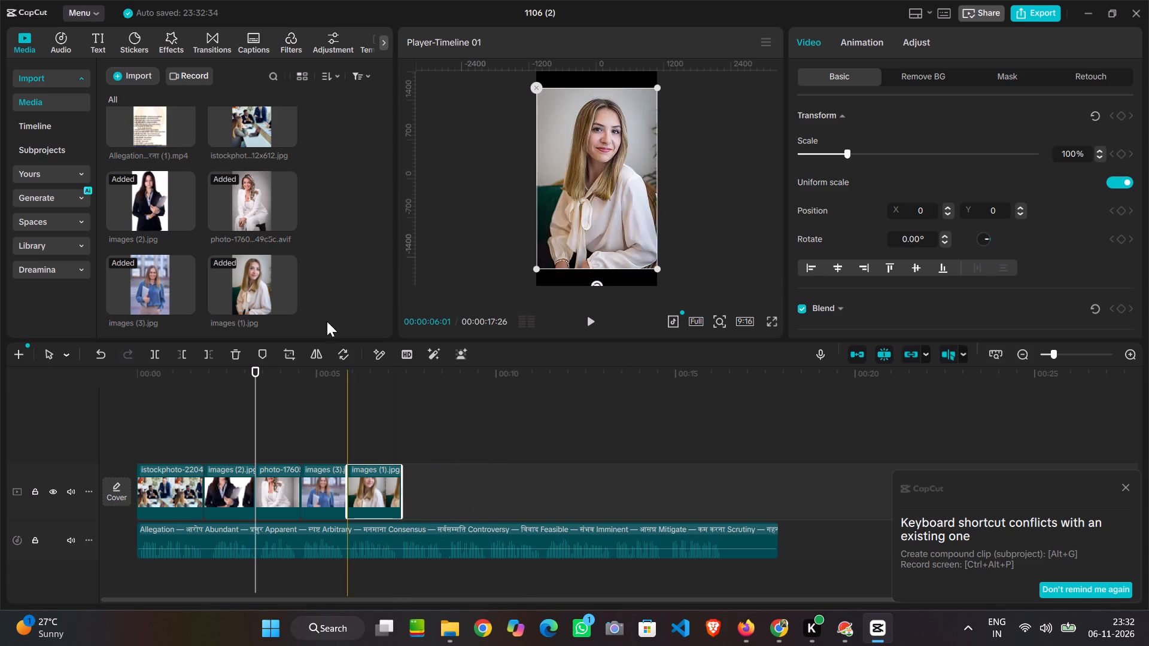
Import images.jpg, the woman in a yellow top, from Downloads.
{"action": "left_click", "coordinate": [137, 83]}
{"action": "left_click", "coordinate": [151, 103]}
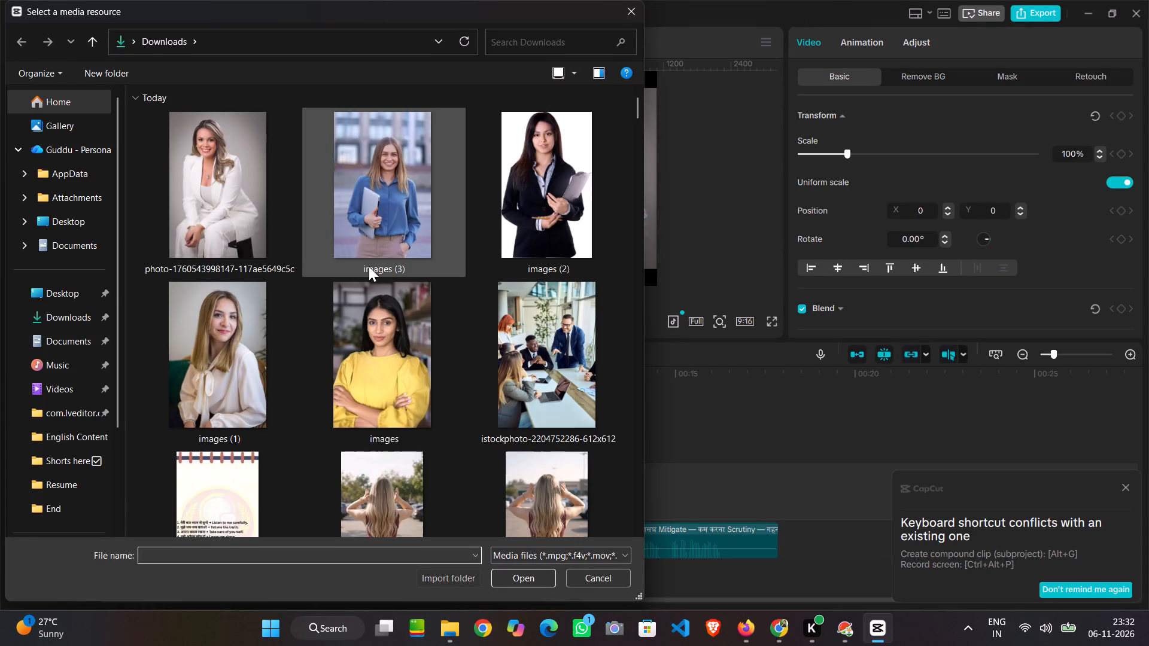
{"action": "left_click", "coordinate": [393, 338]}
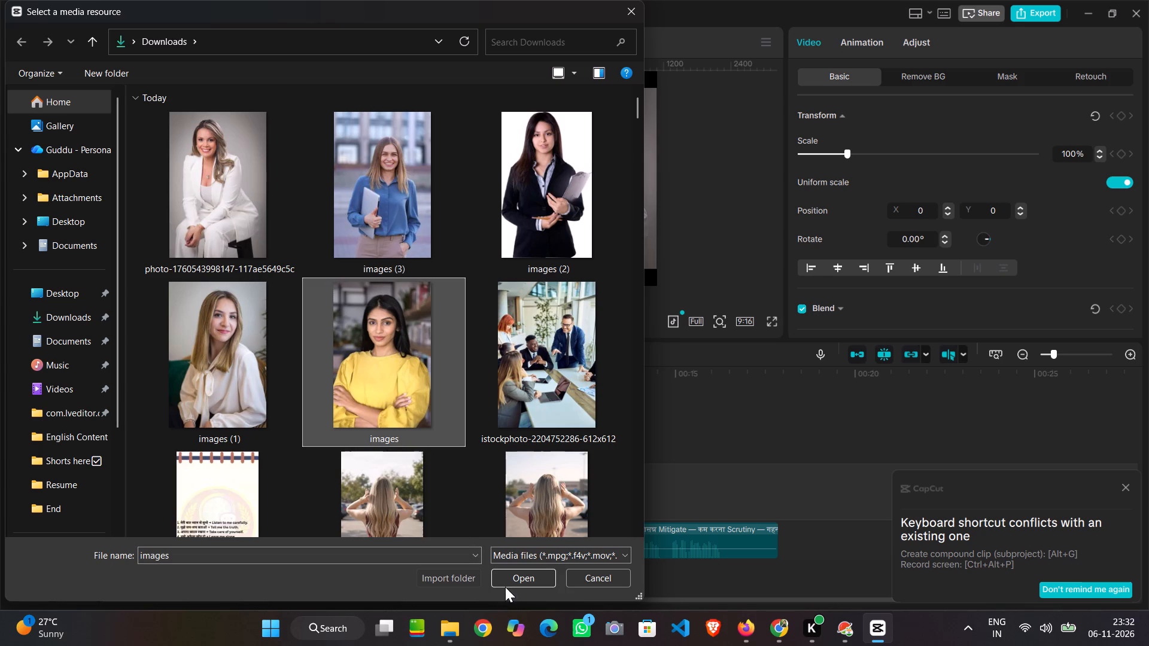
{"action": "left_click", "coordinate": [504, 580]}
Place images.jpg directly after the images (1).jpg clip on the main track.
{"action": "left_click_drag", "start_coordinate": [153, 264], "coordinate": [414, 458]}
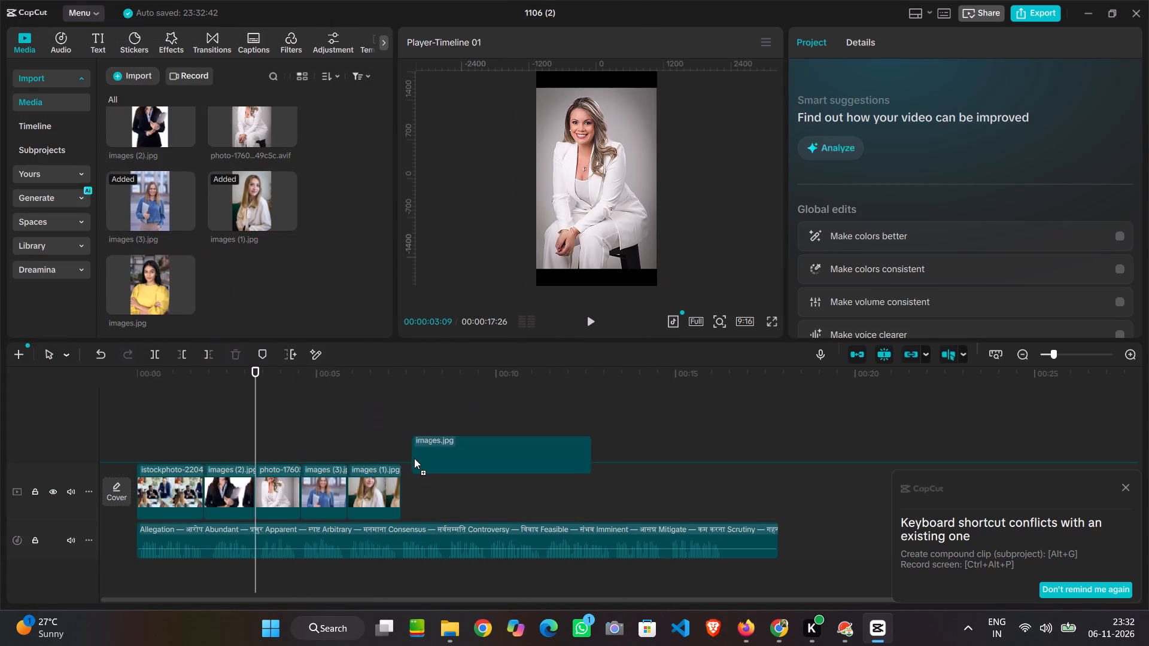
{"action": "left_click_drag", "start_coordinate": [414, 458], "coordinate": [405, 487]}
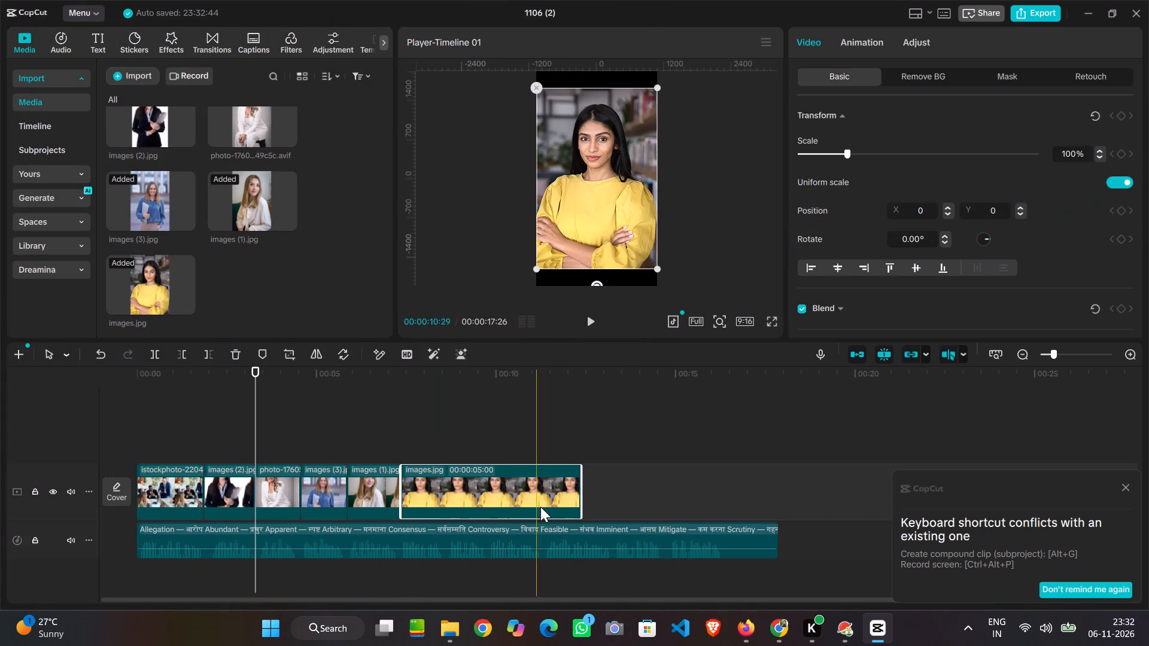
Trim the end of the images.jpg clip on the main track to about 8.7 seconds.
{"action": "left_click_drag", "start_coordinate": [583, 487], "coordinate": [436, 509]}
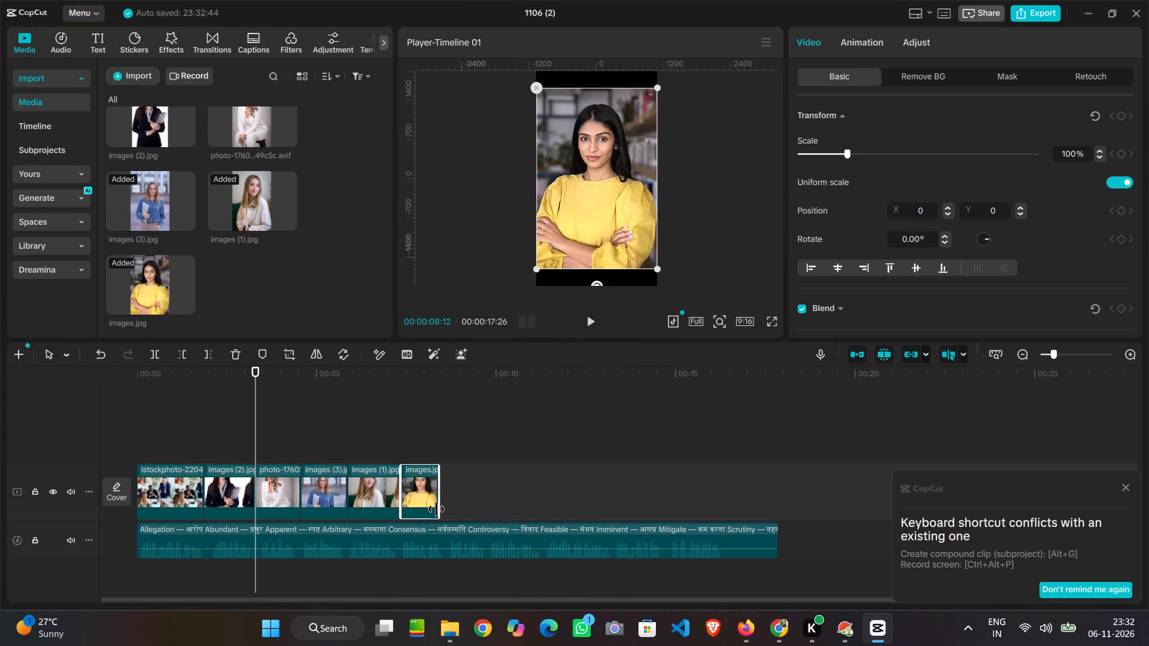
{"action": "left_click_drag", "start_coordinate": [436, 509], "coordinate": [448, 514]}
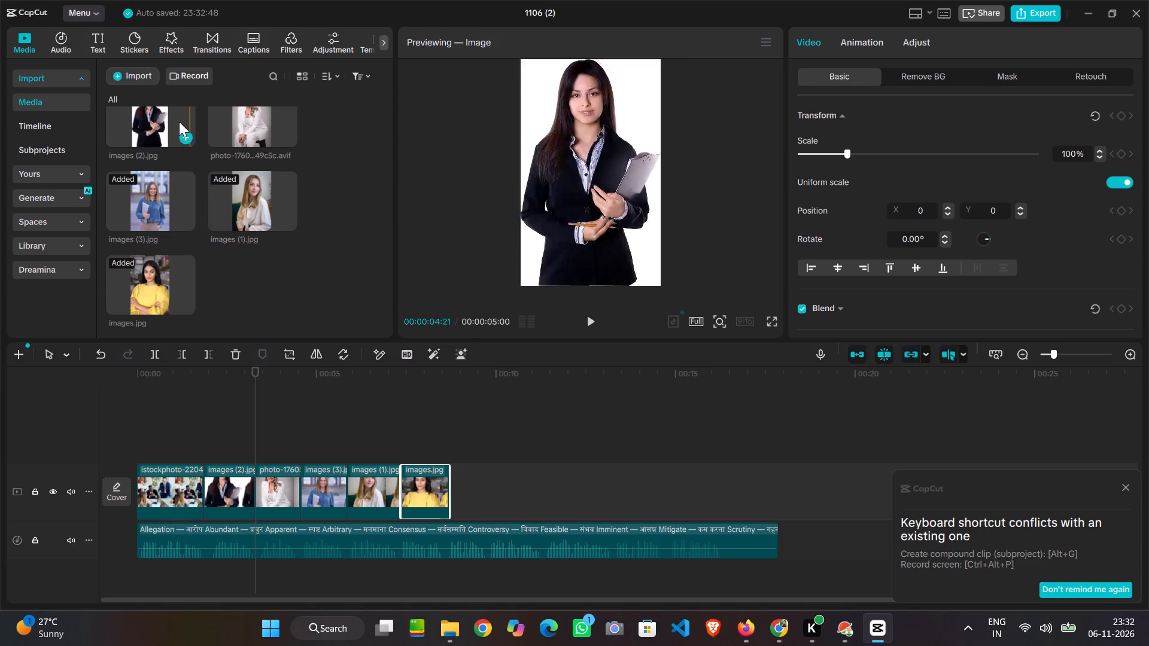
{"action": "left_click", "coordinate": [131, 76]}
{"action": "left_click", "coordinate": [152, 96]}
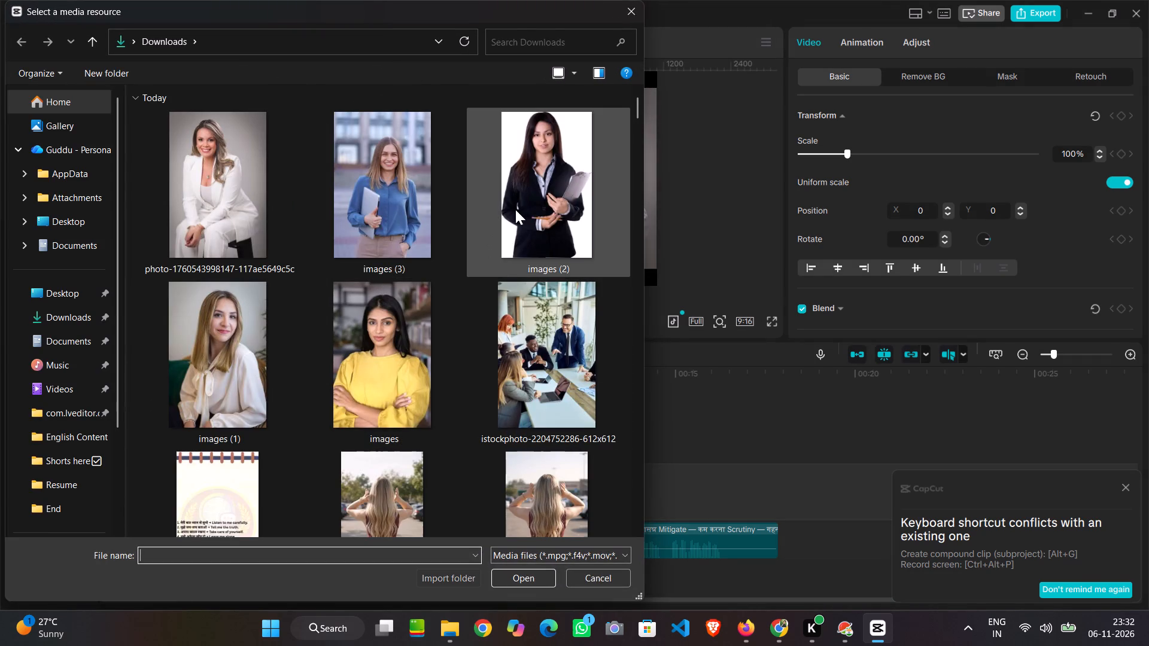
{"action": "left_click", "coordinate": [225, 193]}
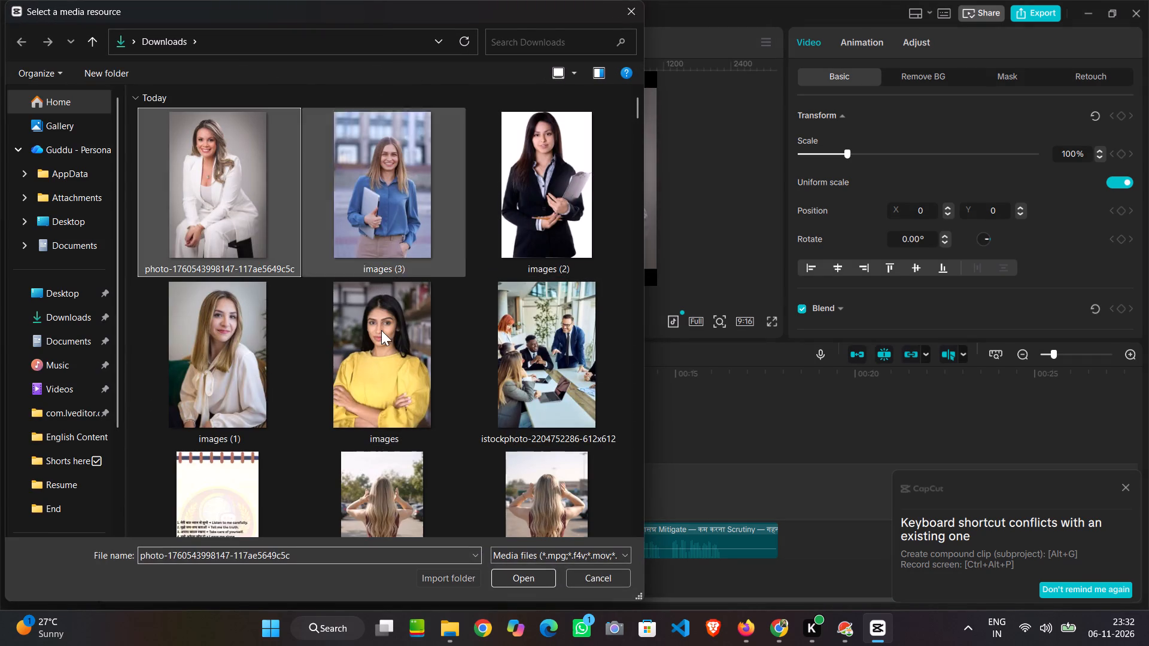
{"action": "scroll", "coordinate": [533, 487], "scroll_direction": "down", "scroll_amount": 1}
{"action": "scroll", "coordinate": [257, 283], "scroll_direction": "down", "scroll_amount": 1}
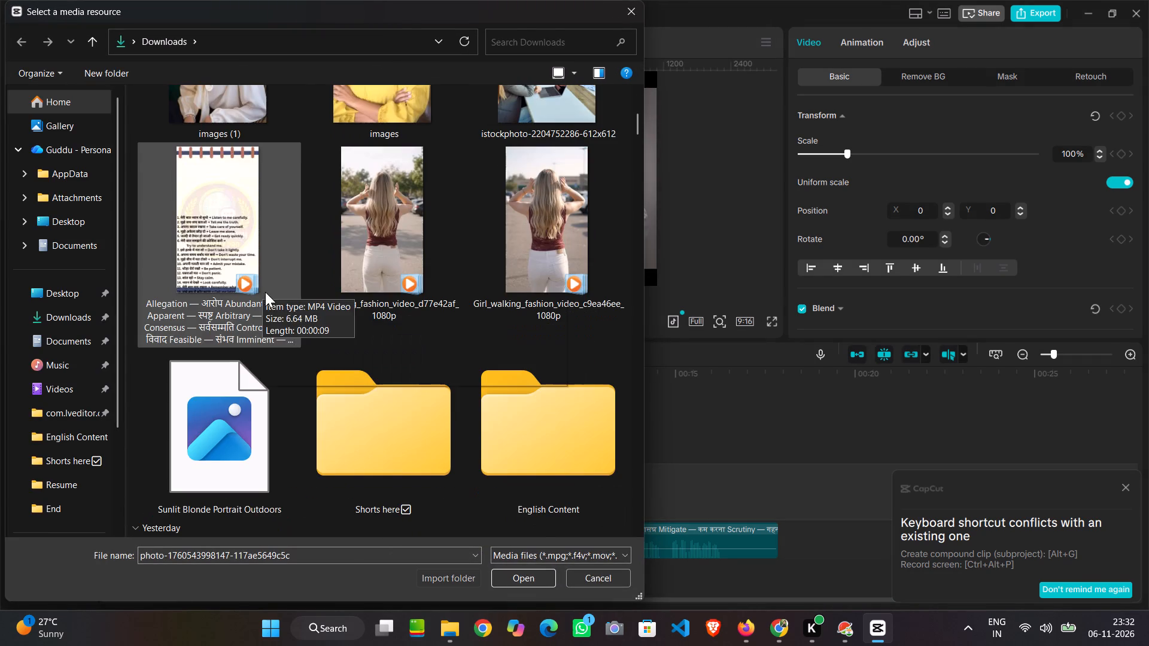
{"action": "left_click", "coordinate": [205, 428]}
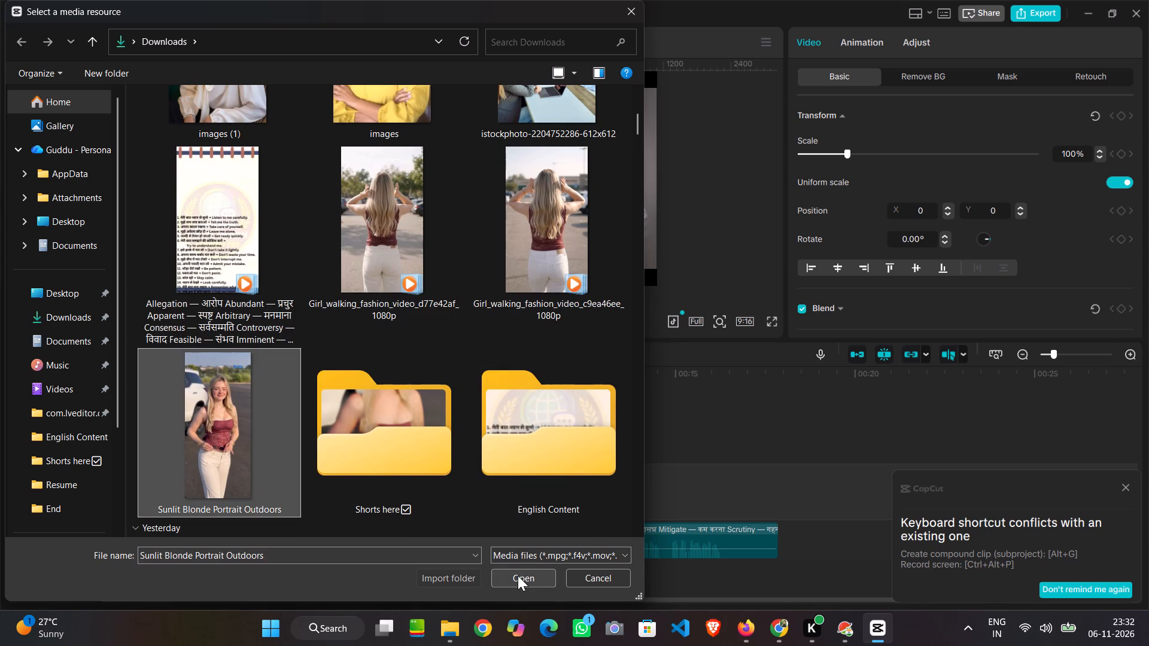
{"action": "scroll", "coordinate": [361, 342], "scroll_direction": "up", "scroll_amount": 2}
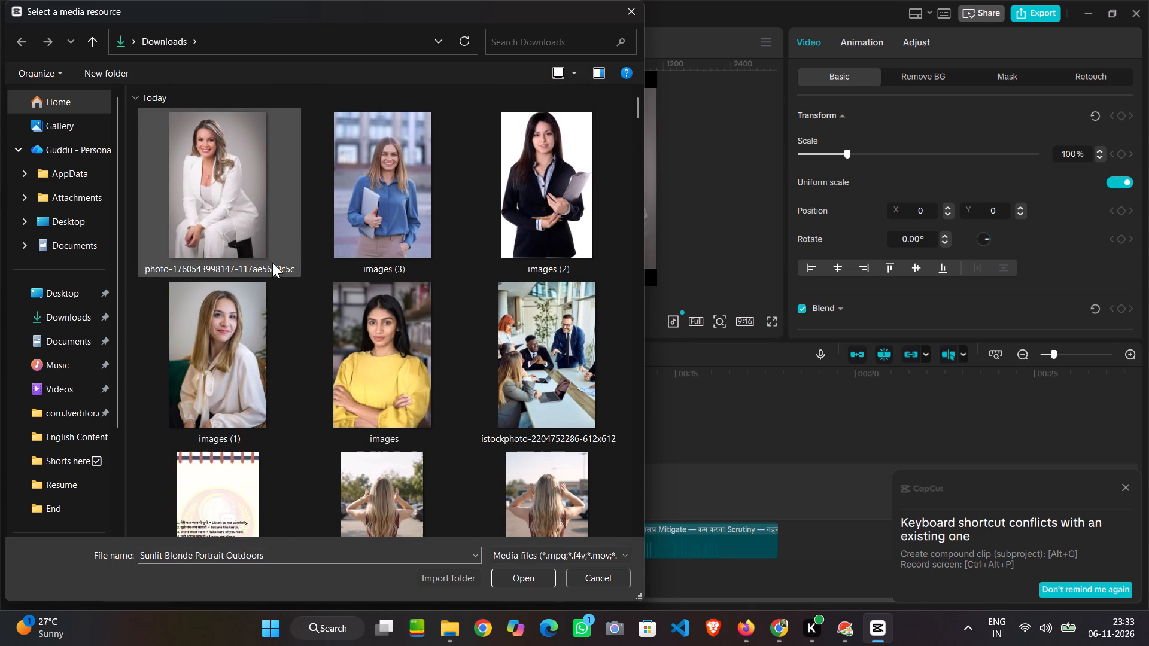
{"action": "left_click", "coordinate": [227, 205]}
{"action": "left_click", "coordinate": [517, 577]}
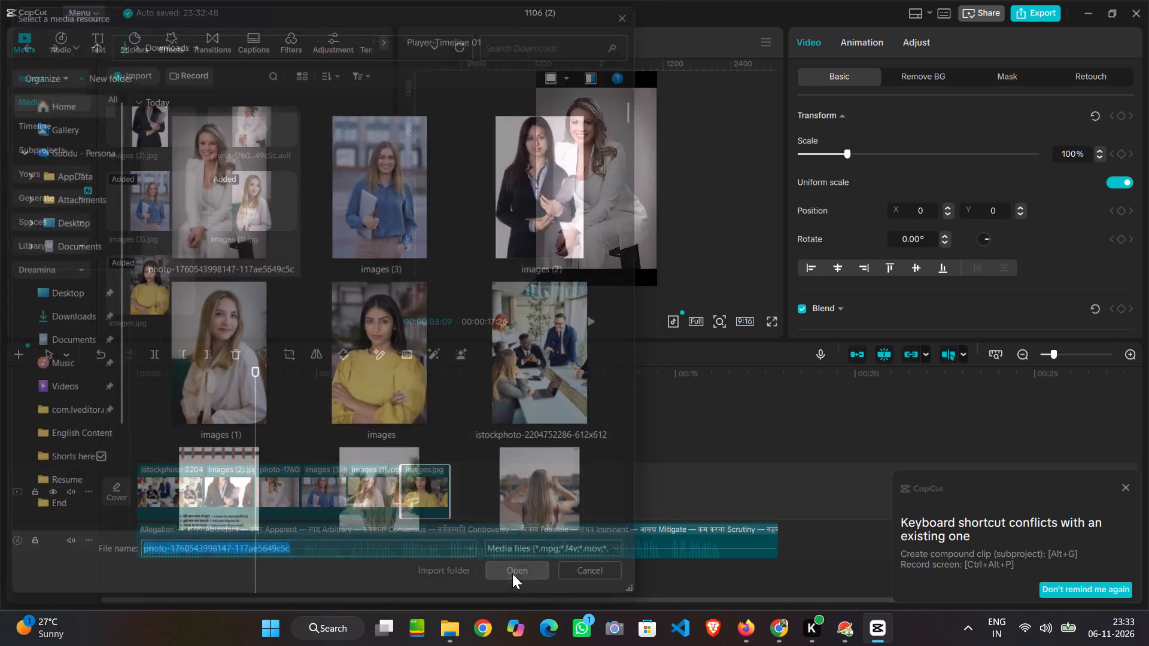
Place the white-suit photo directly after the images.jpg clip on the main track and trim its end to about 11.3 seconds.
{"action": "left_click_drag", "start_coordinate": [244, 132], "coordinate": [456, 437]}
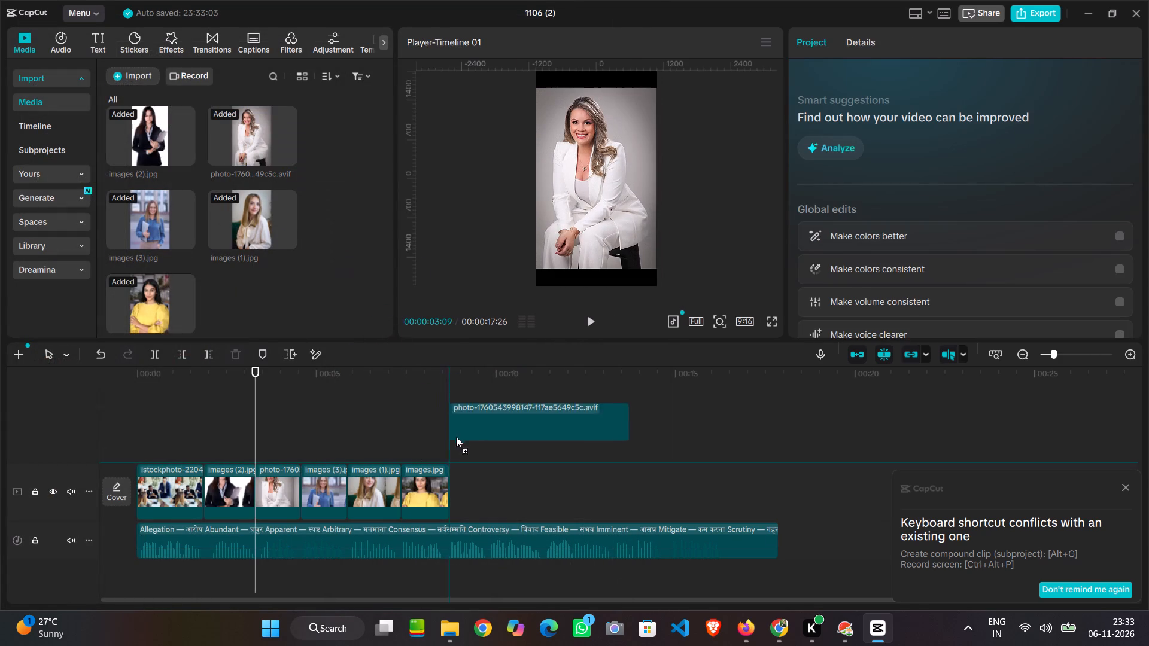
{"action": "left_click_drag", "start_coordinate": [456, 437], "coordinate": [451, 490]}
{"action": "left_click_drag", "start_coordinate": [629, 492], "coordinate": [538, 505]}
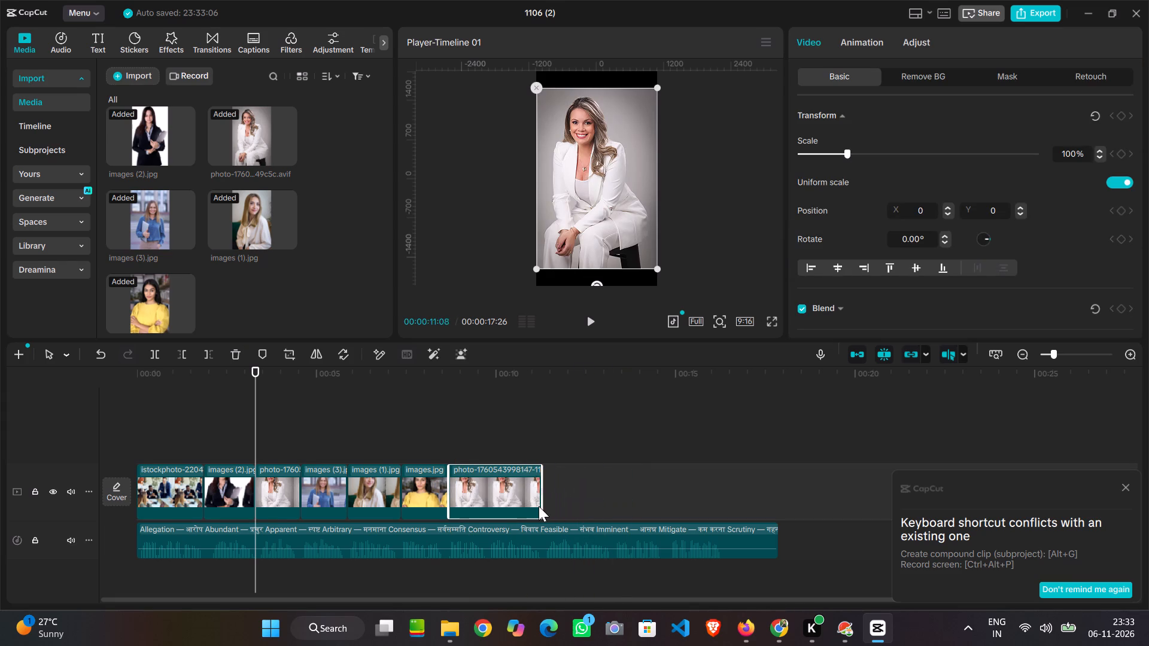
Copy the last four clips, images (3).jpg through the white-suit photo, and place the copies at the end of the main track.
{"action": "left_click", "coordinate": [599, 485]}
{"action": "left_click_drag", "start_coordinate": [599, 485], "coordinate": [504, 493]}
{"action": "left_click_drag", "start_coordinate": [598, 493], "coordinate": [597, 493]}
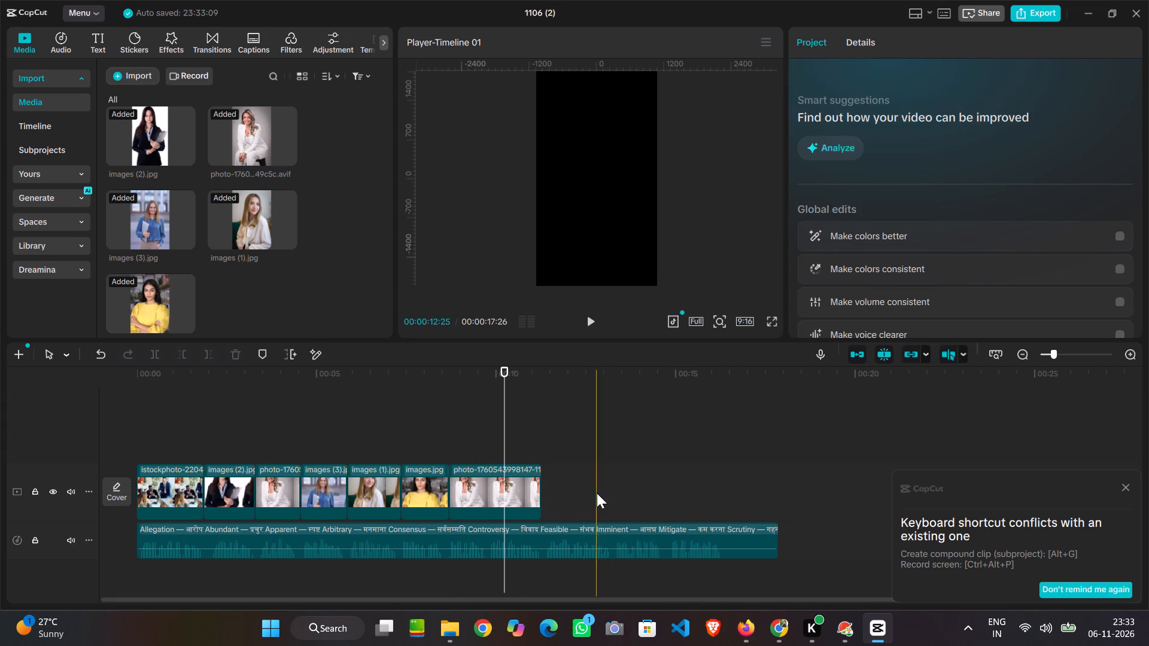
{"action": "left_click_drag", "start_coordinate": [597, 493], "coordinate": [341, 487]}
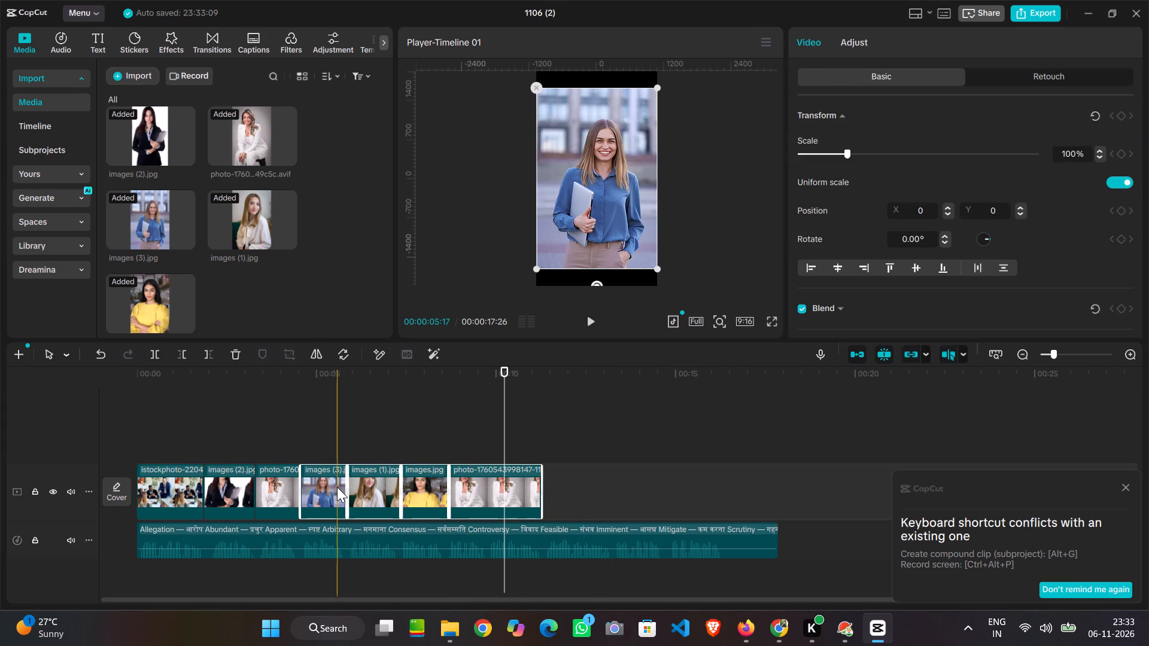
{"action": "key", "text": "ctrl+c"}
{"action": "key", "text": "ctrl+v"}
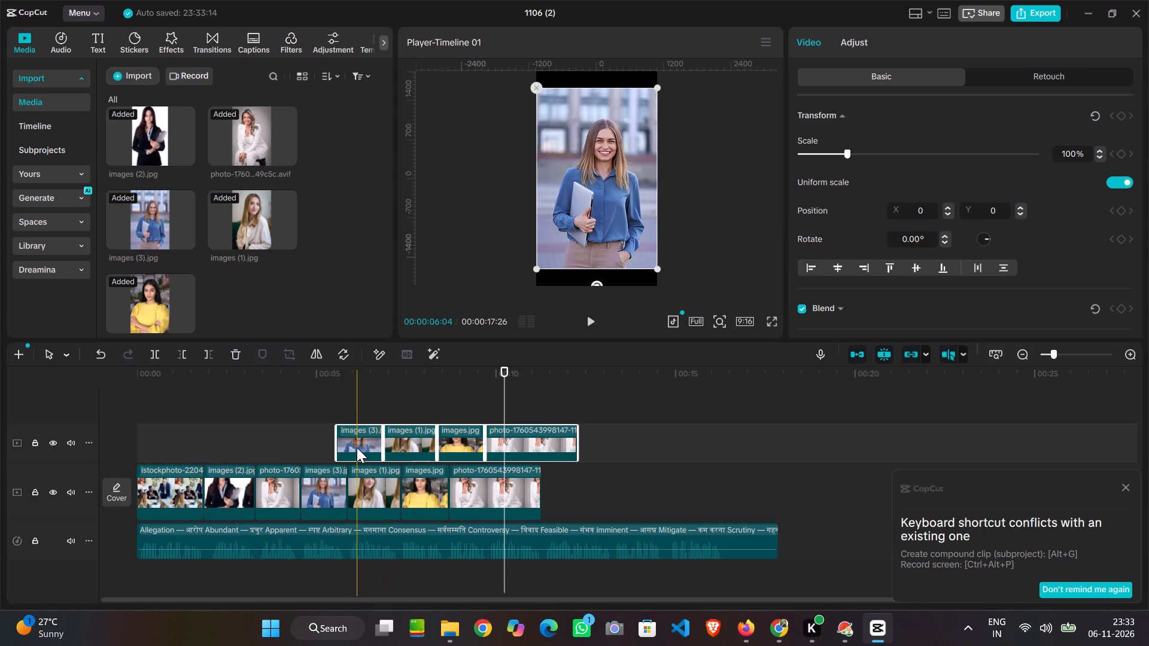
{"action": "left_click_drag", "start_coordinate": [357, 446], "coordinate": [563, 496]}
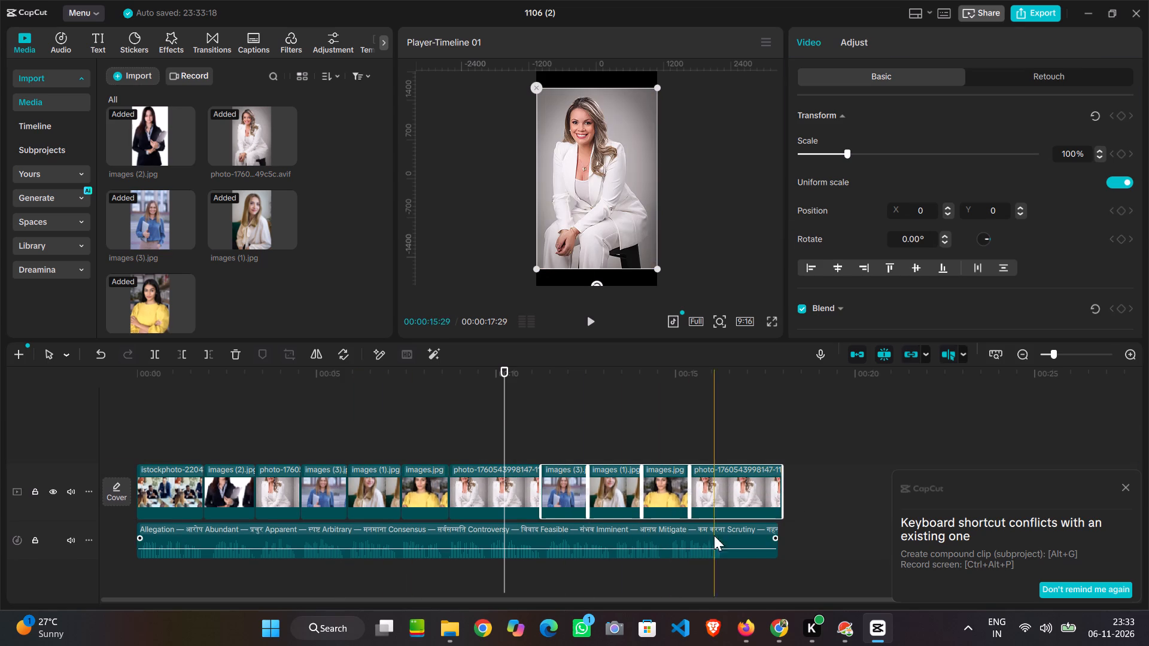
Slow the voiceover clip down to 0.95x speed.
{"action": "left_click", "coordinate": [626, 547]}
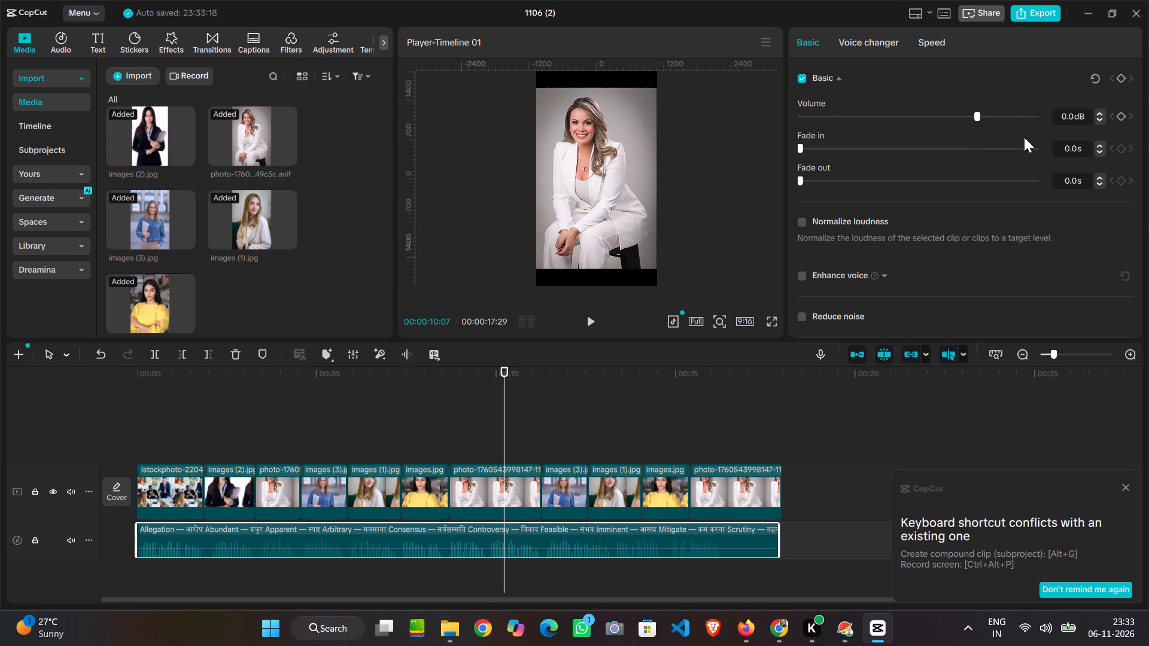
{"action": "left_click", "coordinate": [926, 41]}
{"action": "double_click", "coordinate": [1101, 100]}
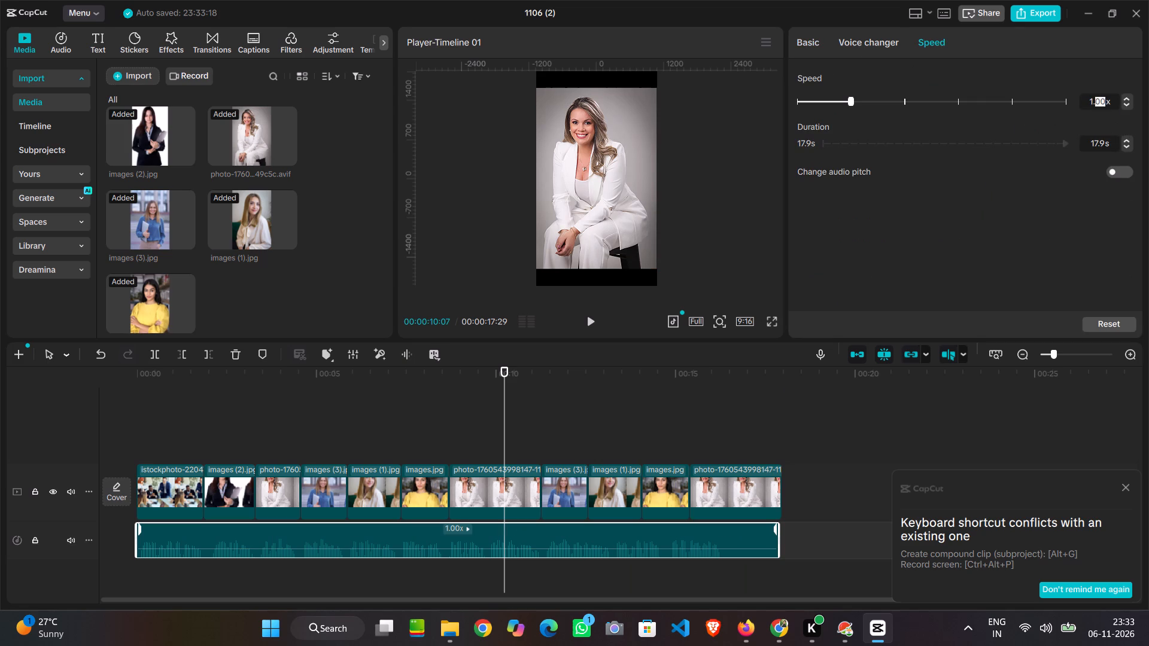
{"action": "left_click", "coordinate": [1127, 106]}
{"action": "left_click", "coordinate": [1108, 102]}
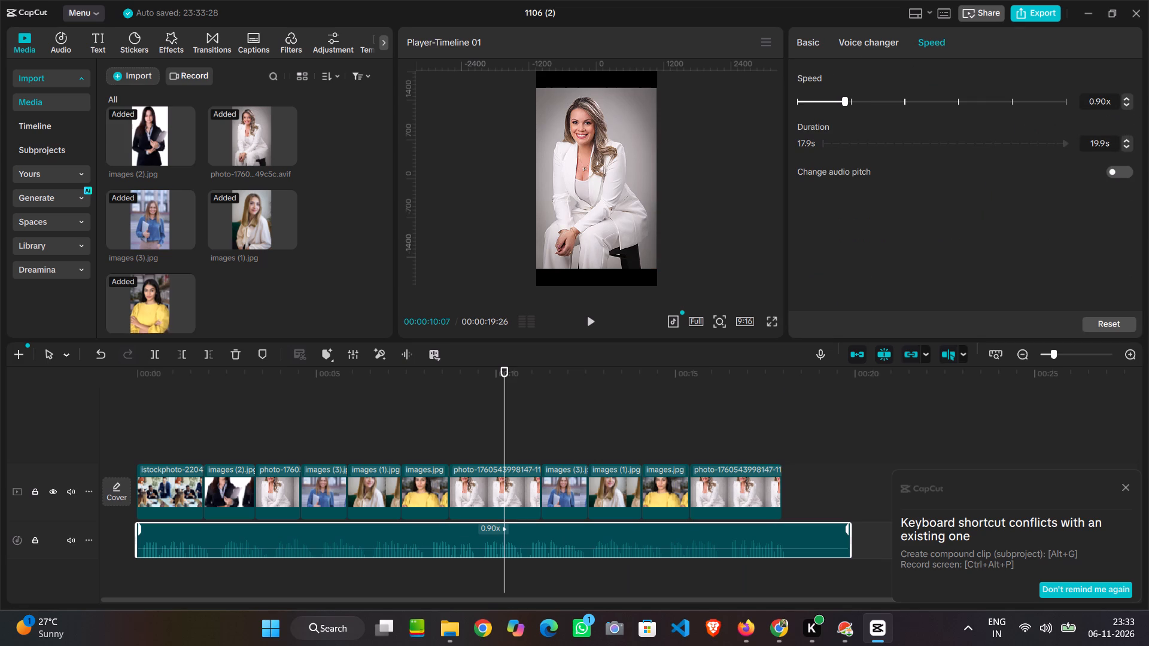
{"action": "key", "text": "BackSpace"}
{"action": "key", "text": "5"}
{"action": "key", "text": "Return"}
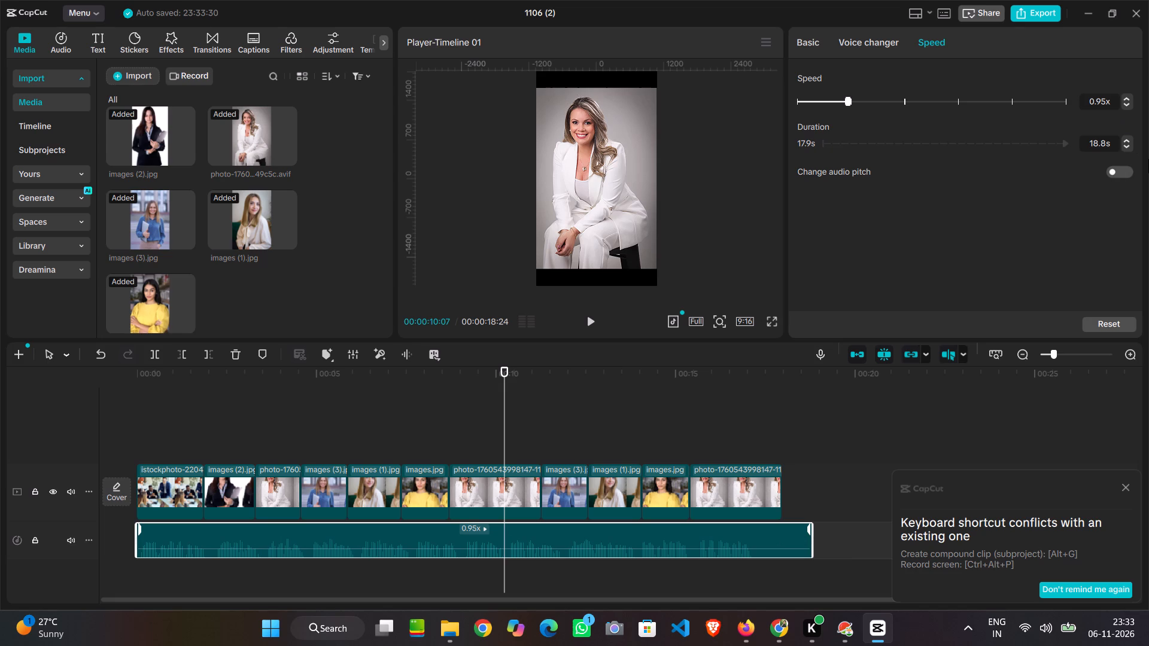
Play back the slowed voiceover to find its last wanted word, and trim its end to about 17.4 seconds.
{"action": "left_click_drag", "start_coordinate": [506, 371], "coordinate": [136, 395]}
{"action": "key", "text": "space"}
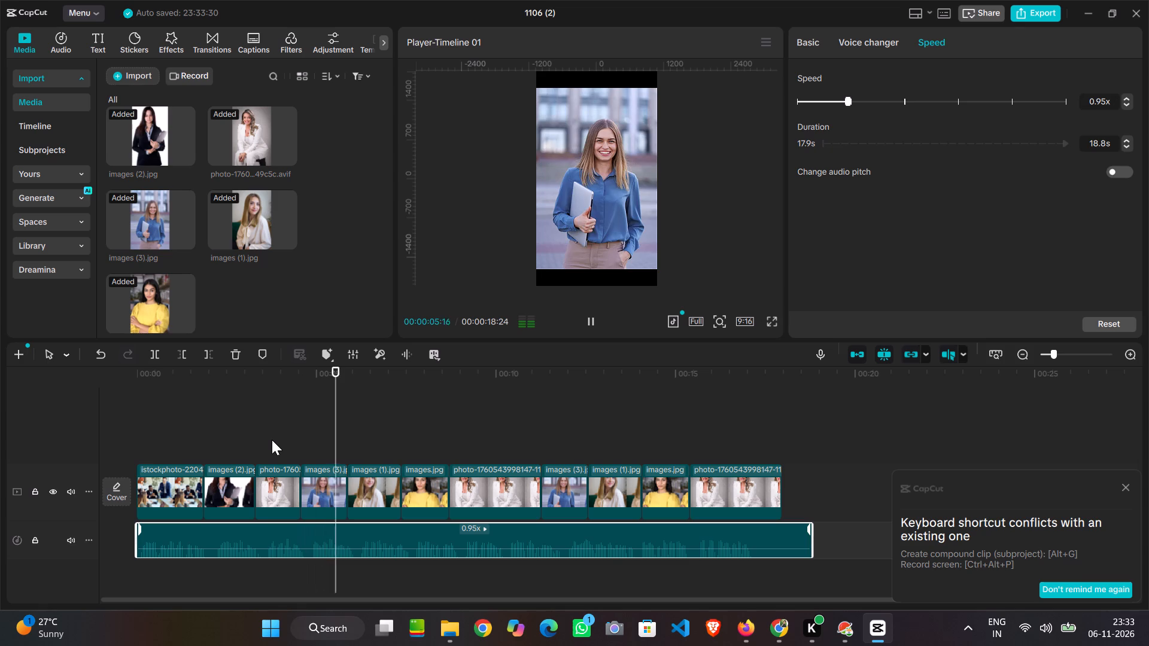
{"action": "key", "text": "space"}
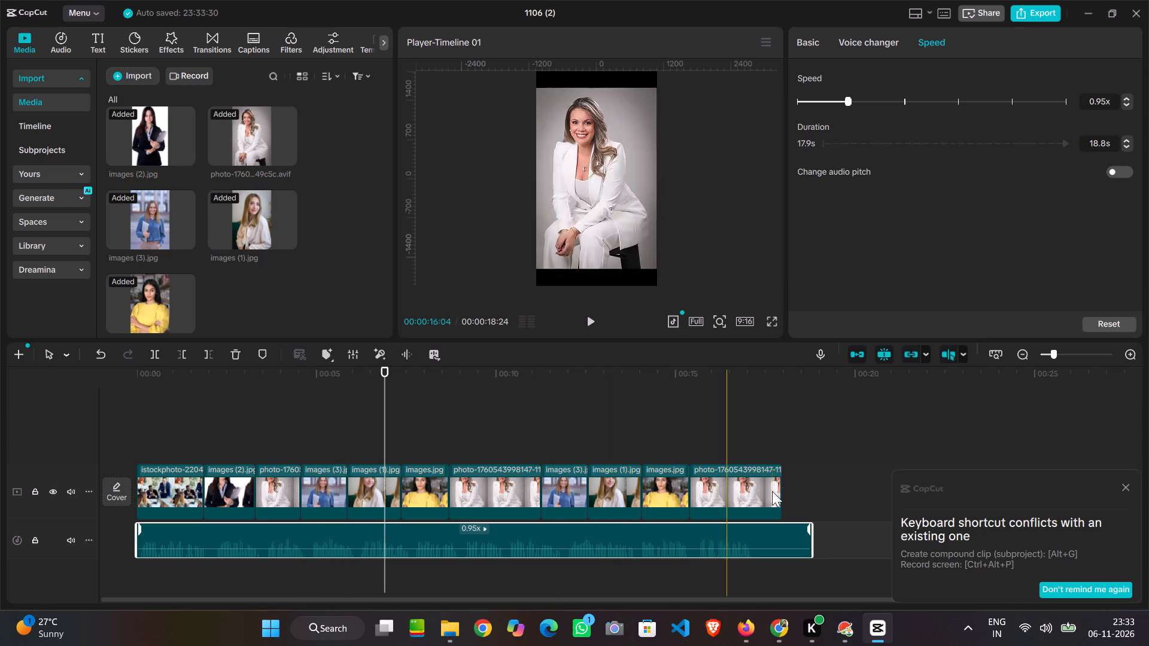
{"action": "left_click_drag", "start_coordinate": [801, 480], "coordinate": [539, 482]}
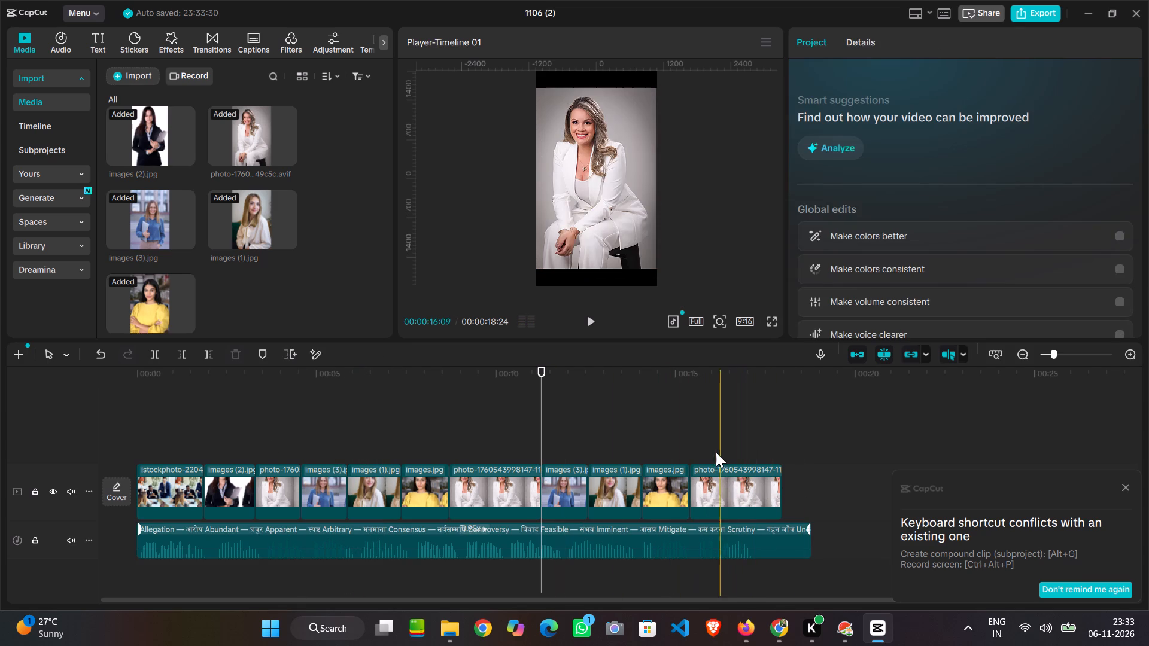
{"action": "left_click", "coordinate": [715, 452]}
{"action": "key", "text": "space"}
{"action": "key", "text": "space"}
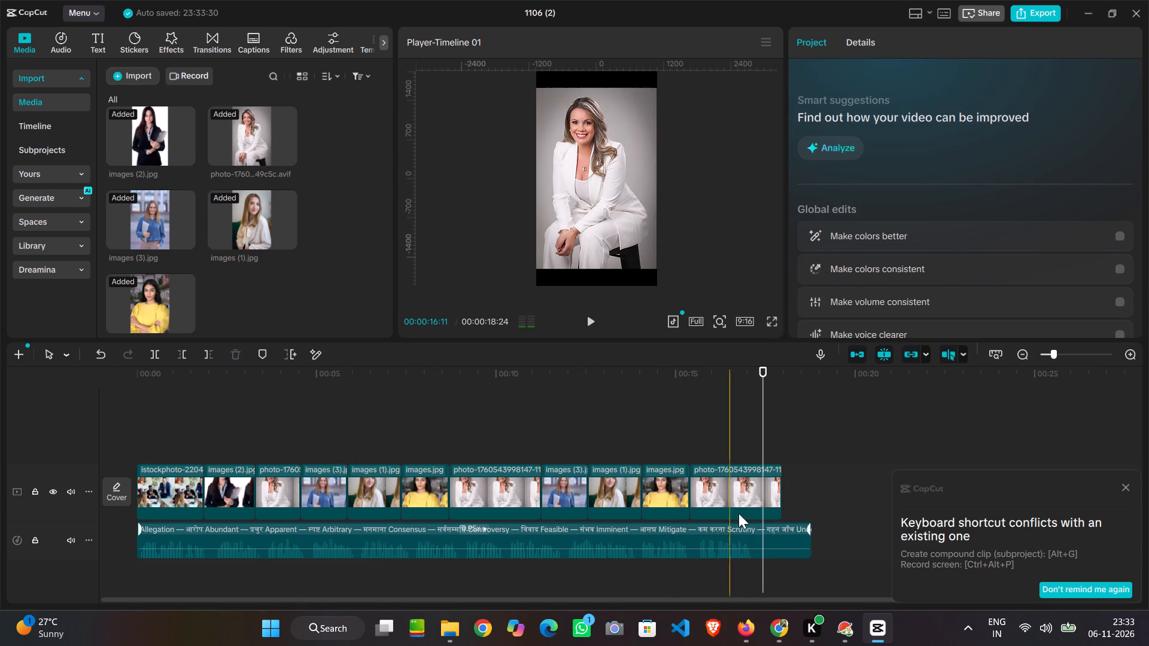
{"action": "left_click", "coordinate": [770, 550]}
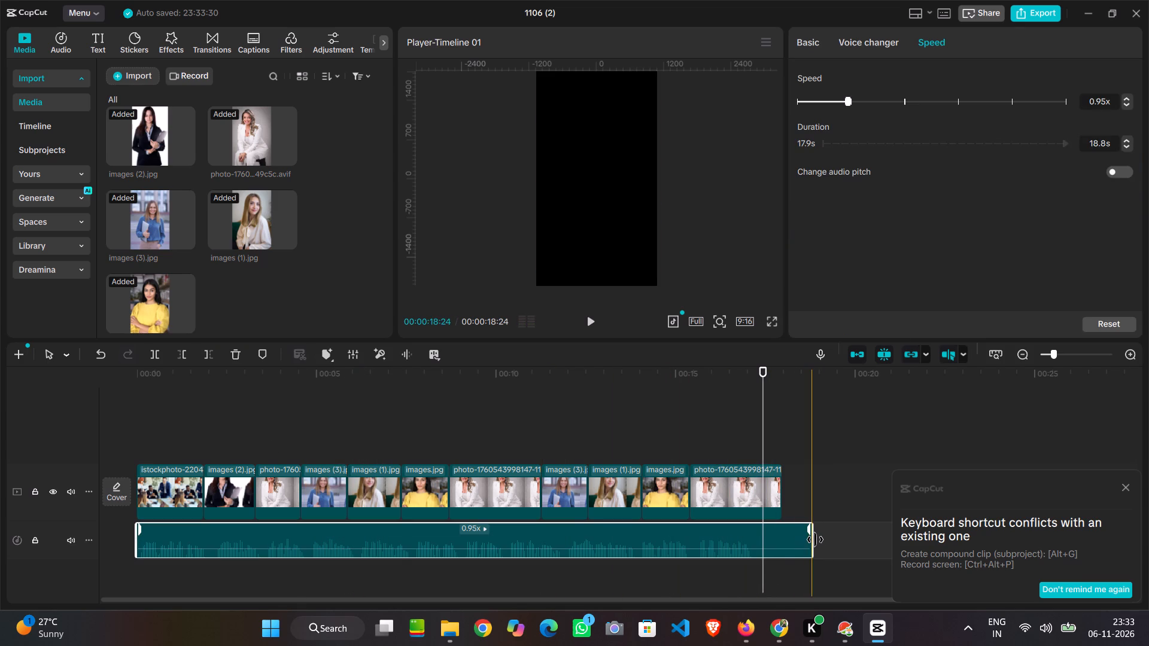
{"action": "left_click_drag", "start_coordinate": [815, 544], "coordinate": [759, 538]}
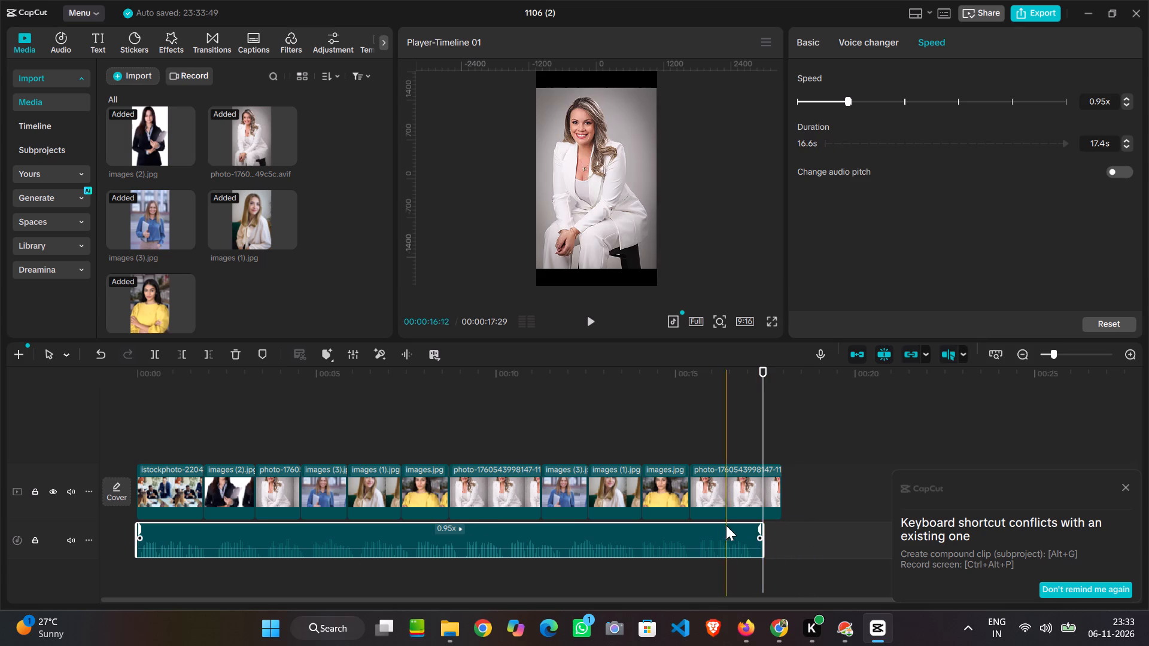
Play the final seconds and the opening of the video to check the clips against the voiceover.
{"action": "left_click", "coordinate": [719, 443]}
{"action": "key", "text": "space"}
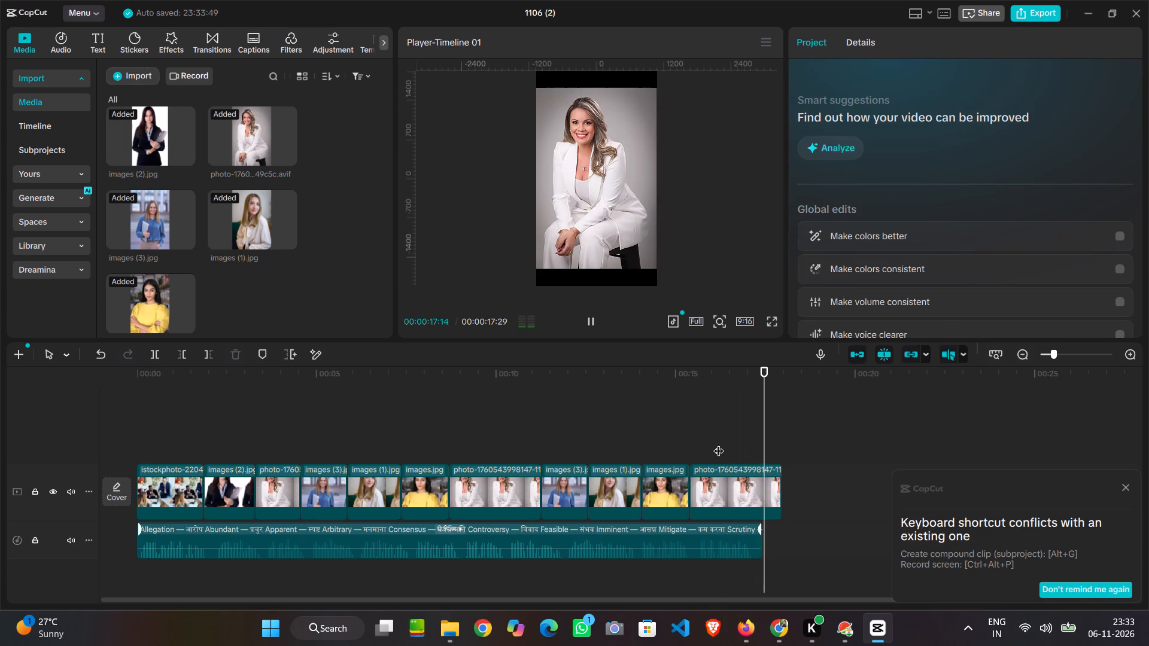
{"action": "key", "text": "space"}
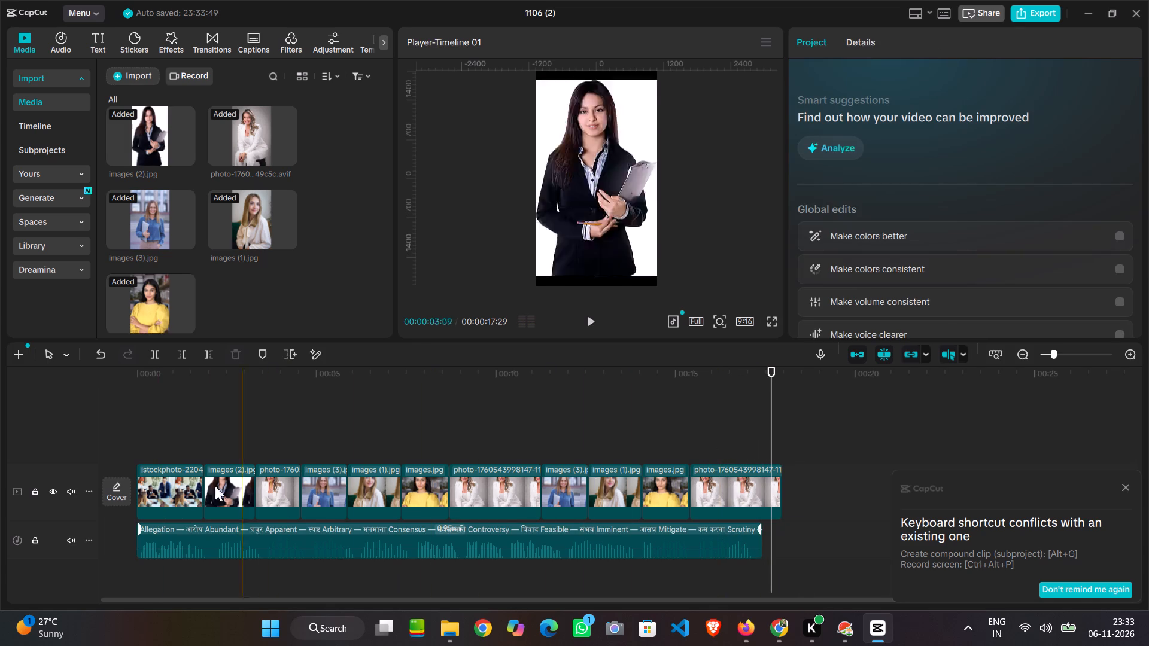
{"action": "left_click", "coordinate": [129, 429]}
{"action": "key", "text": "space"}
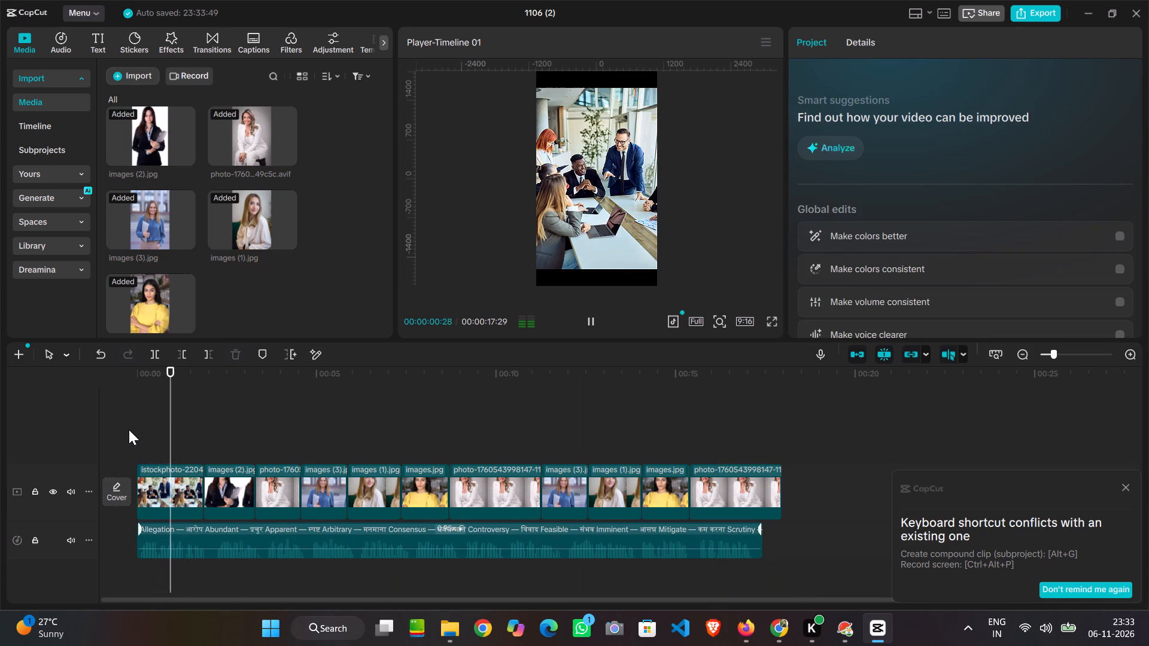
{"action": "key", "text": "space"}
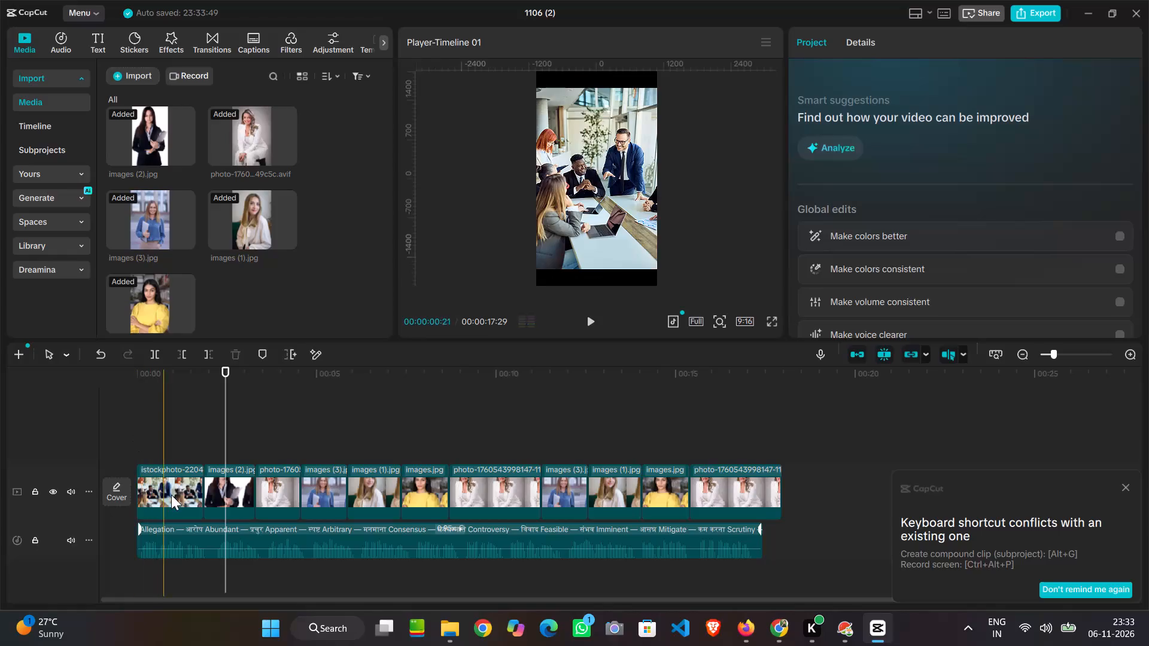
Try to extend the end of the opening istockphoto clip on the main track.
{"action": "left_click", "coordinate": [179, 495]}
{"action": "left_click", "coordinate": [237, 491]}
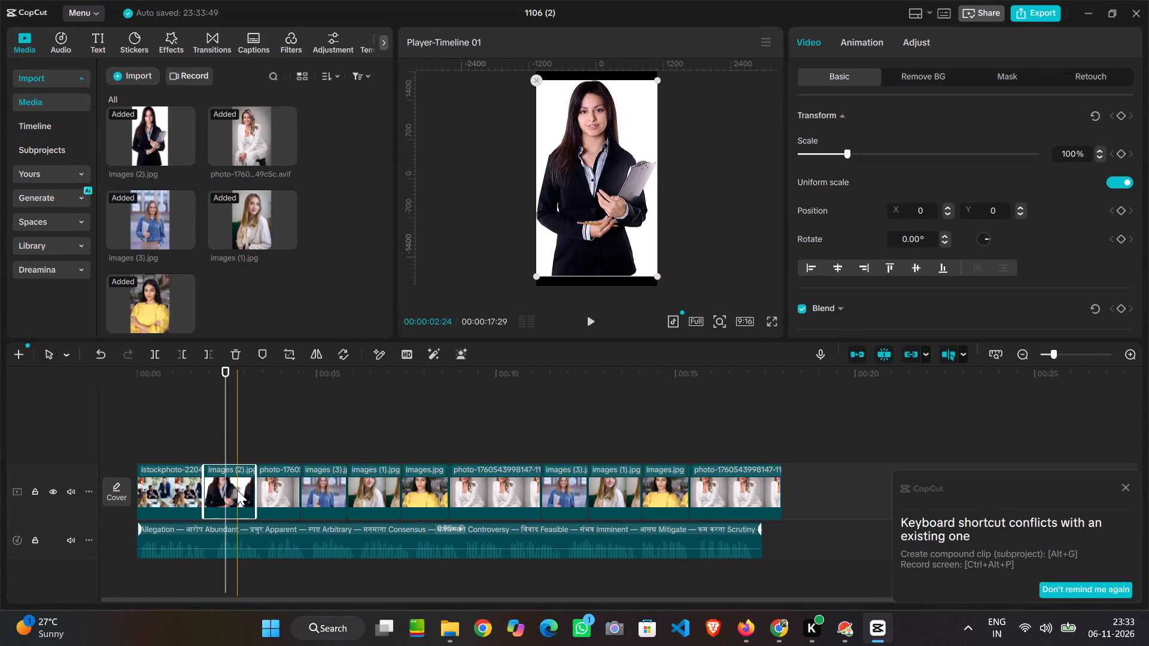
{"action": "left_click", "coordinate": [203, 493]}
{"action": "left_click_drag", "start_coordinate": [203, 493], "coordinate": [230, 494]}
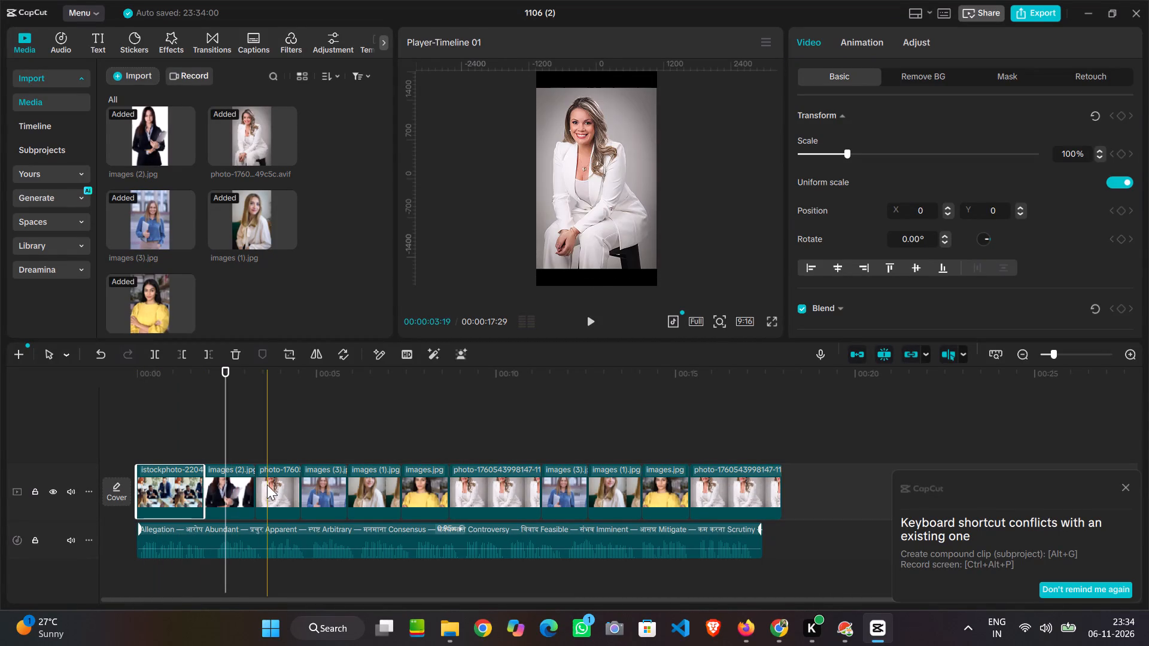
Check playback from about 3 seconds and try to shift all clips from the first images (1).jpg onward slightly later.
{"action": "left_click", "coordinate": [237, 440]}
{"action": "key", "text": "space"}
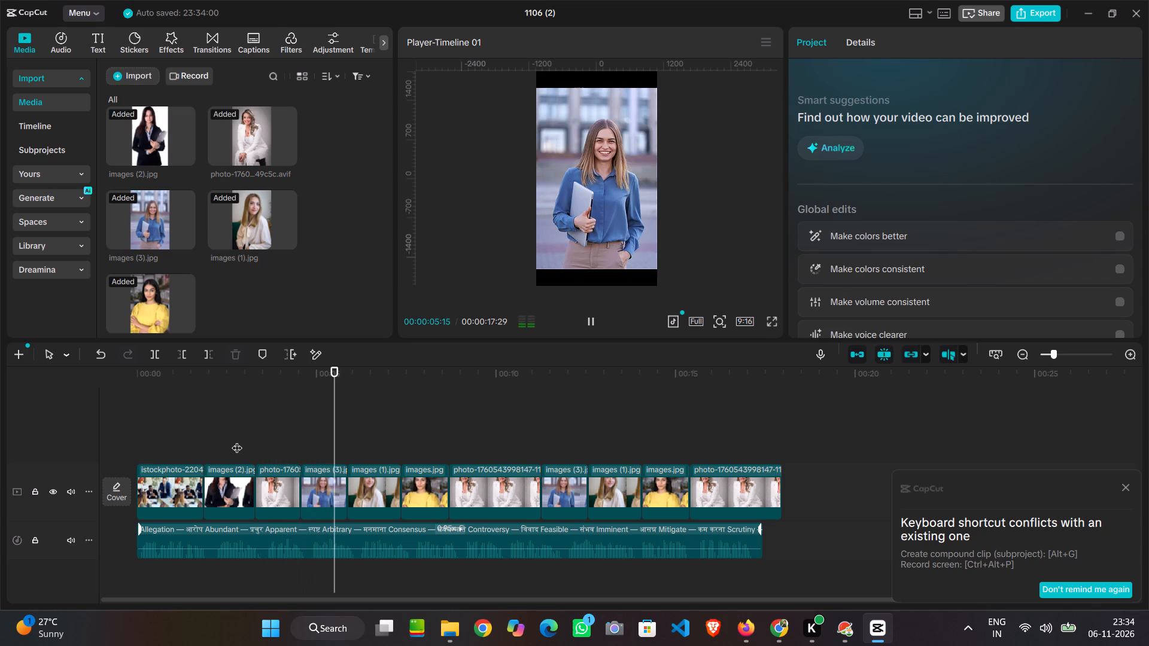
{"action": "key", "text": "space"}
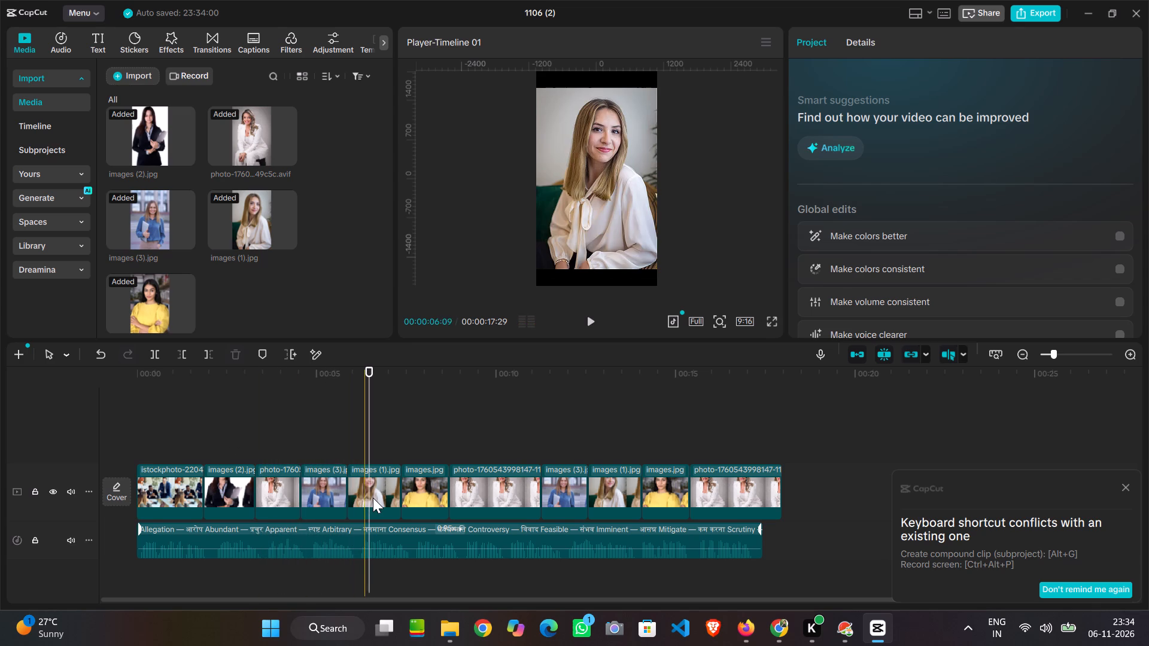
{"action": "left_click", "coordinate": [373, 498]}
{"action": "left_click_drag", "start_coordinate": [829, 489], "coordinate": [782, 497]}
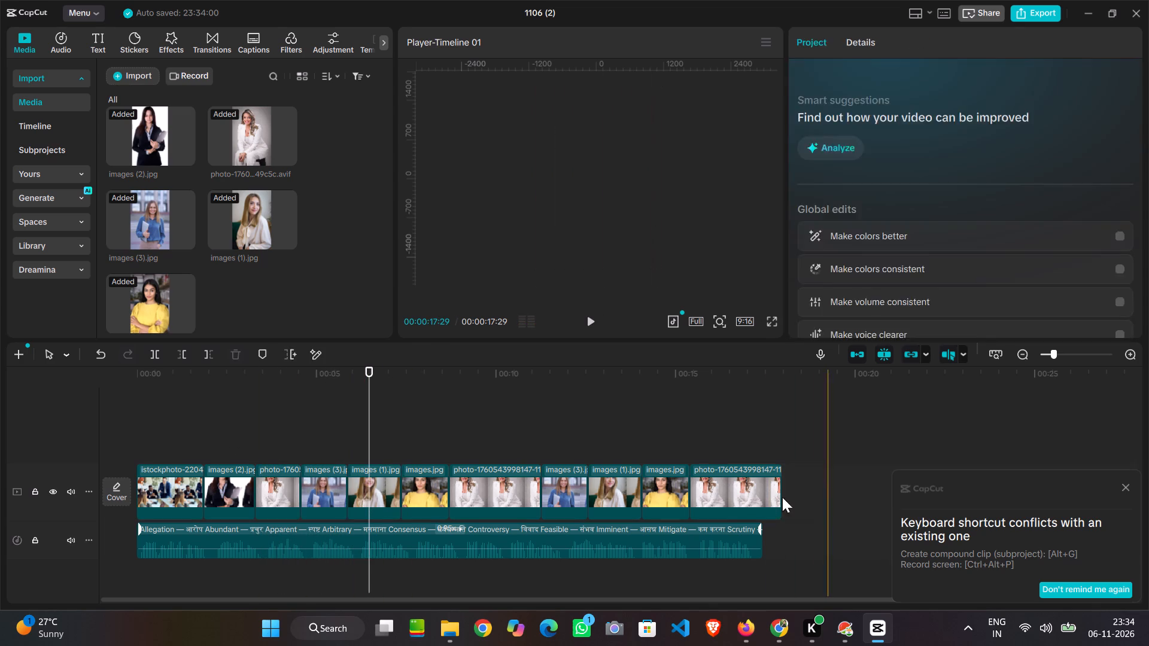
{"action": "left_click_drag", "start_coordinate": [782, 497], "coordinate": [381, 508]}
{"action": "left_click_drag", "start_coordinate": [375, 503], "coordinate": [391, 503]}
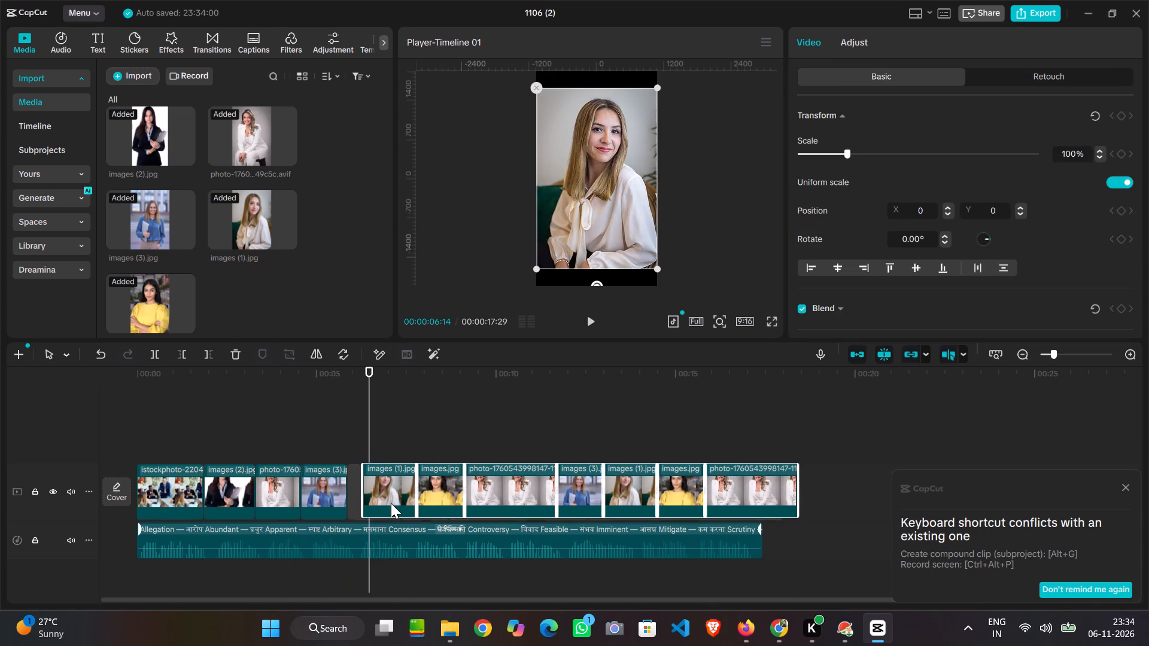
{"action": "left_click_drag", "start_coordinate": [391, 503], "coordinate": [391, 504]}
Turn off the main track magnet.
{"action": "left_click", "coordinate": [849, 352]}
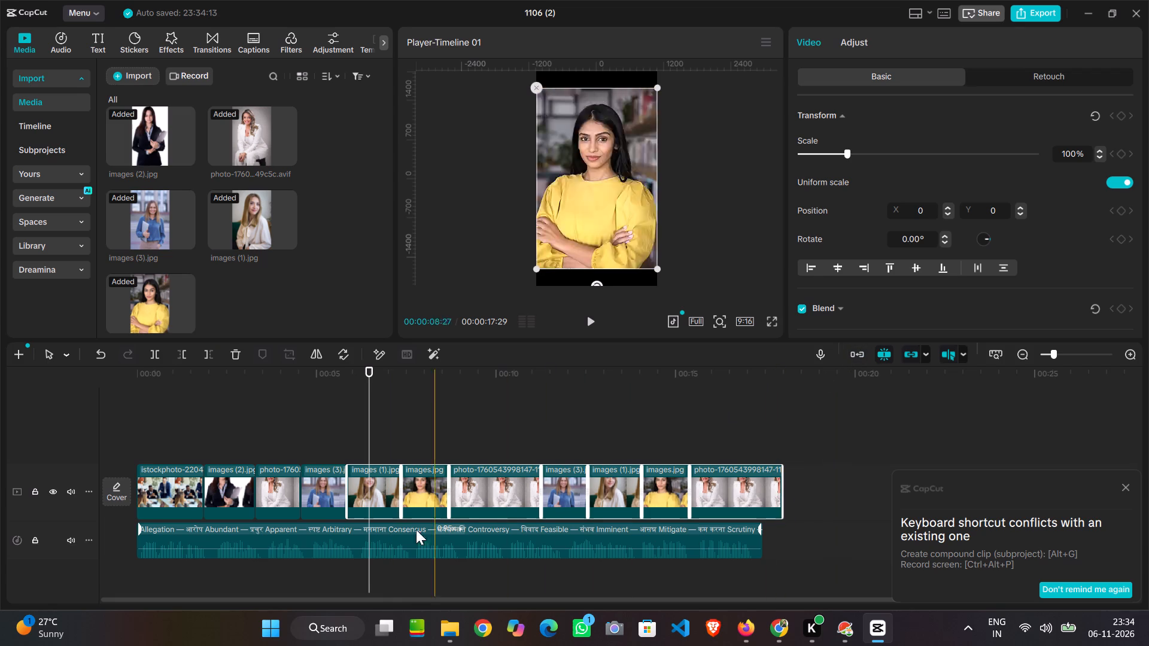
Shift all clips from the first images (1).jpg onward later and extend the first images (3).jpg clip to about 6 seconds.
{"action": "left_click_drag", "start_coordinate": [372, 506], "coordinate": [447, 507]}
{"action": "left_click", "coordinate": [314, 493]}
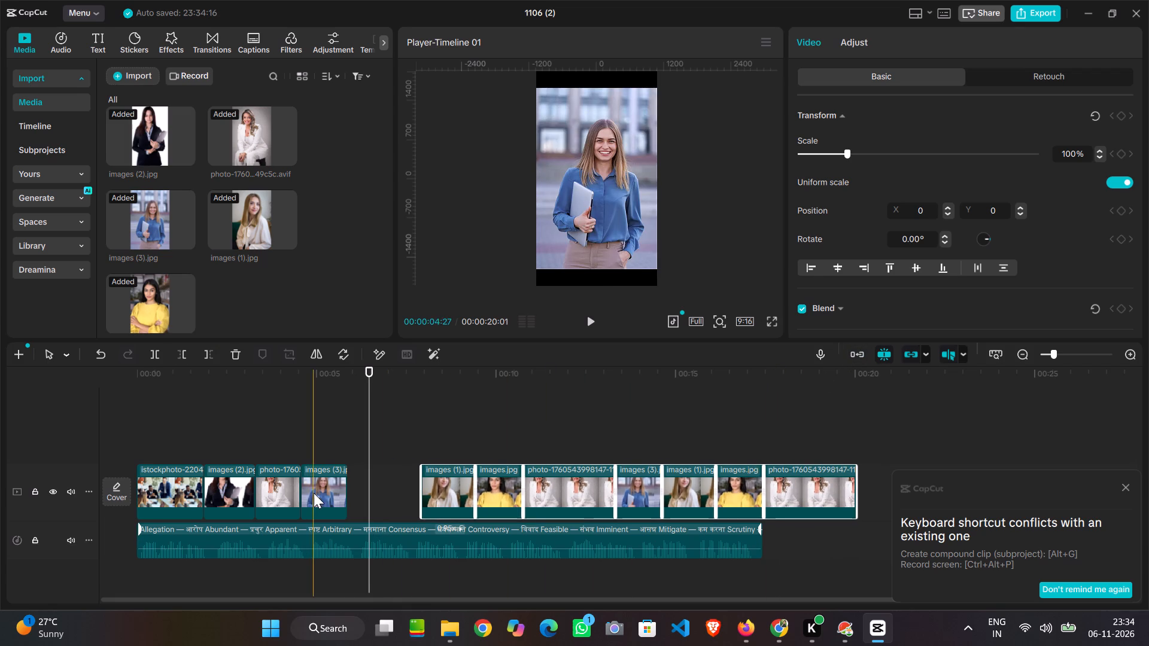
{"action": "left_click_drag", "start_coordinate": [347, 495], "coordinate": [355, 498]}
Move the first images (1).jpg and images.jpg clips back so they follow the extended images (3).jpg without gaps.
{"action": "left_click", "coordinate": [448, 496]}
{"action": "left_click_drag", "start_coordinate": [451, 496], "coordinate": [406, 498]}
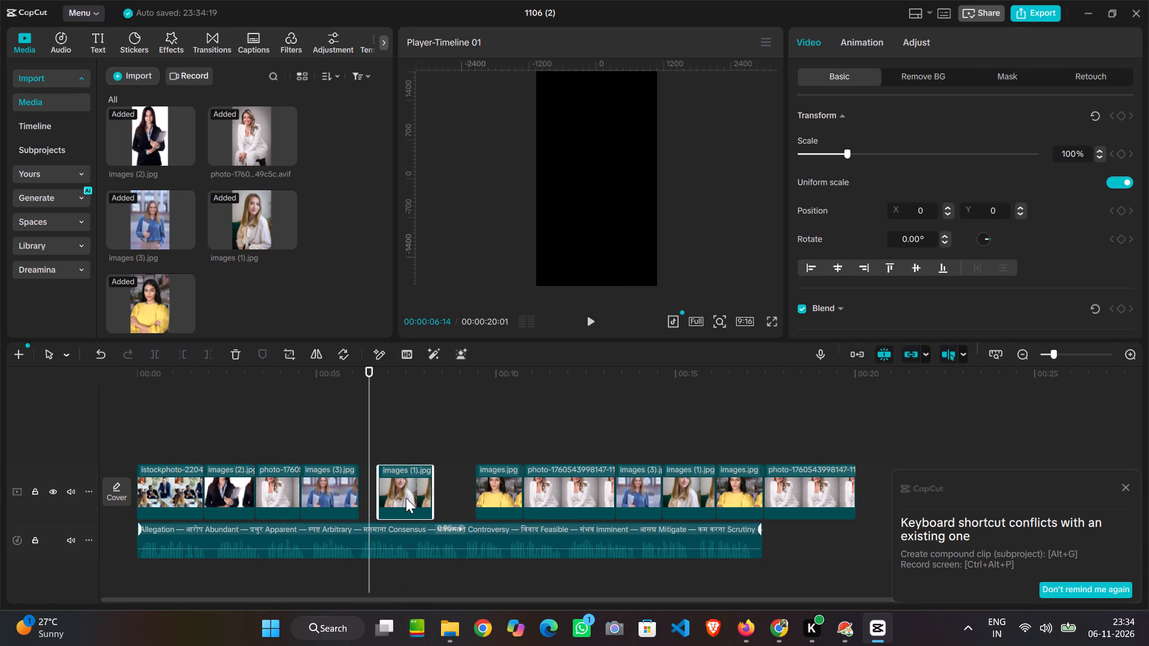
{"action": "left_click_drag", "start_coordinate": [406, 498], "coordinate": [391, 496]}
{"action": "left_click_drag", "start_coordinate": [495, 495], "coordinate": [430, 498]}
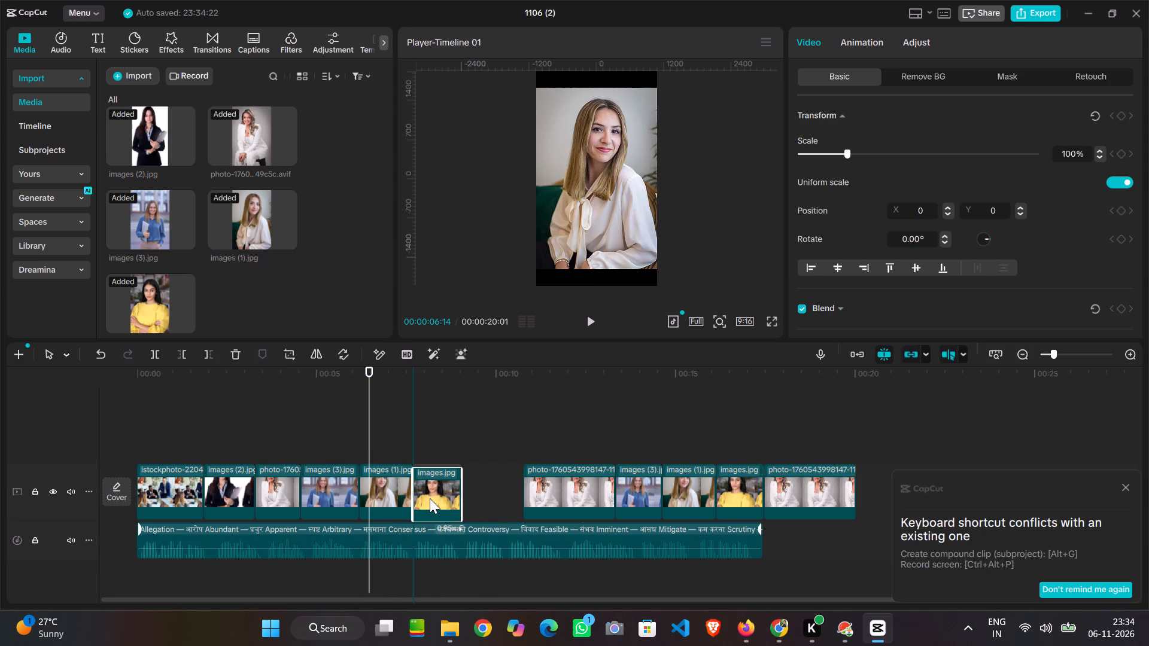
{"action": "left_click_drag", "start_coordinate": [430, 498], "coordinate": [434, 501]}
{"action": "left_click", "coordinate": [552, 493]}
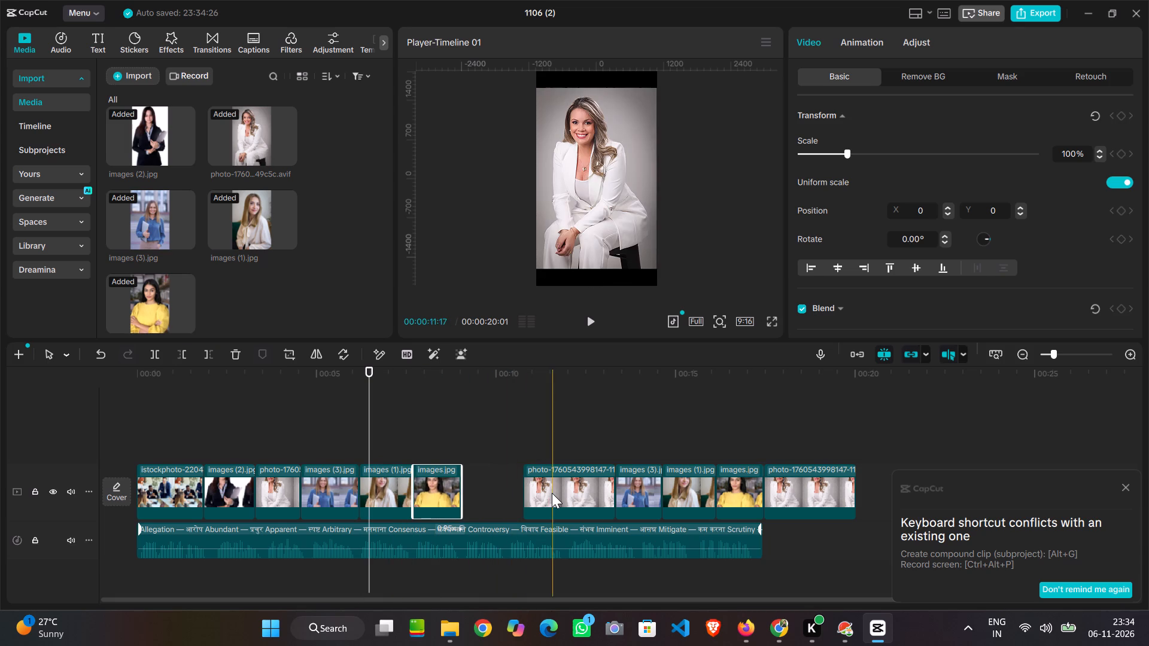
{"action": "left_click_drag", "start_coordinate": [561, 490], "coordinate": [496, 498]}
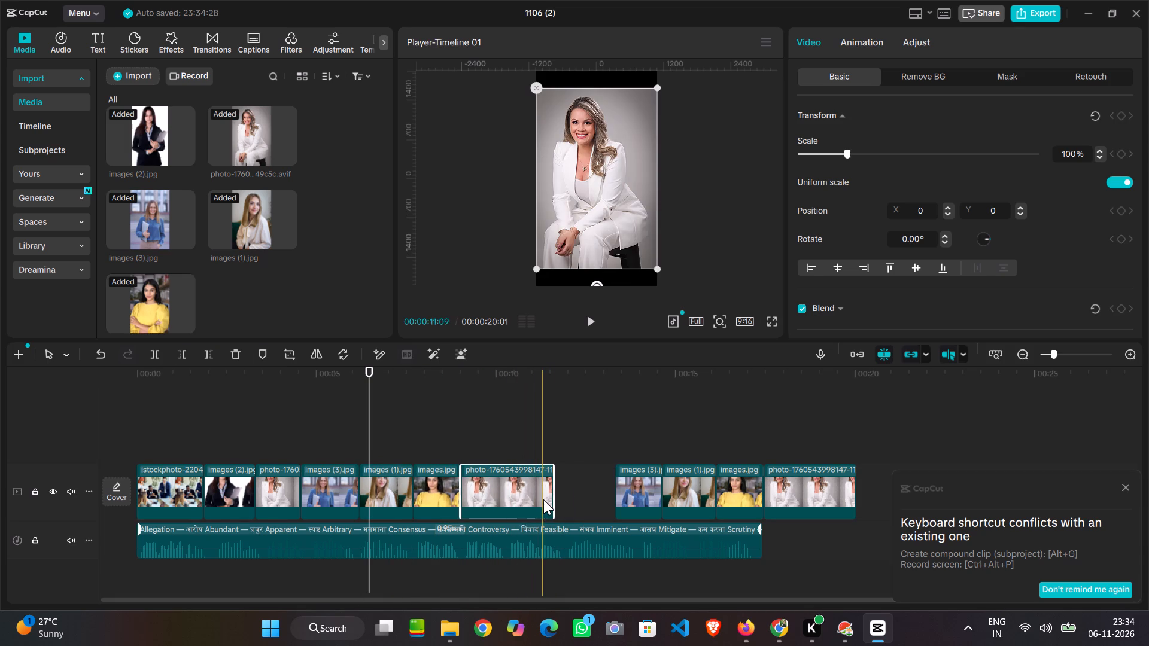
{"action": "left_click_drag", "start_coordinate": [555, 499], "coordinate": [509, 501]}
Close the gaps before the second images (3).jpg and images (1).jpg clips, and extend the latter to about 14 seconds.
{"action": "left_click", "coordinate": [633, 498]}
{"action": "left_click_drag", "start_coordinate": [636, 493], "coordinate": [563, 496]}
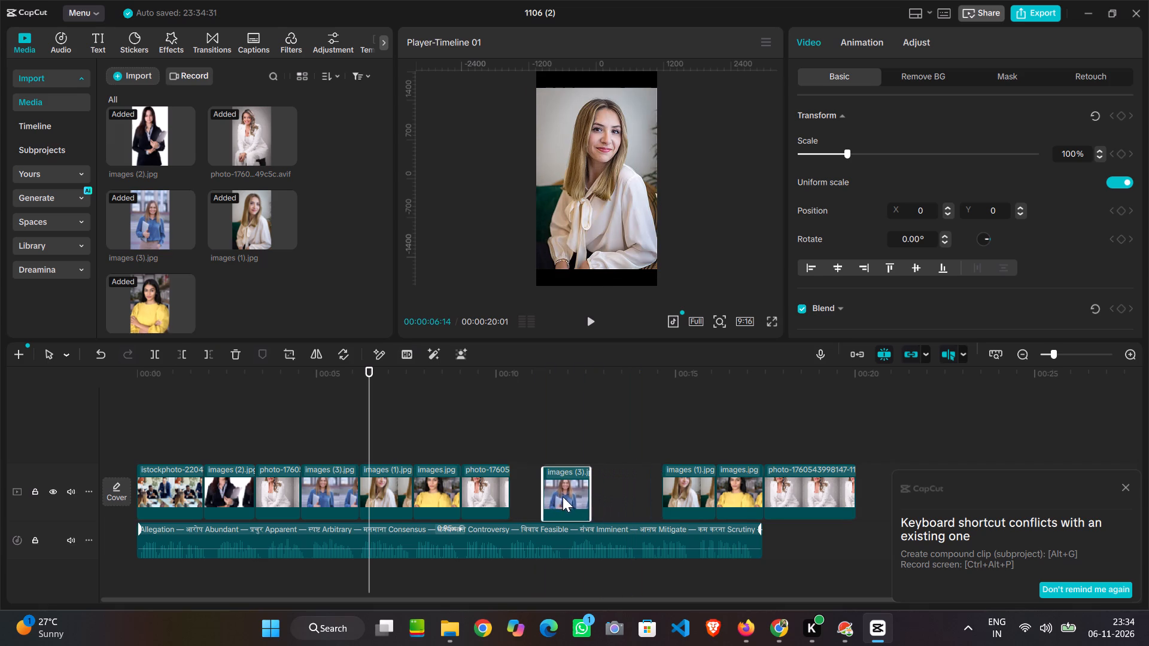
{"action": "left_click_drag", "start_coordinate": [563, 496], "coordinate": [529, 495]}
{"action": "left_click", "coordinate": [686, 498]}
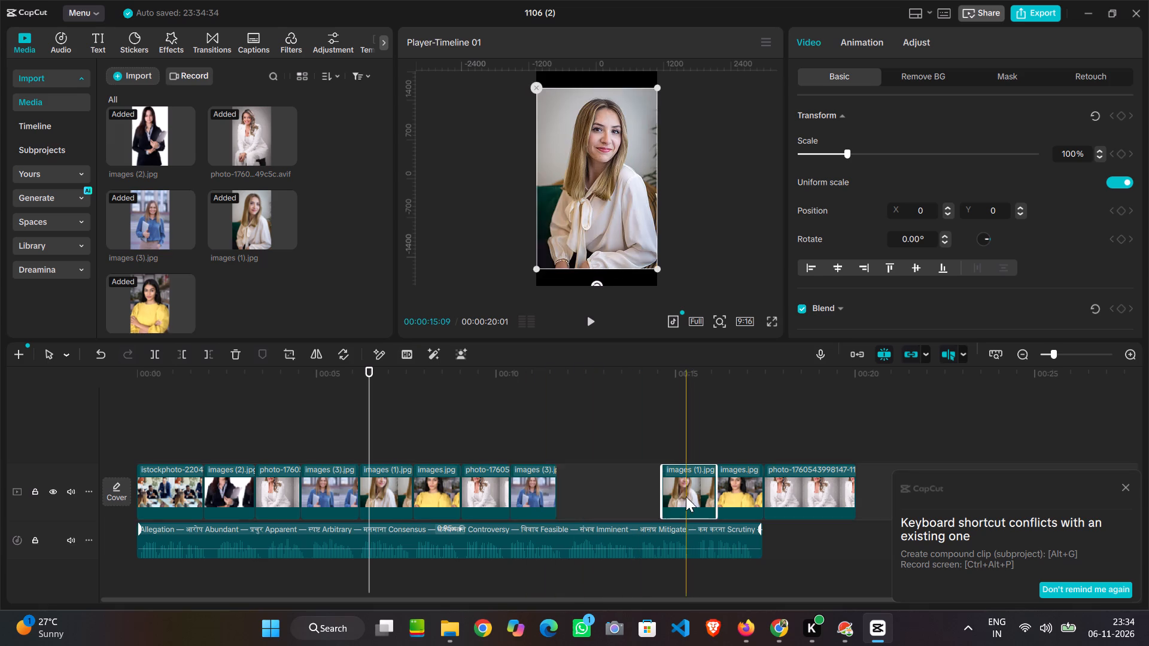
{"action": "left_click_drag", "start_coordinate": [686, 496], "coordinate": [583, 502]}
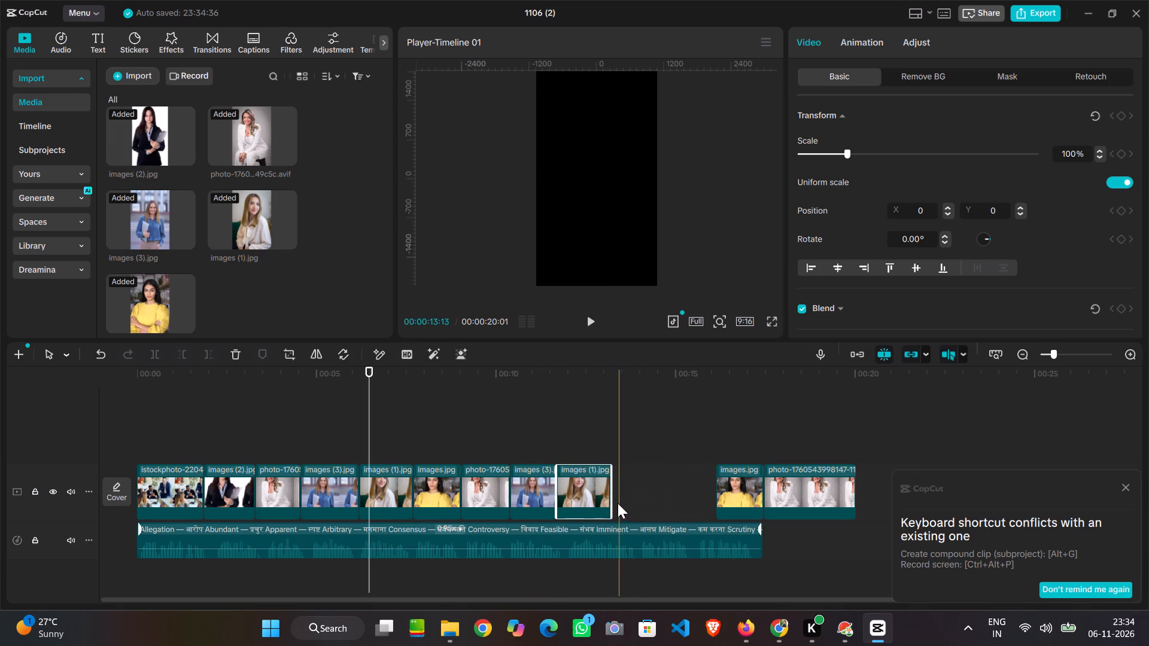
{"action": "left_click_drag", "start_coordinate": [610, 500], "coordinate": [631, 501]}
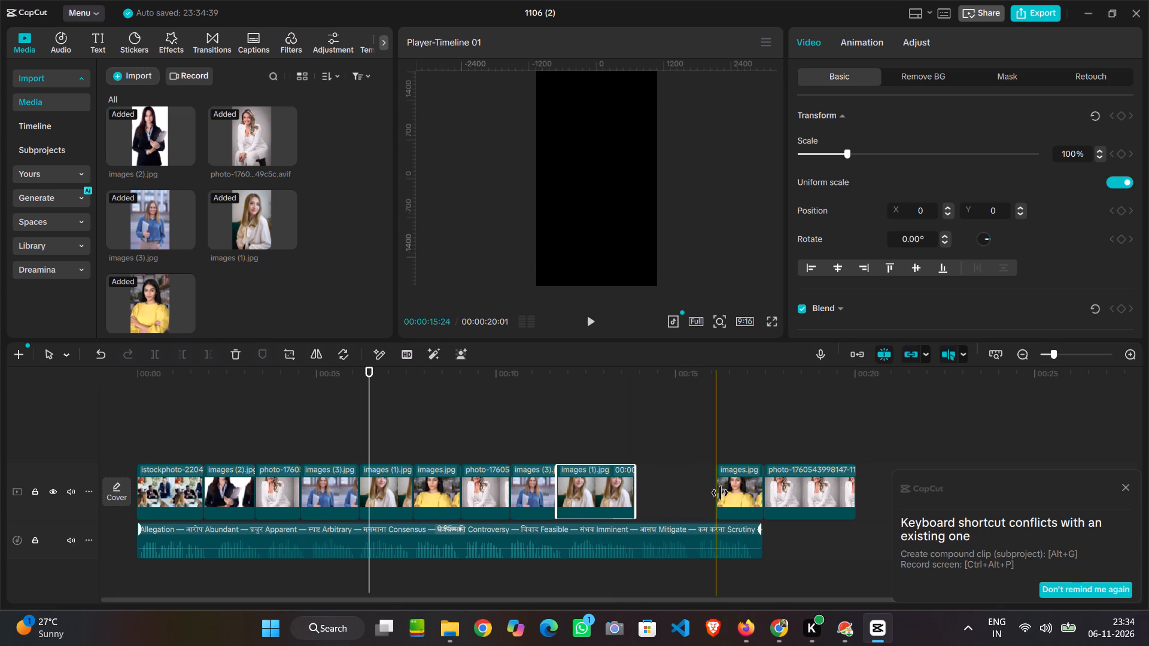
Move the second images.jpg clip against the preceding images (1).jpg and extend its end to about 15.5 seconds.
{"action": "left_click", "coordinate": [727, 490]}
{"action": "left_click_drag", "start_coordinate": [729, 490], "coordinate": [648, 492]}
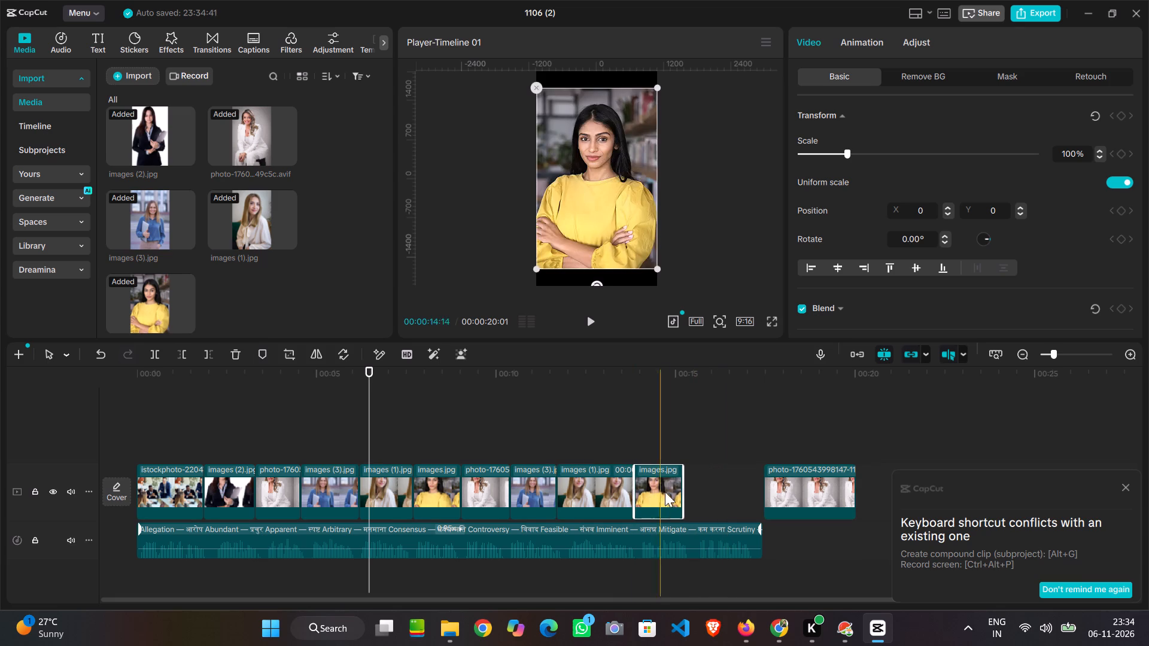
{"action": "left_click", "coordinate": [682, 492]}
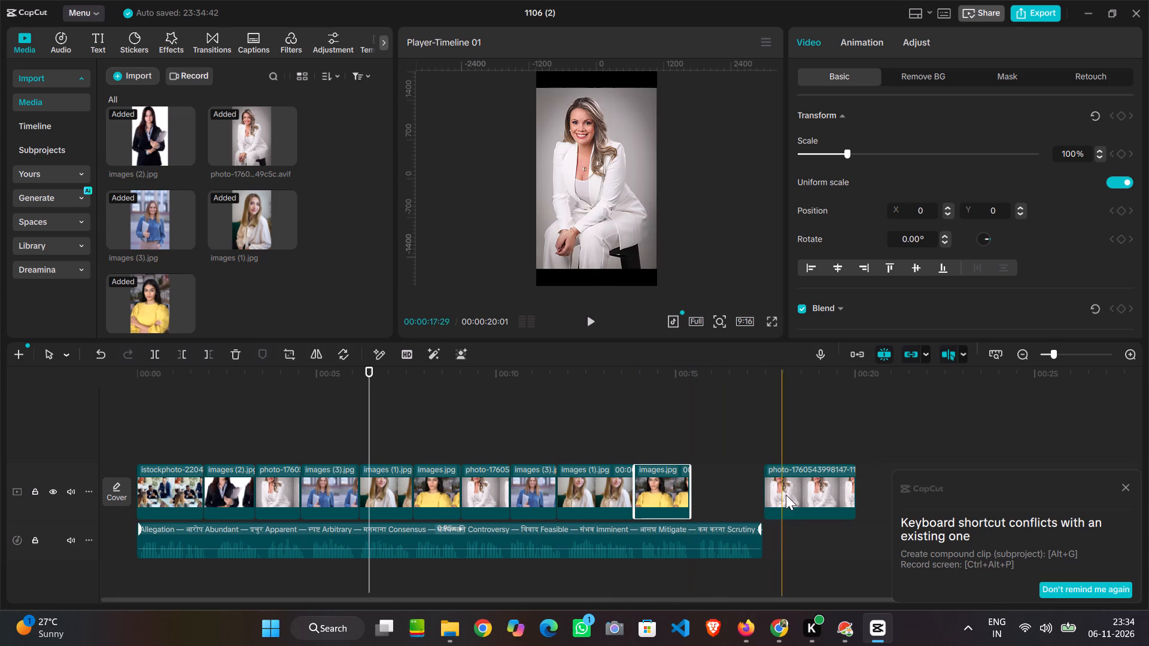
{"action": "left_click_drag", "start_coordinate": [786, 495], "coordinate": [707, 497]}
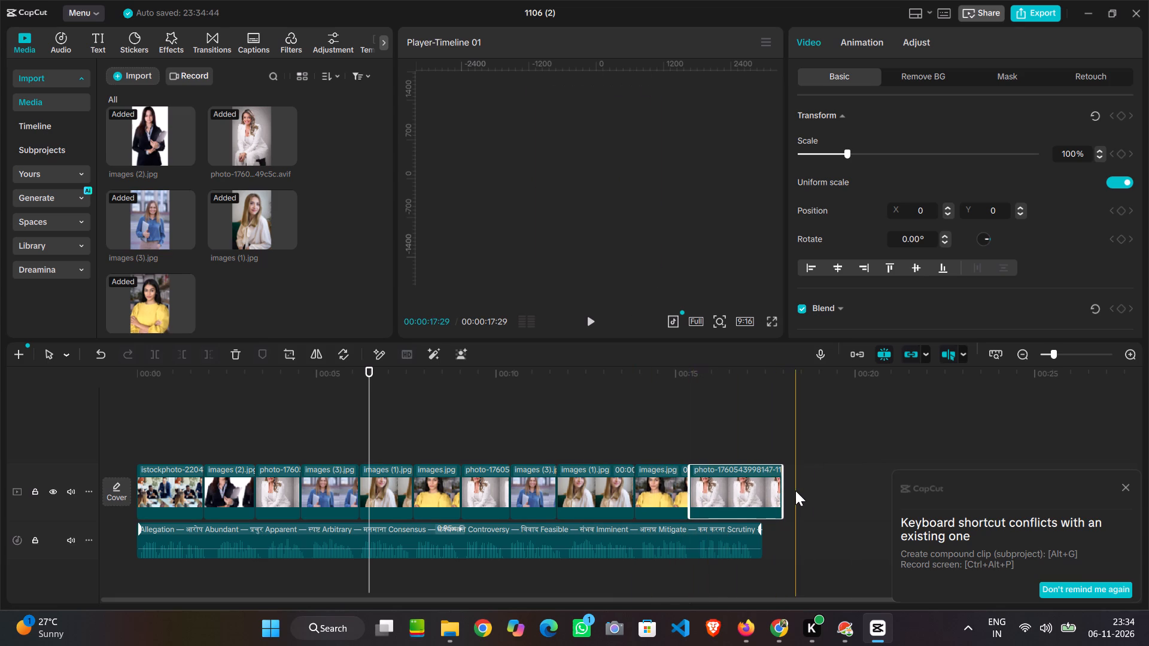
{"action": "left_click_drag", "start_coordinate": [780, 487], "coordinate": [759, 494]}
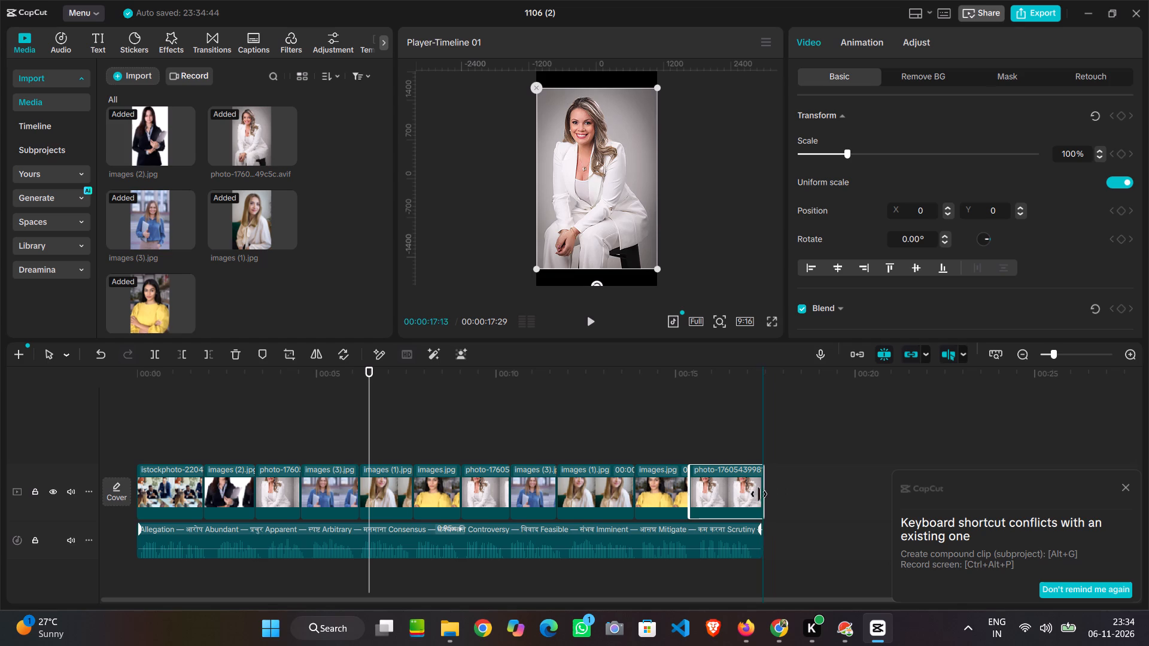
{"action": "left_click_drag", "start_coordinate": [759, 494], "coordinate": [760, 494]}
Scale all the main track clips together to 118% so the images fill the vertical frame.
{"action": "left_click_drag", "start_coordinate": [370, 401], "coordinate": [308, 401]}
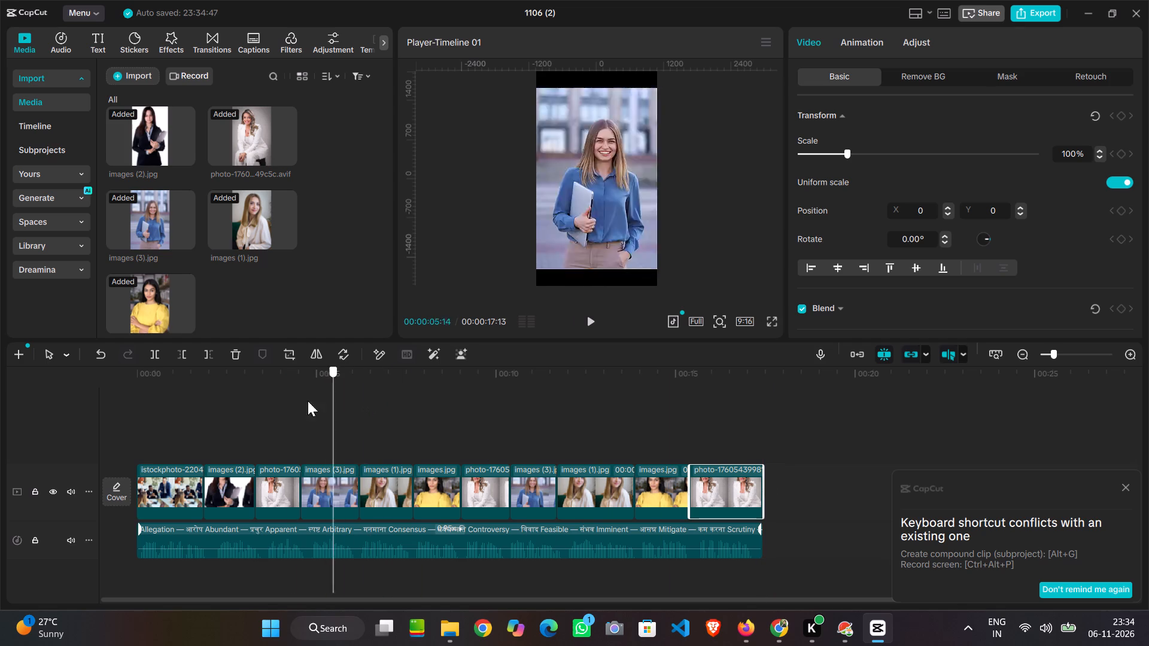
{"action": "left_click_drag", "start_coordinate": [308, 401], "coordinate": [178, 401]}
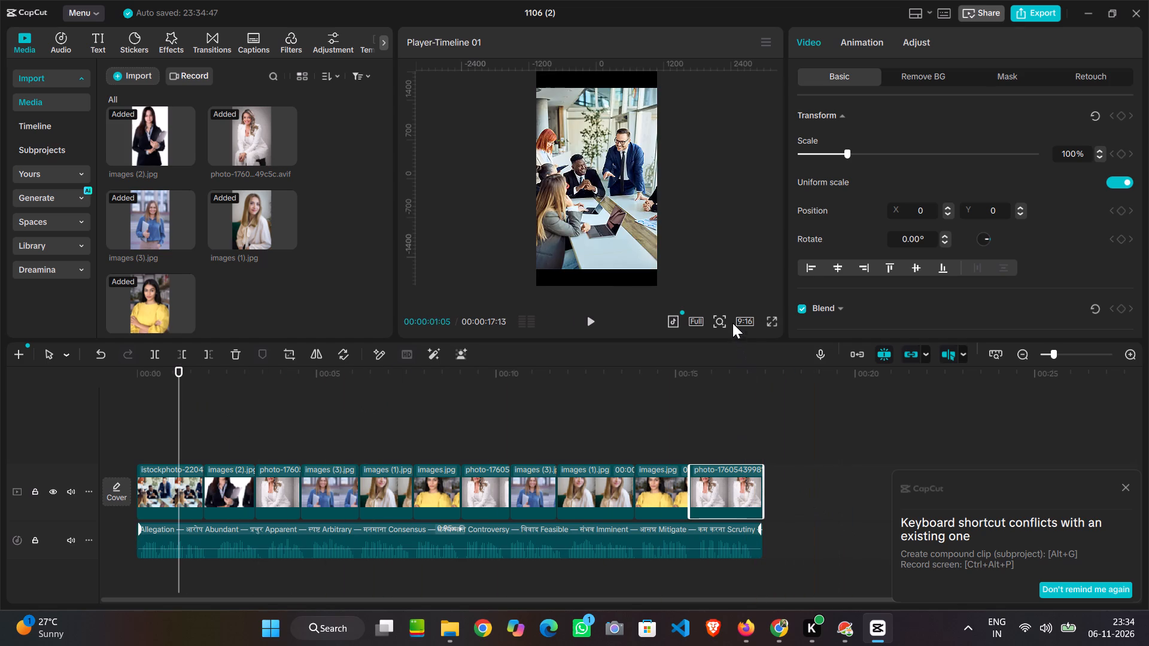
{"action": "left_click_drag", "start_coordinate": [828, 492], "coordinate": [186, 500]}
{"action": "right_click", "coordinate": [176, 501]}
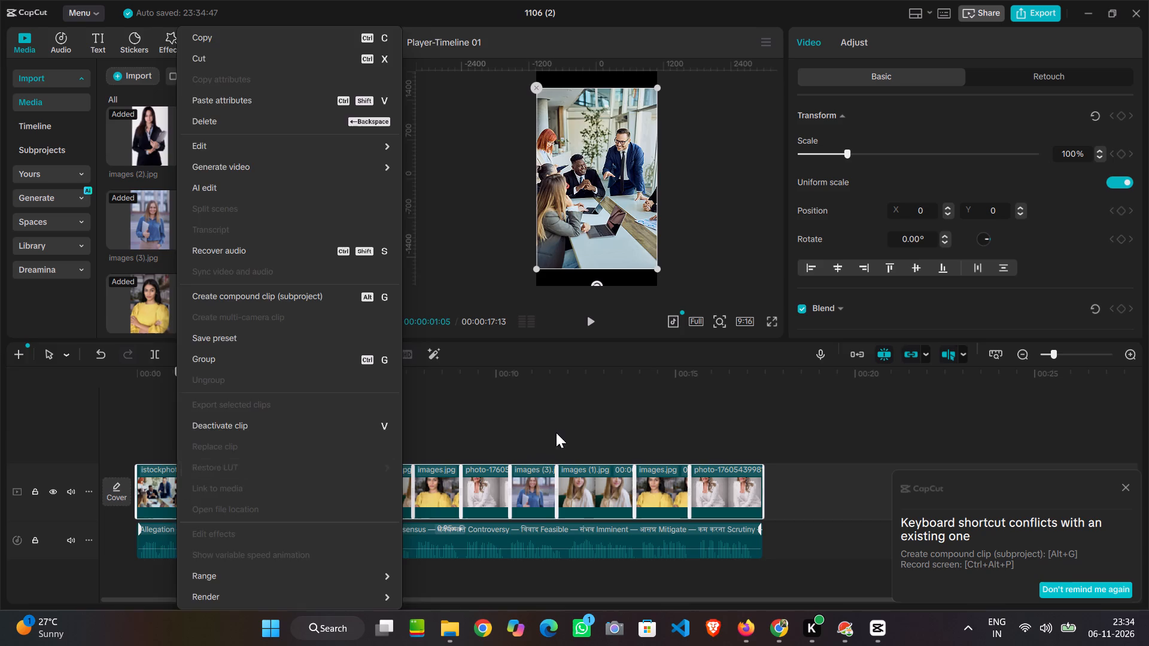
{"action": "left_click", "coordinate": [557, 432]}
{"action": "right_click", "coordinate": [296, 493]}
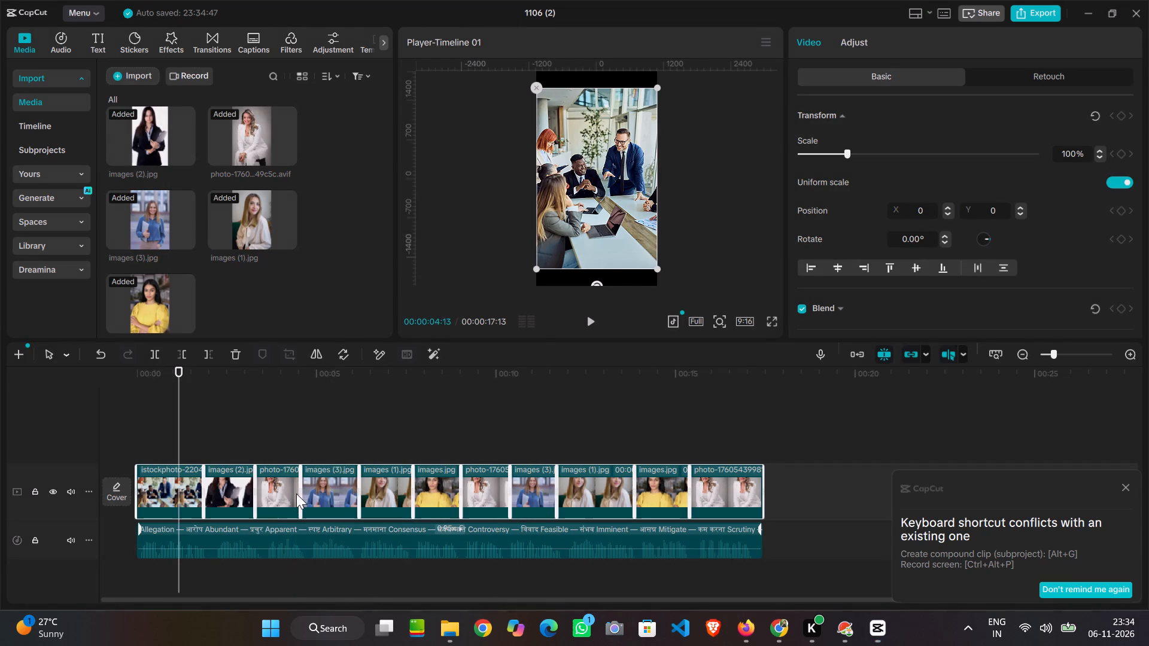
{"action": "left_click", "coordinate": [728, 450]}
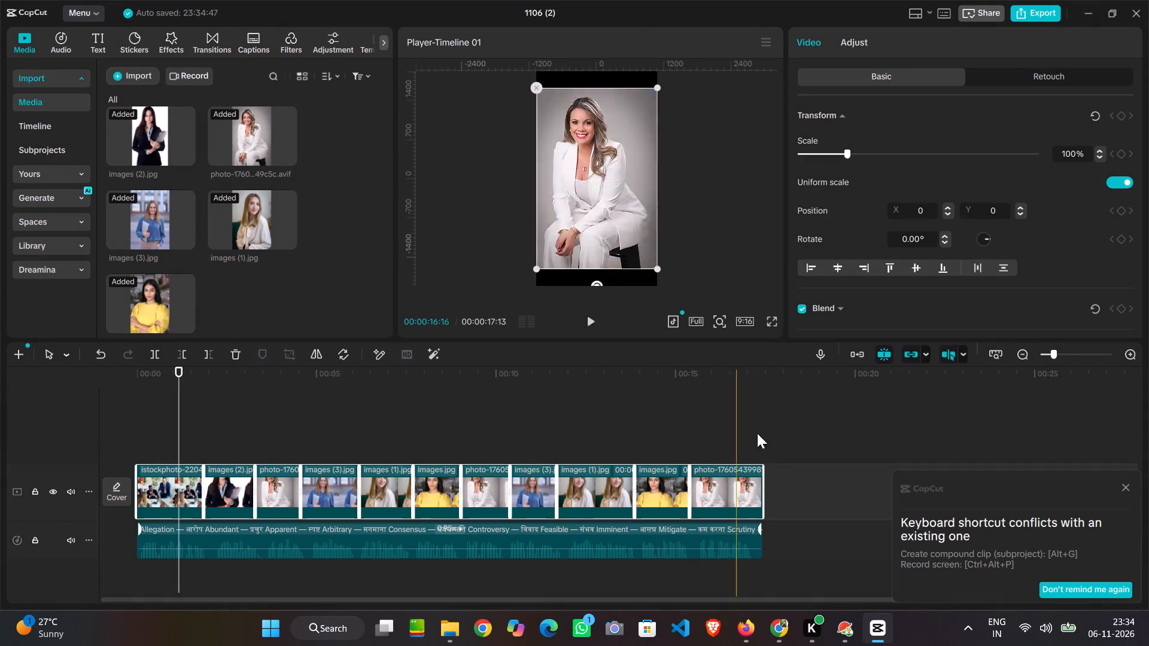
{"action": "left_click", "coordinate": [1095, 150]}
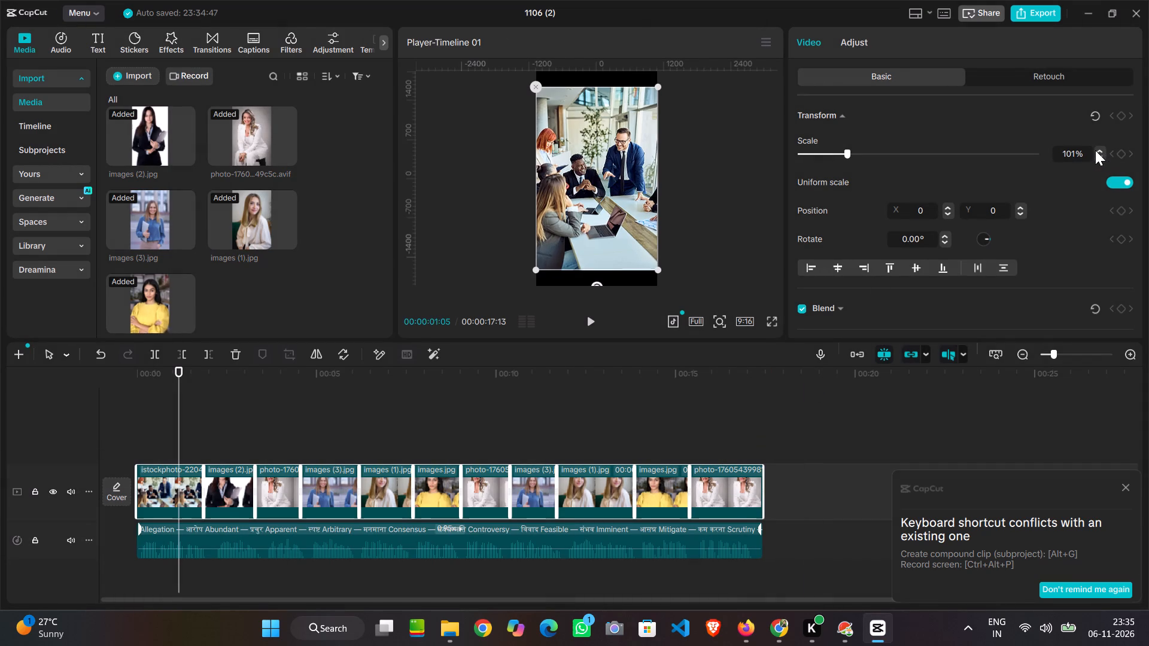
{"action": "triple_click", "coordinate": [1095, 150]}
{"action": "triple_click", "coordinate": [1095, 150]}
{"action": "double_click", "coordinate": [1095, 150]}
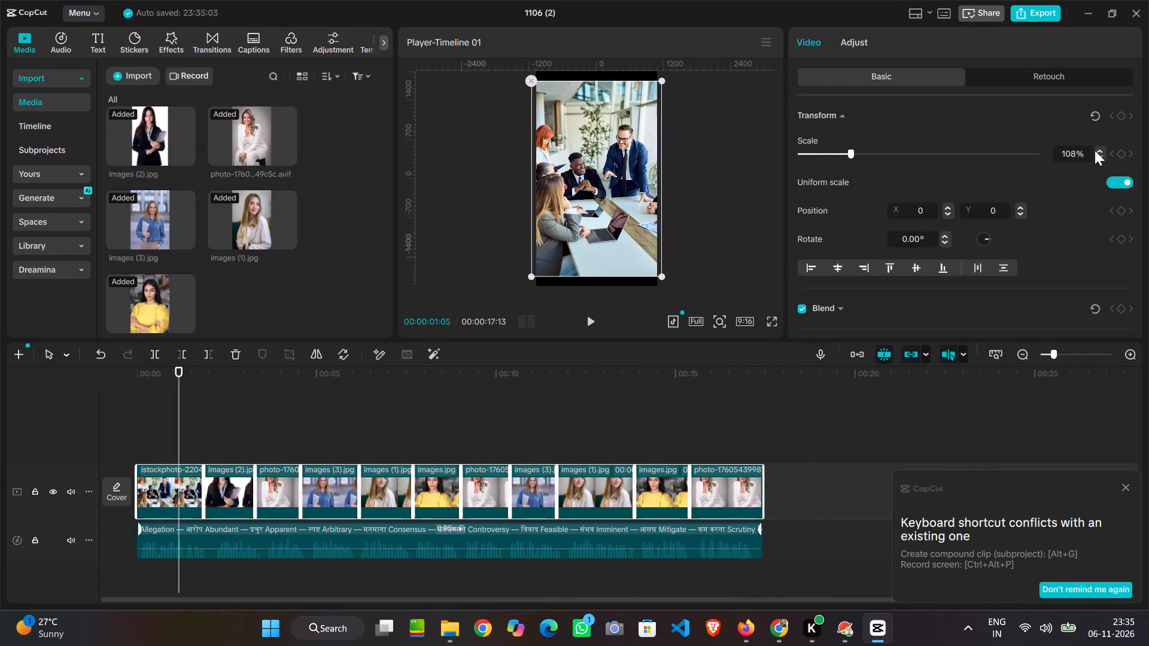
{"action": "triple_click", "coordinate": [1095, 150]}
{"action": "triple_click", "coordinate": [1095, 150]}
{"action": "double_click", "coordinate": [1095, 150]}
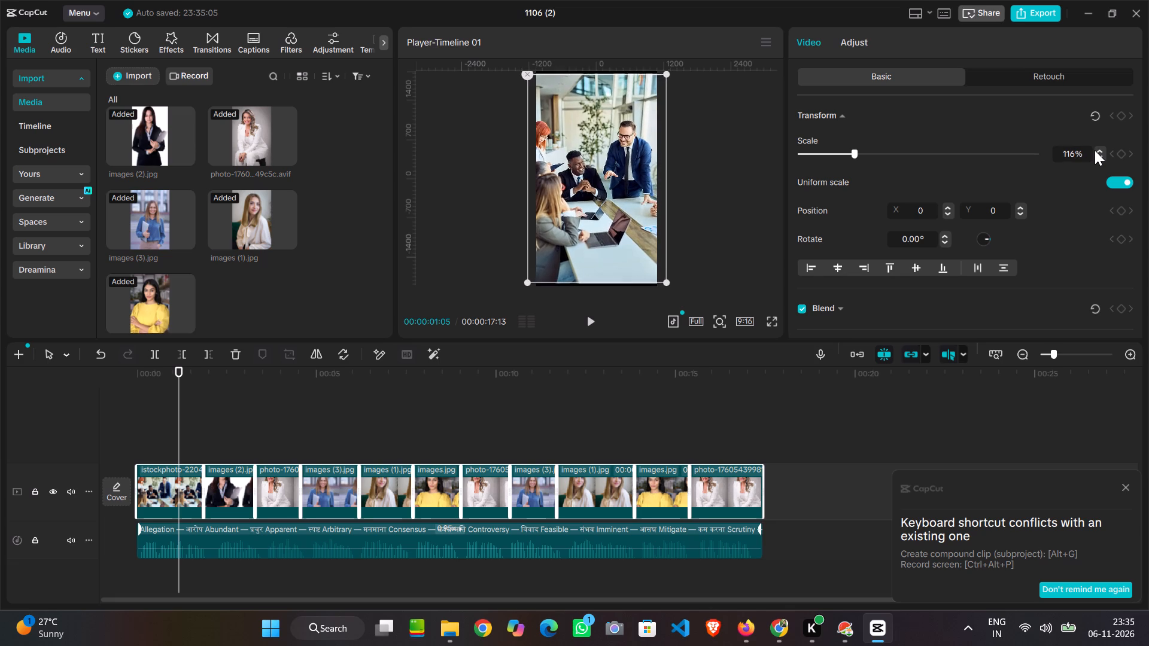
{"action": "left_click", "coordinate": [1095, 150]}
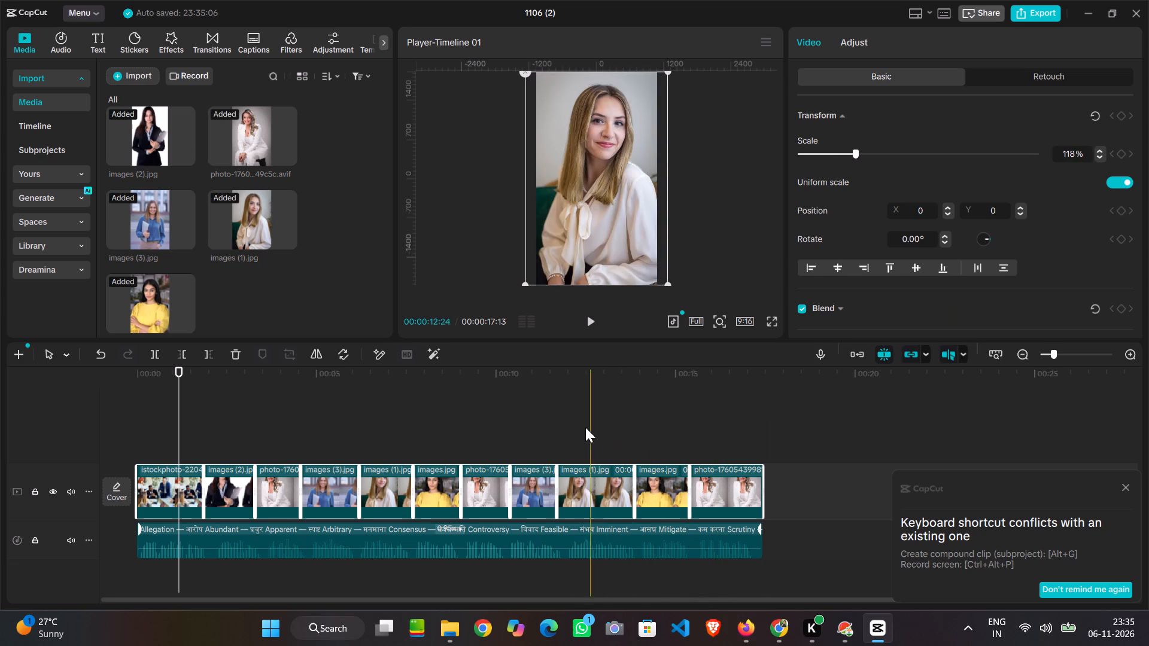
{"action": "left_click", "coordinate": [543, 431]}
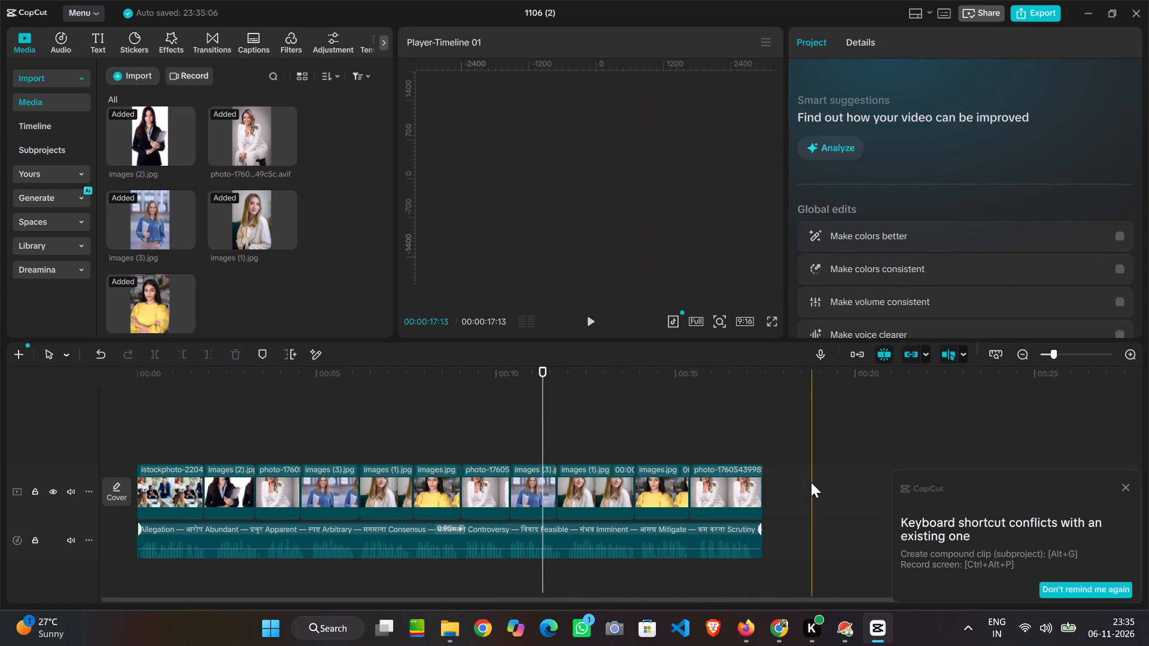
Return to the start of the video and apply the Zoom 2 combo animation to the opening istockphoto clip.
{"action": "left_click_drag", "start_coordinate": [546, 401], "coordinate": [396, 420]}
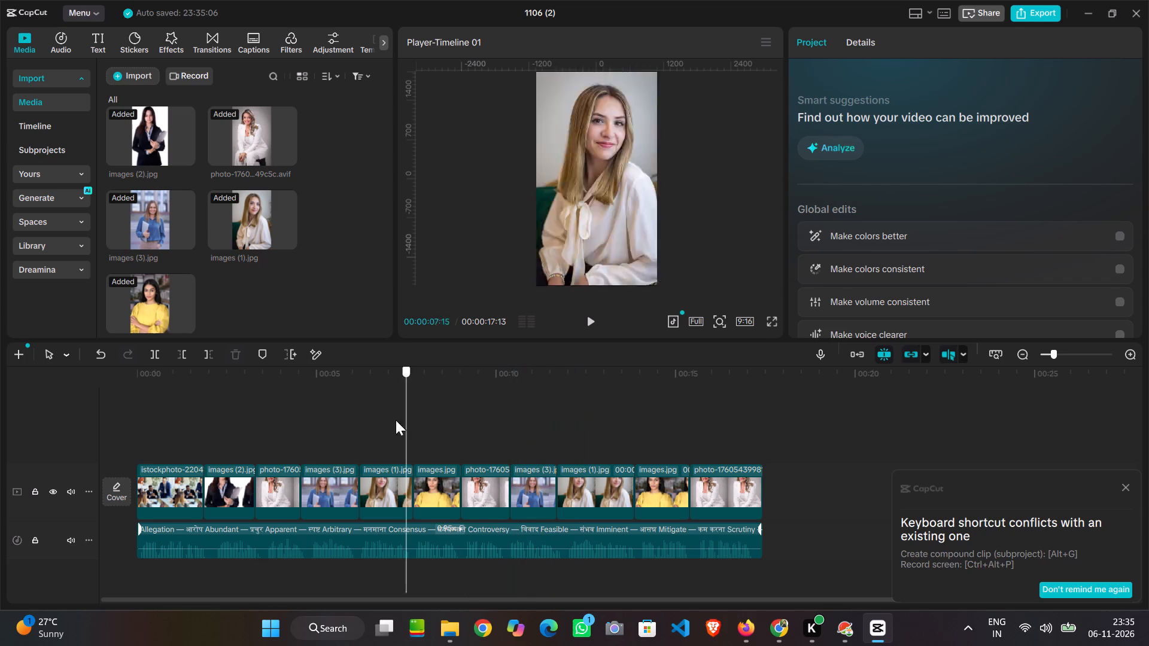
{"action": "left_click_drag", "start_coordinate": [396, 420], "coordinate": [117, 394]}
{"action": "left_click", "coordinate": [171, 493]}
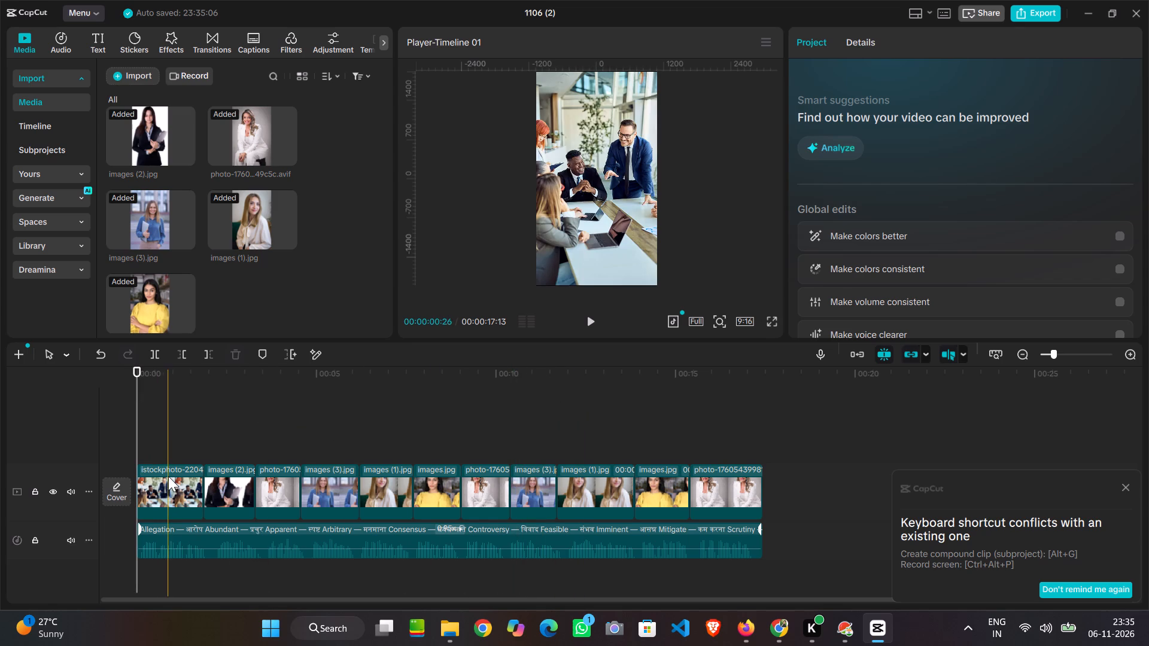
{"action": "left_click_drag", "start_coordinate": [138, 398], "coordinate": [145, 399]}
{"action": "left_click", "coordinate": [168, 482]}
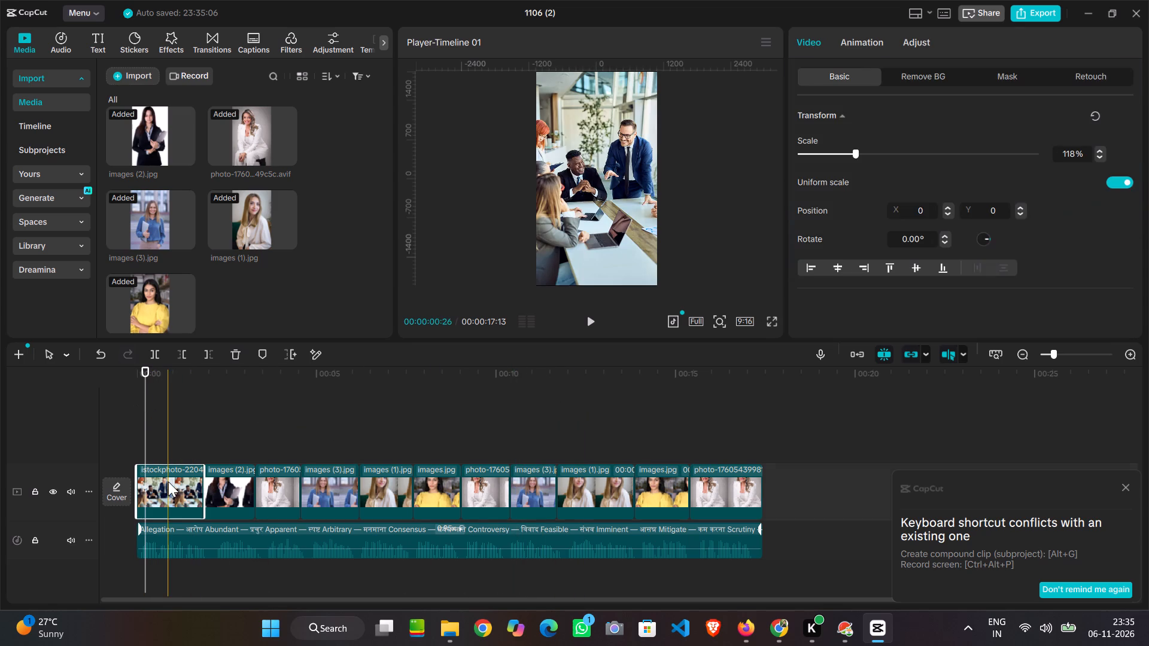
{"action": "left_click", "coordinate": [912, 44]}
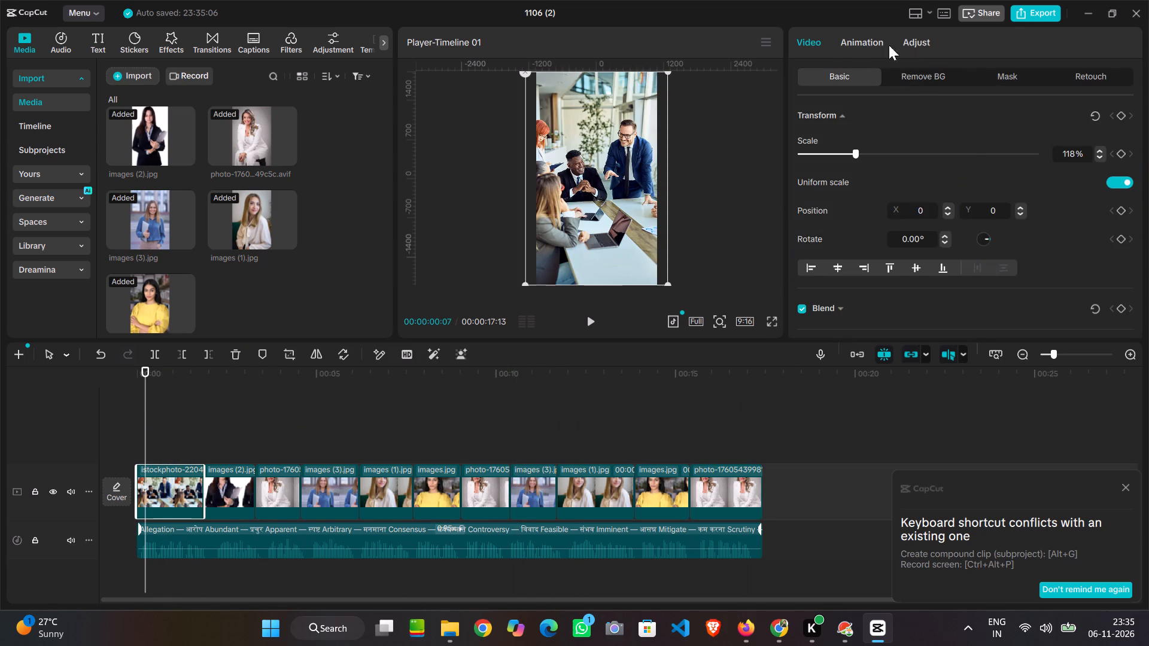
{"action": "left_click", "coordinate": [844, 51]}
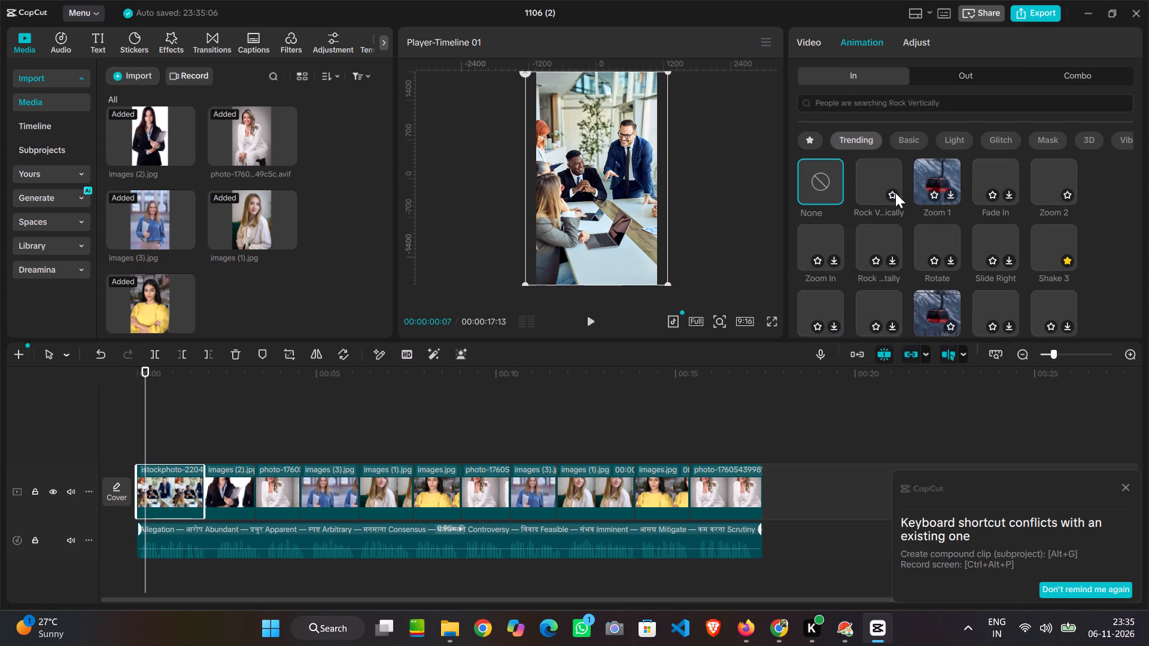
{"action": "left_click", "coordinate": [1082, 77]}
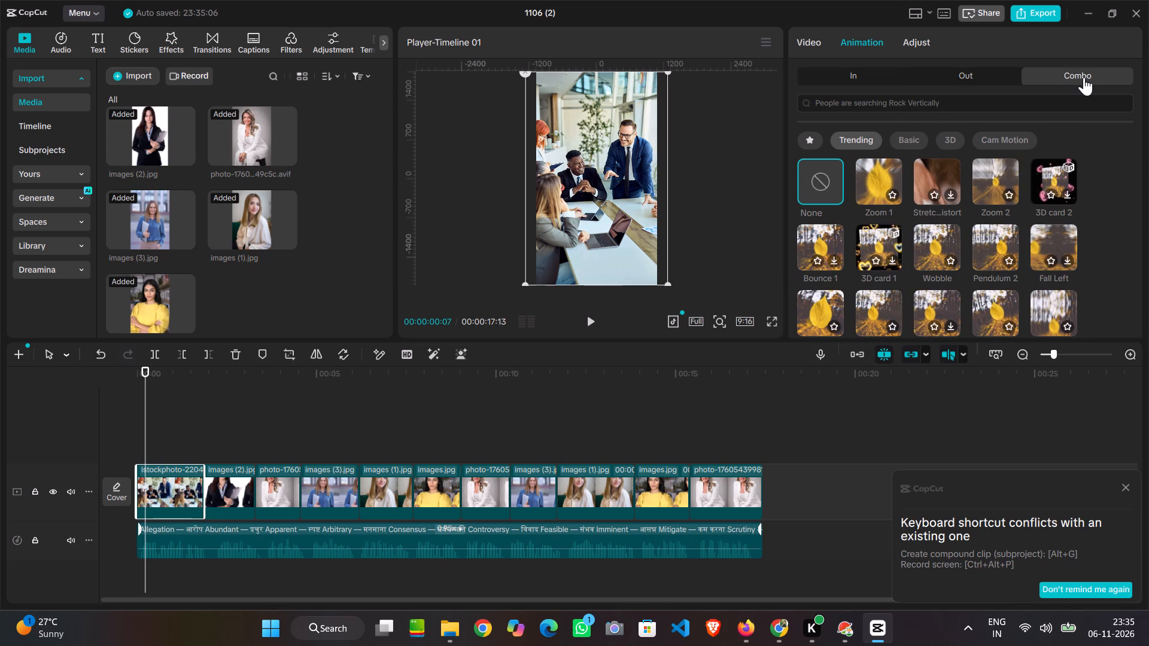
{"action": "left_click", "coordinate": [999, 178]}
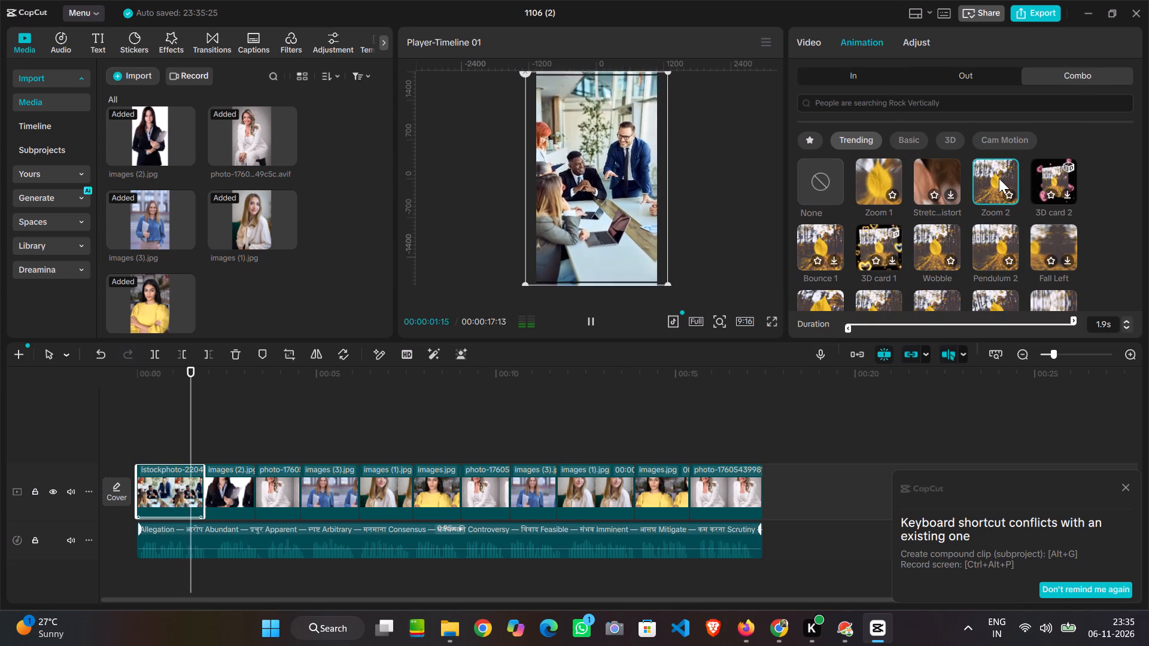
Apply the Zoom 2 combo animation to the second through sixth clips, from images (2).jpg to the first images.jpg.
{"action": "left_click", "coordinate": [220, 490]}
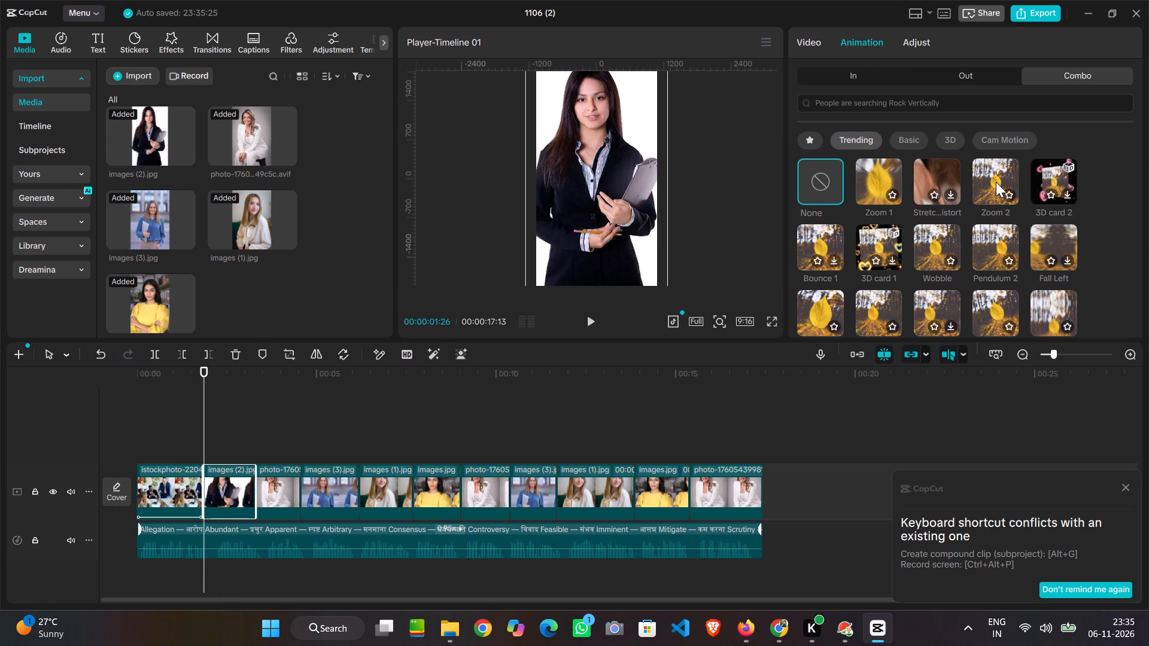
{"action": "left_click", "coordinate": [996, 182]}
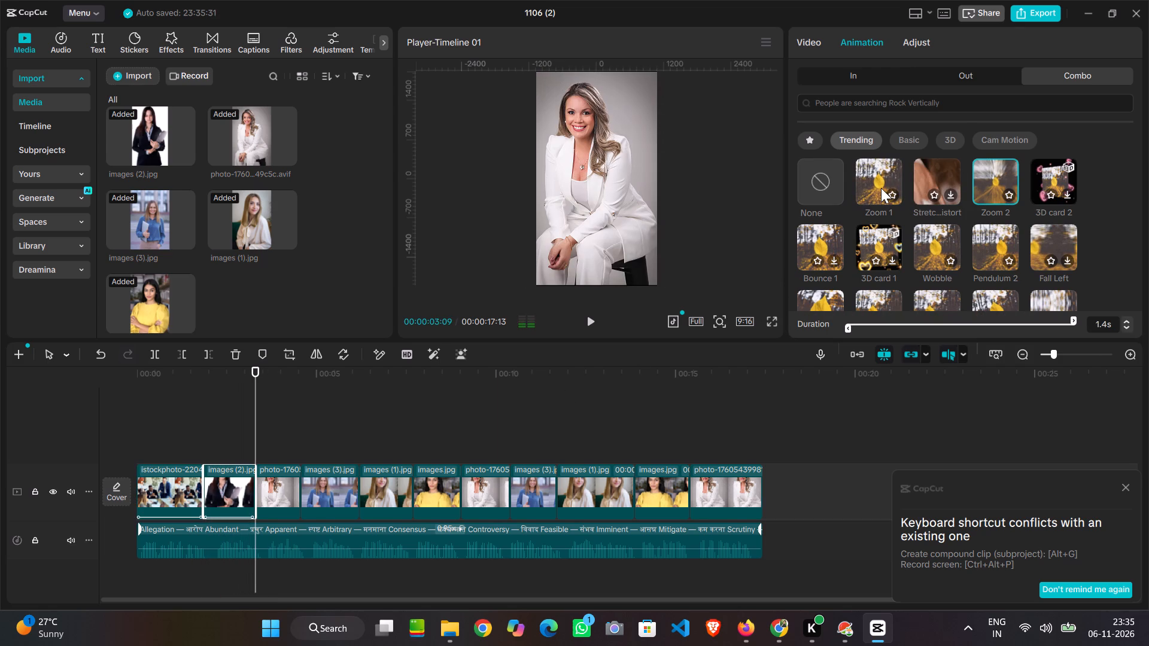
{"action": "left_click", "coordinate": [289, 499]}
{"action": "left_click", "coordinate": [987, 191]}
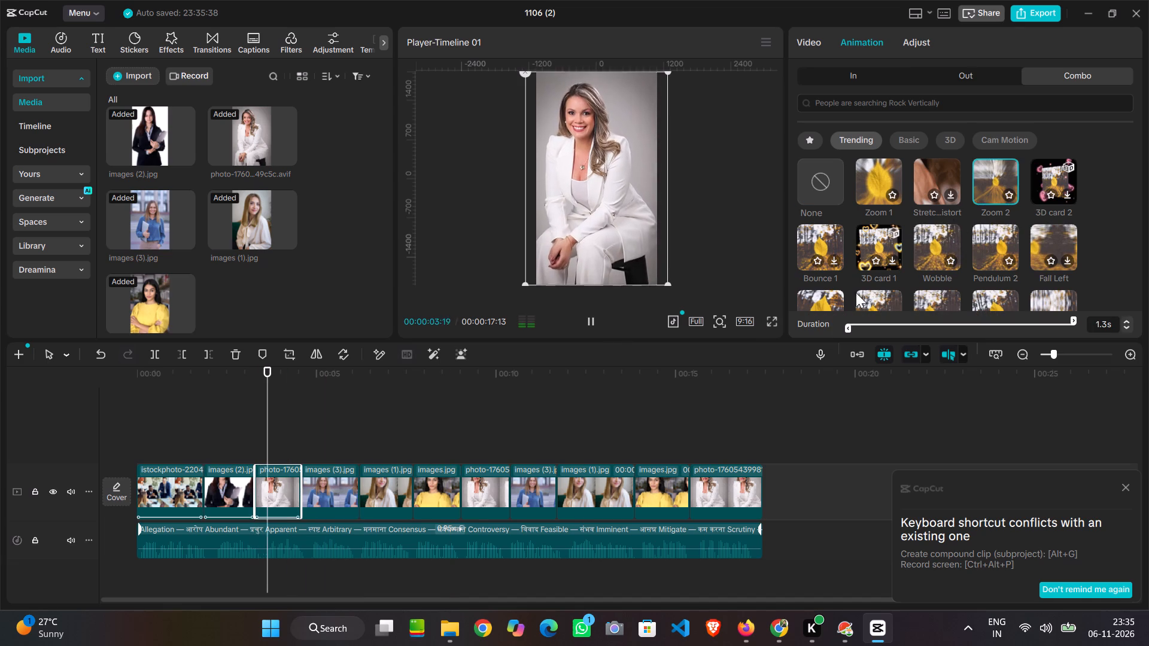
{"action": "left_click", "coordinate": [345, 499]}
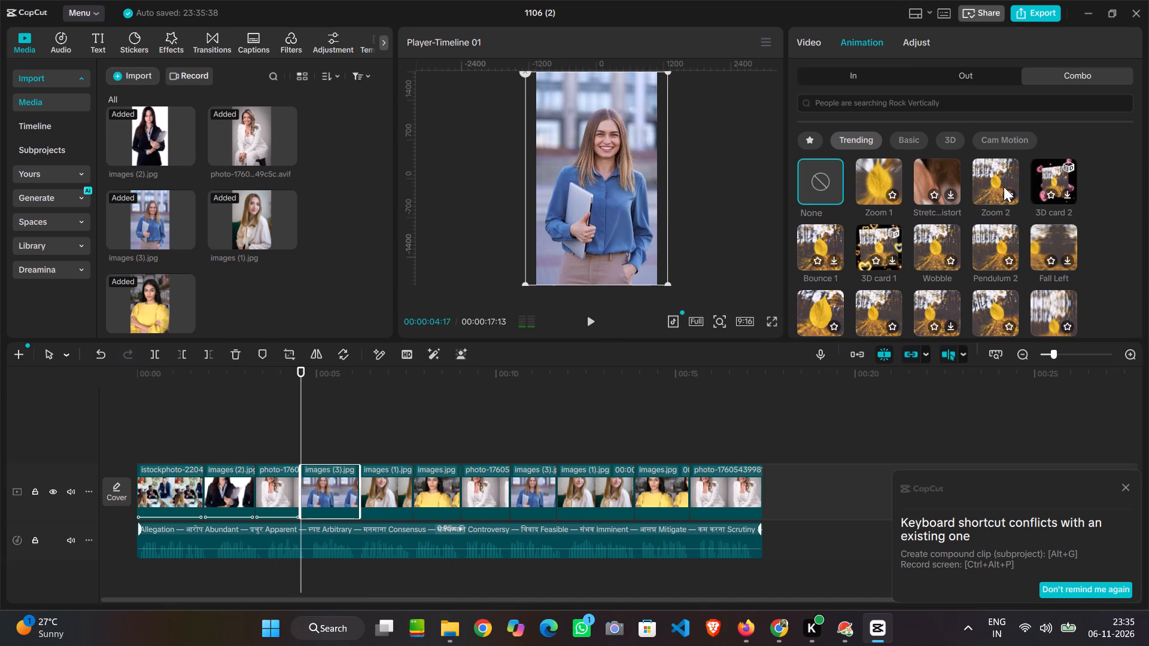
{"action": "left_click", "coordinate": [1004, 187]}
{"action": "left_click", "coordinate": [398, 504]}
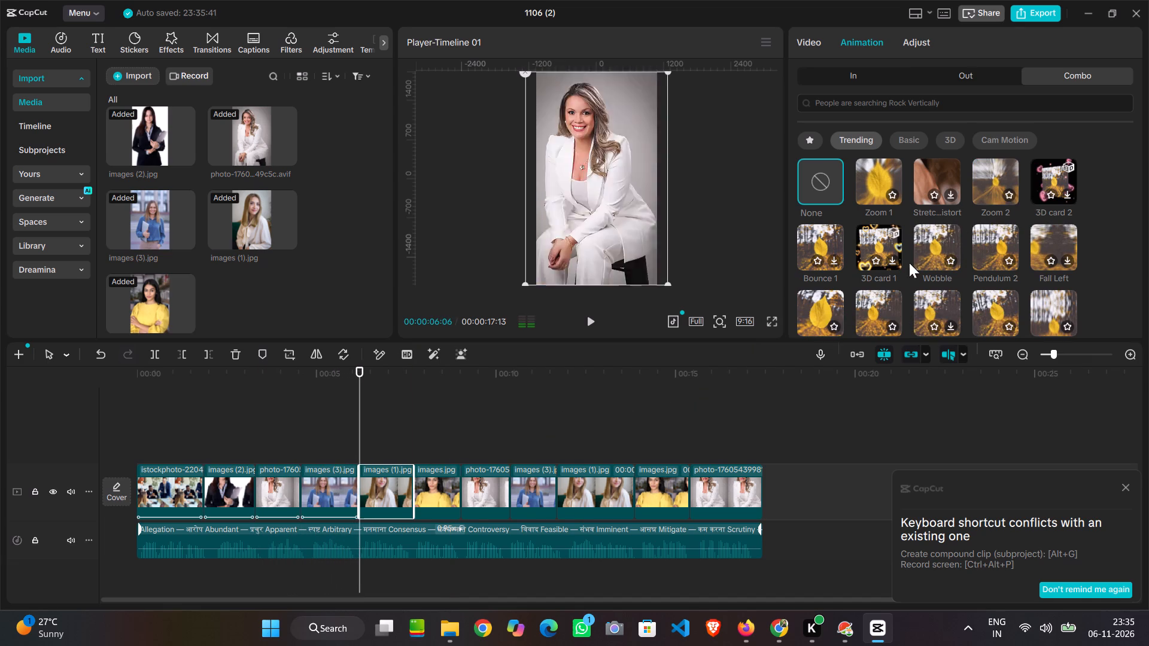
{"action": "left_click", "coordinate": [1005, 180]}
{"action": "left_click", "coordinate": [445, 482]}
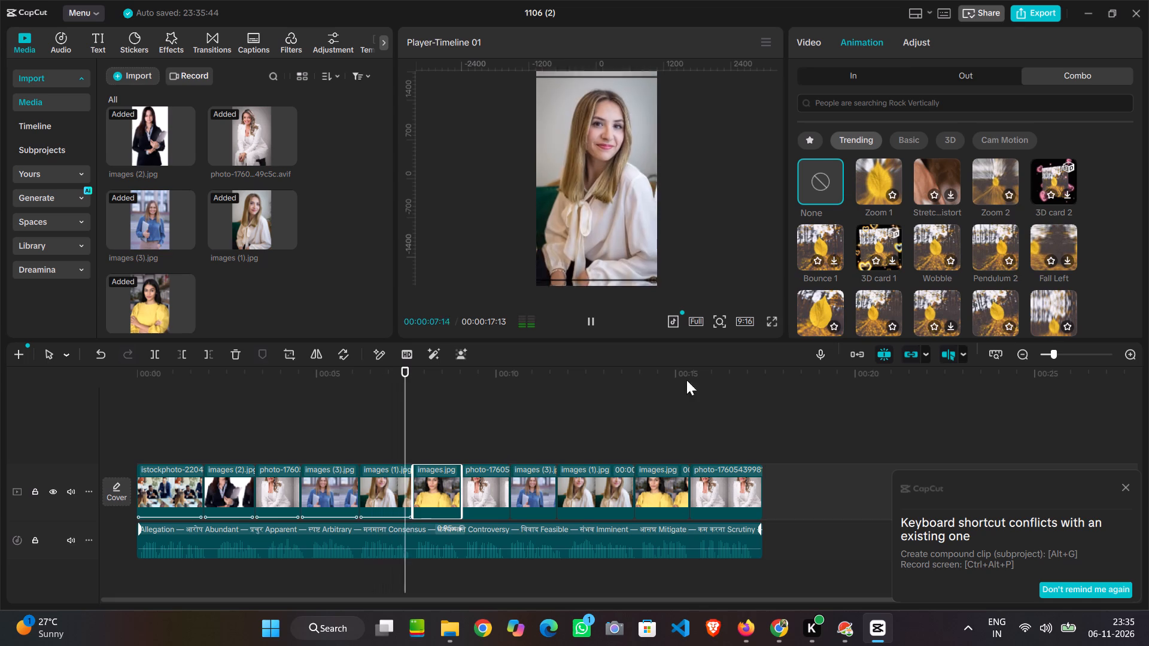
{"action": "left_click", "coordinate": [989, 176]}
Apply the Zoom 2 combo animation to the remaining five clips, from the second photo-1760 clip to the final one.
{"action": "left_click", "coordinate": [498, 497]}
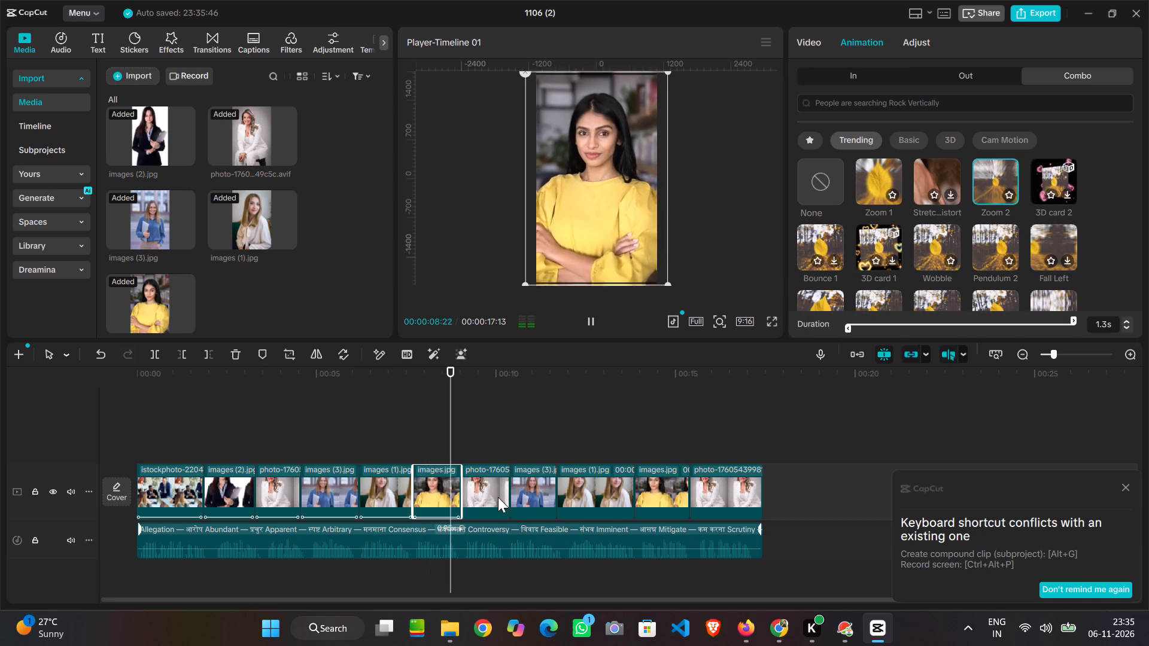
{"action": "left_click", "coordinate": [995, 178]}
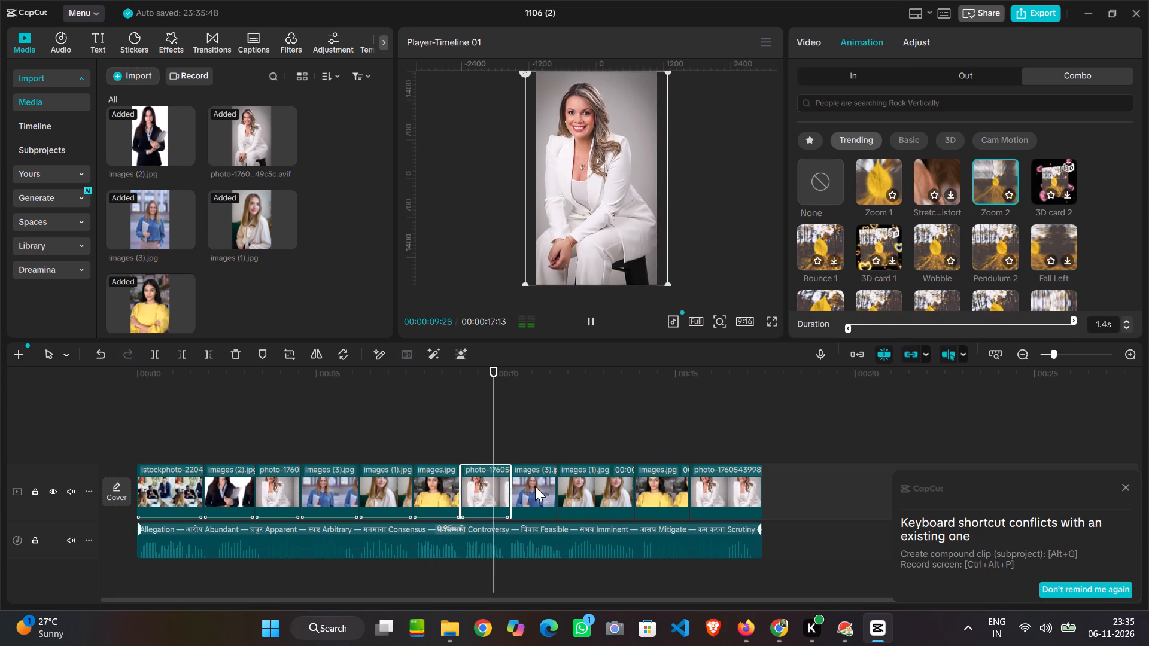
{"action": "left_click", "coordinate": [534, 487]}
{"action": "left_click", "coordinate": [1004, 166]}
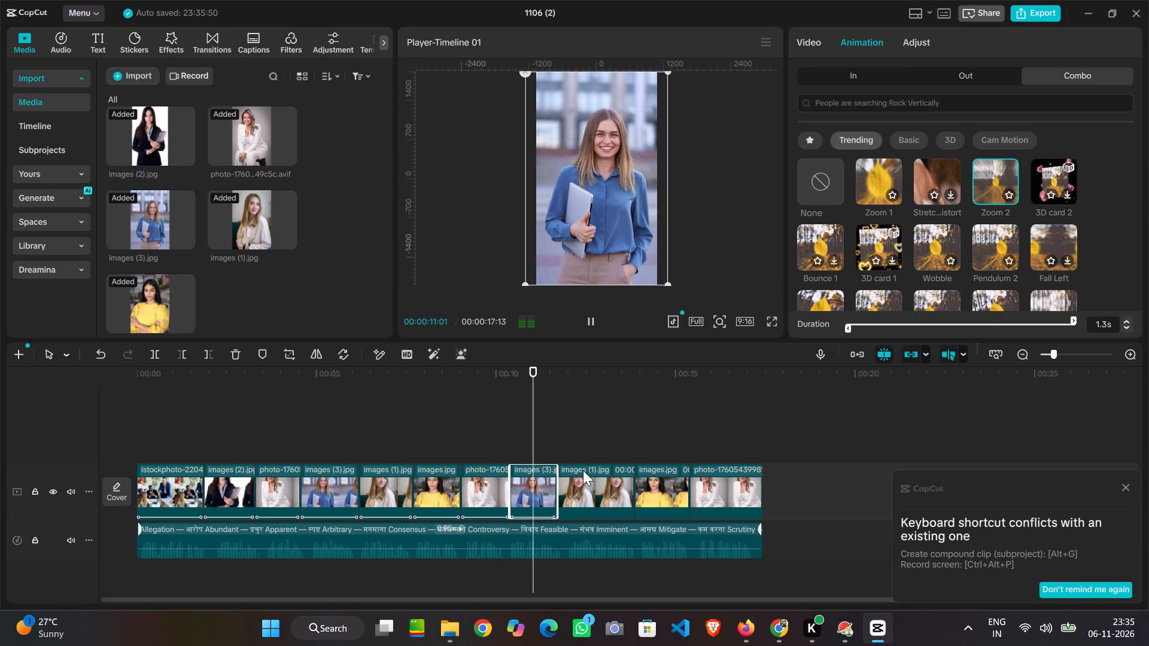
{"action": "left_click", "coordinate": [579, 473]}
{"action": "left_click", "coordinate": [1002, 165]}
{"action": "left_click", "coordinate": [673, 486]}
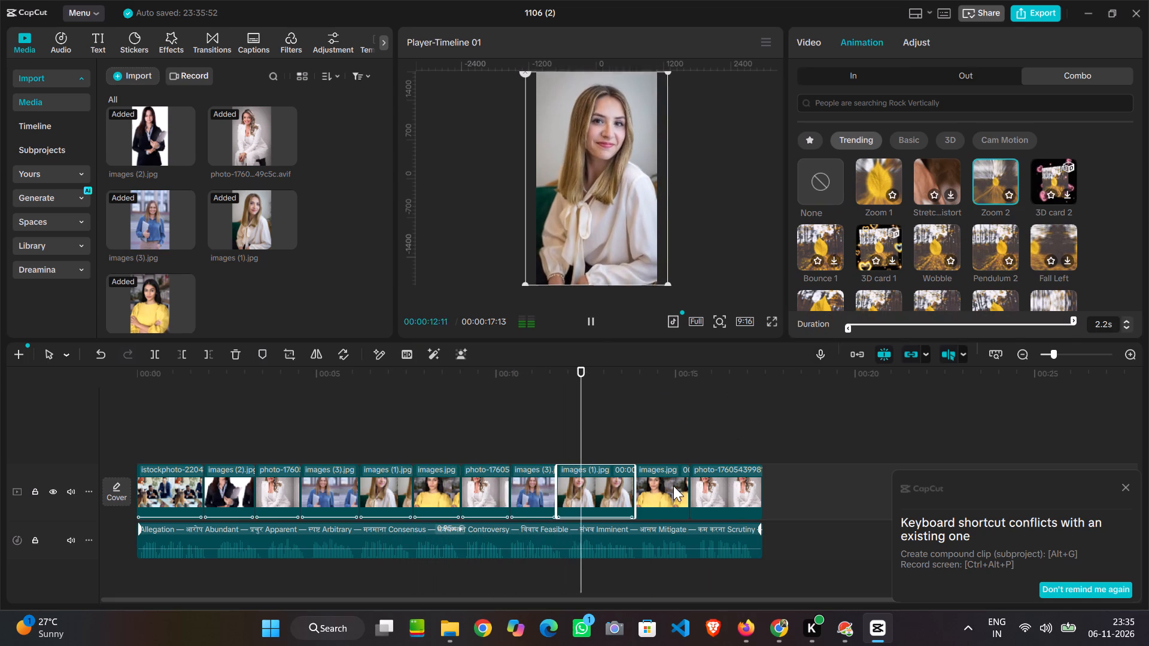
{"action": "left_click", "coordinate": [1001, 174]}
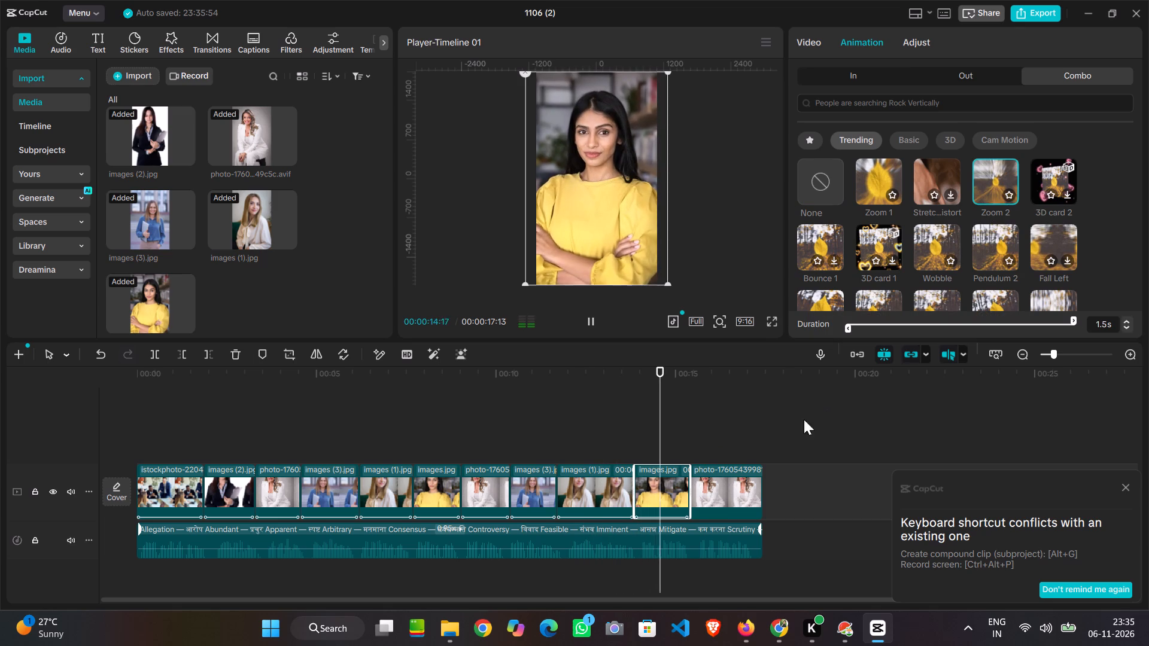
{"action": "left_click", "coordinate": [717, 484]}
{"action": "left_click", "coordinate": [1005, 169]}
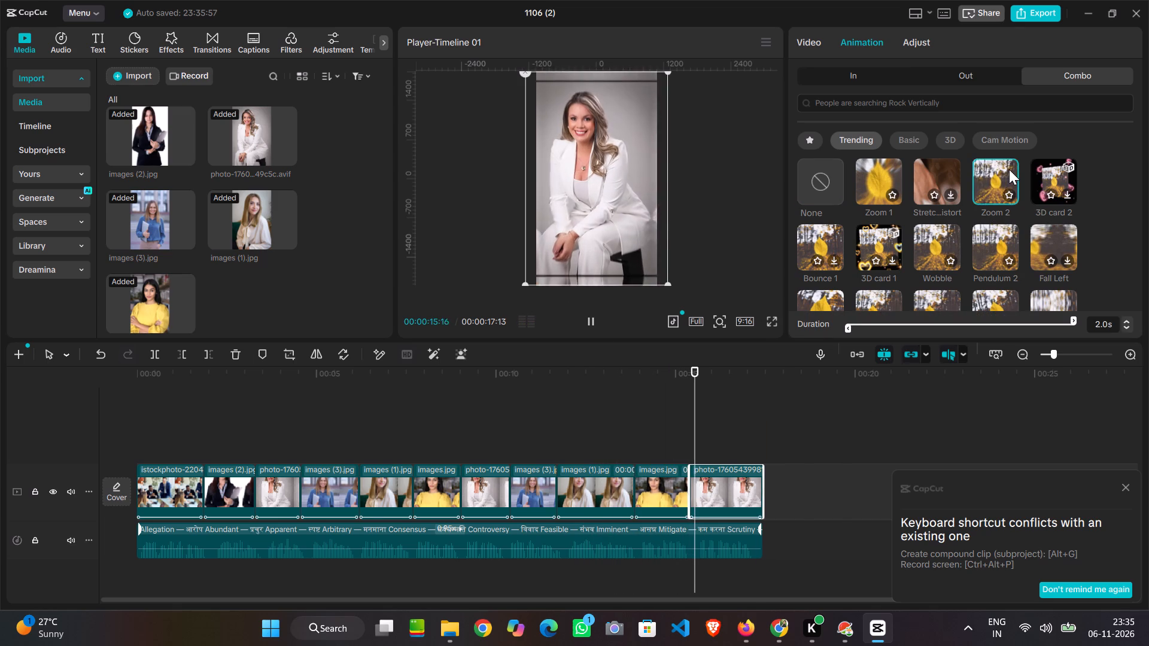
{"action": "left_click", "coordinate": [636, 426]}
{"action": "key", "text": "space"}
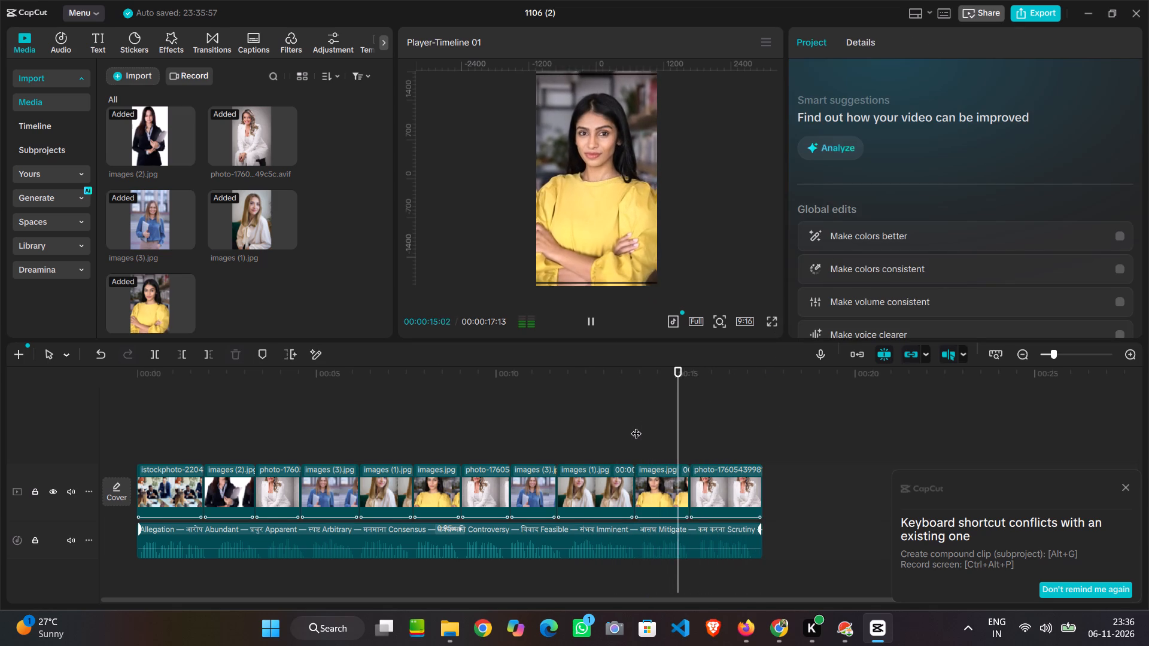
{"action": "key", "text": "space"}
{"action": "left_click", "coordinate": [726, 490]}
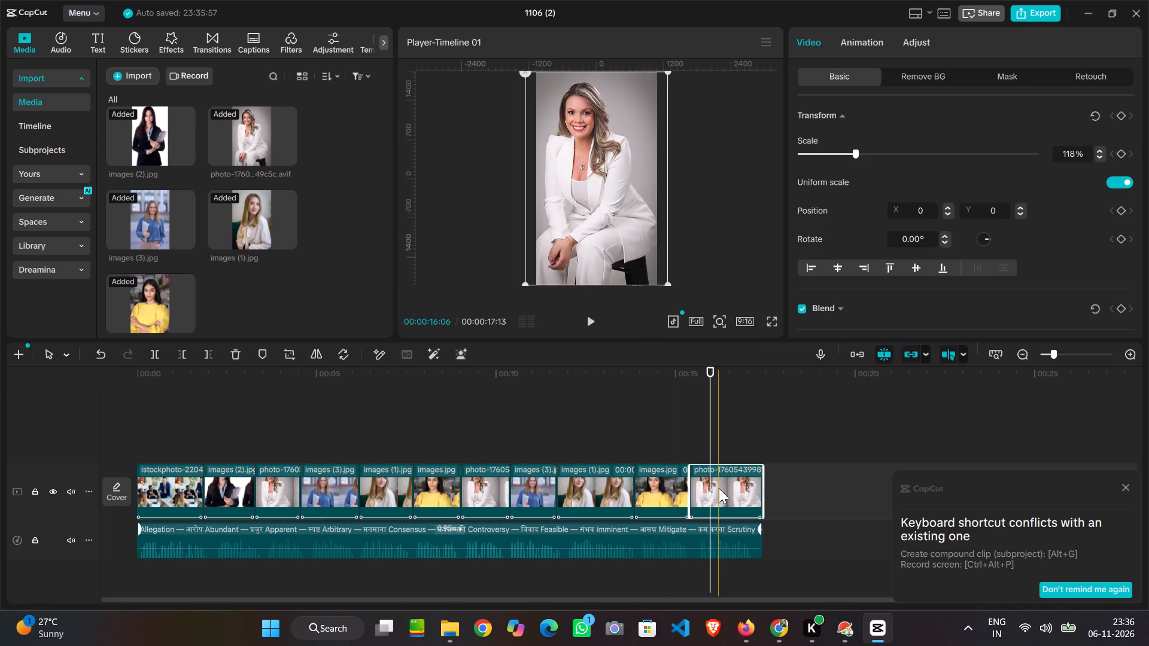
{"action": "key", "text": "Delete"}
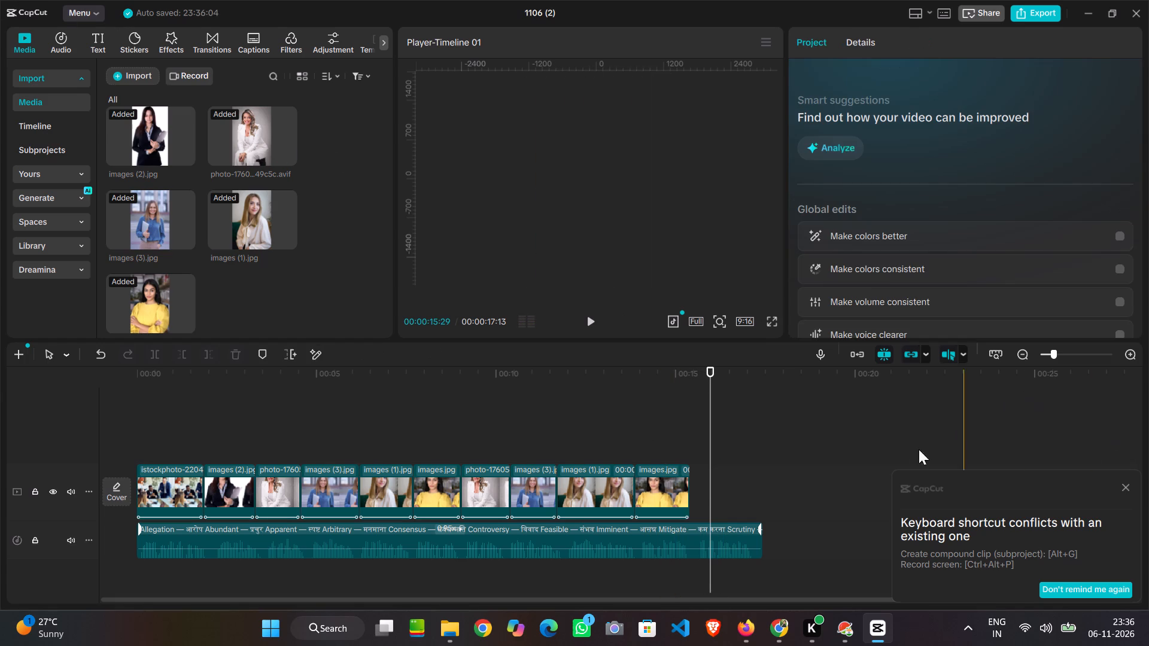
{"action": "left_click", "coordinate": [658, 502]}
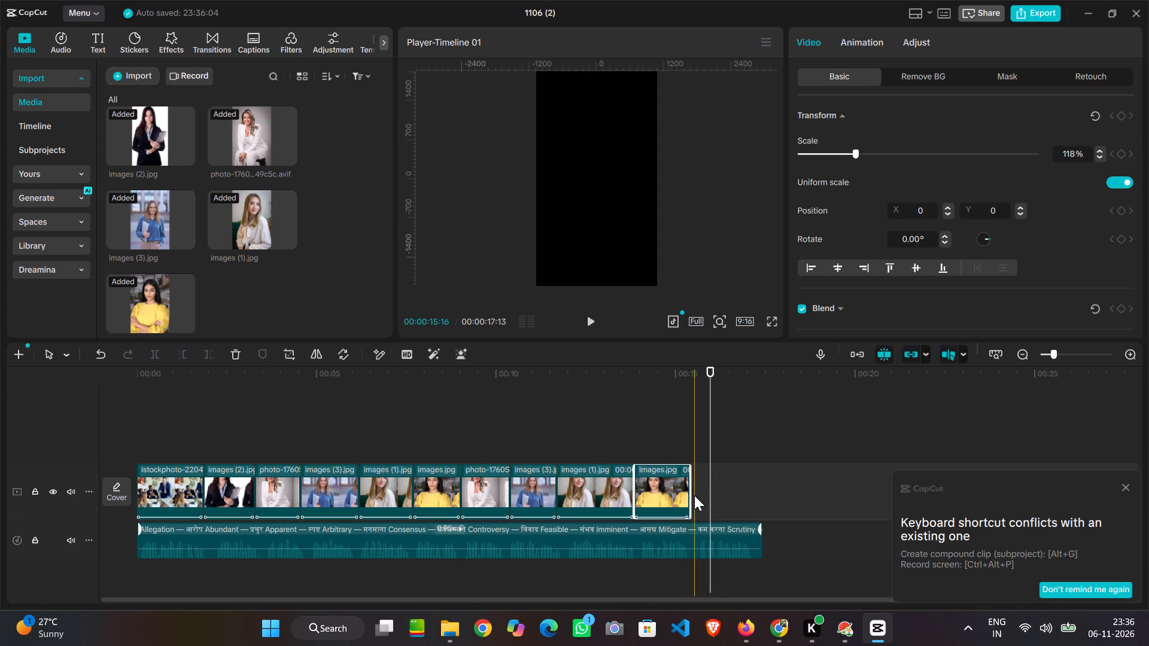
{"action": "left_click_drag", "start_coordinate": [691, 493], "coordinate": [761, 495]}
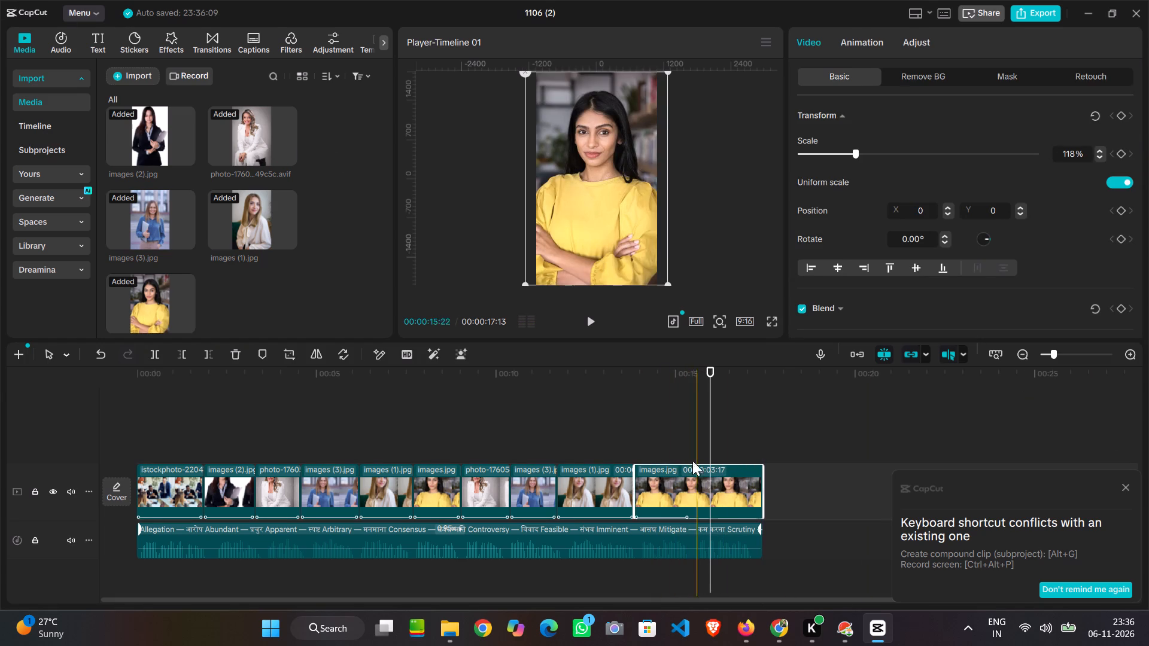
Play back the extended last clip and the opening clips to check the timing and Zoom 2 animations.
{"action": "left_click", "coordinate": [635, 423]}
{"action": "key", "text": "space"}
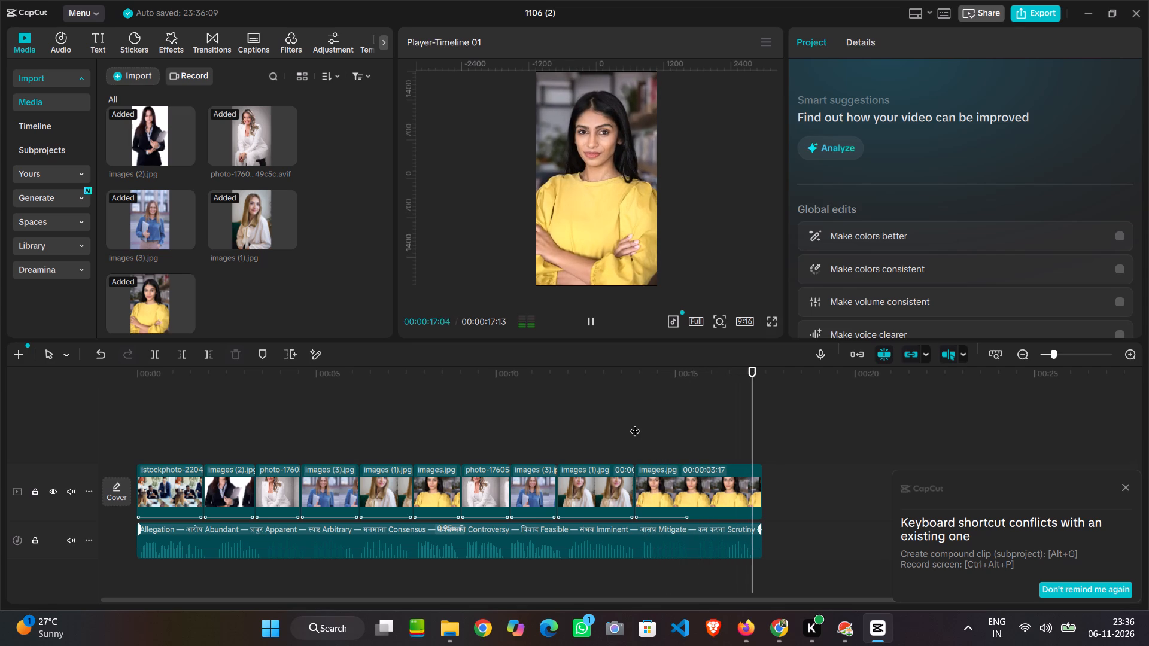
{"action": "key", "text": "space"}
{"action": "key", "text": "space"}
{"action": "key", "text": "space"}
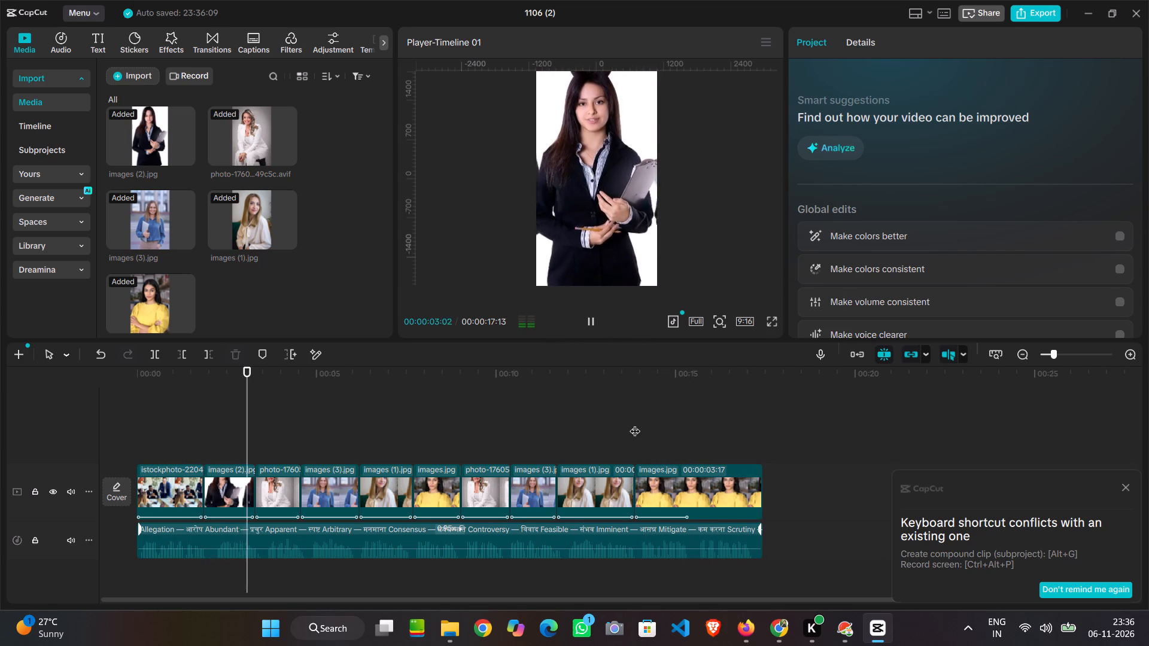
{"action": "key", "text": "space"}
{"action": "left_click_drag", "start_coordinate": [804, 493], "coordinate": [678, 489]}
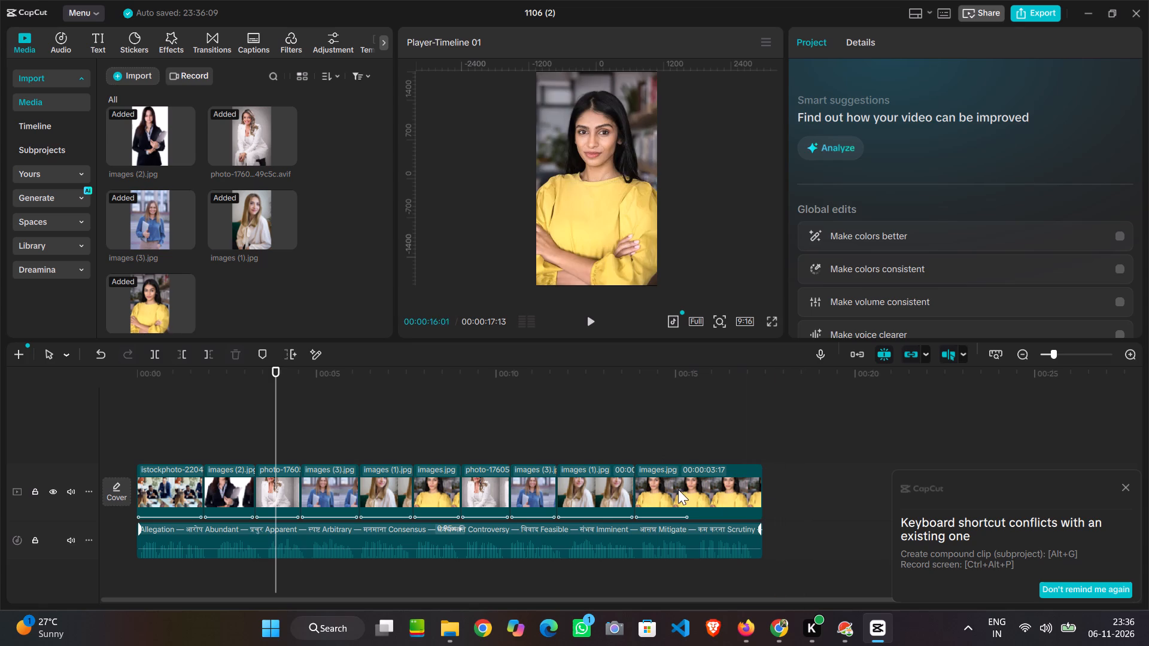
{"action": "left_click_drag", "start_coordinate": [678, 489], "coordinate": [614, 498]}
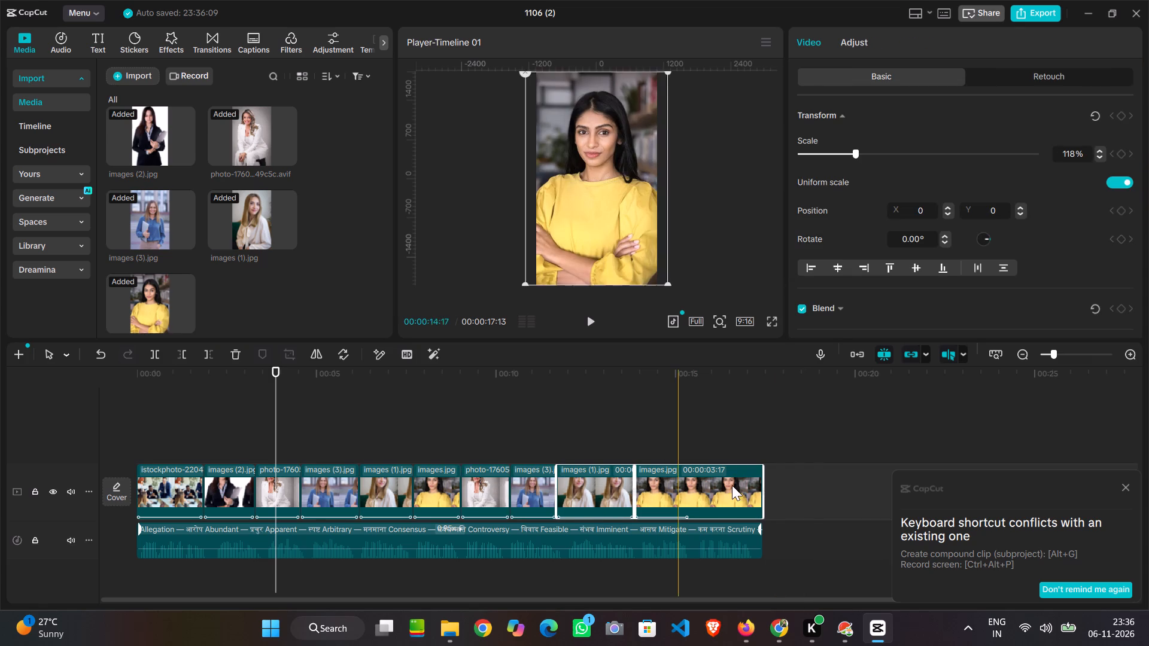
{"action": "left_click", "coordinate": [816, 470]}
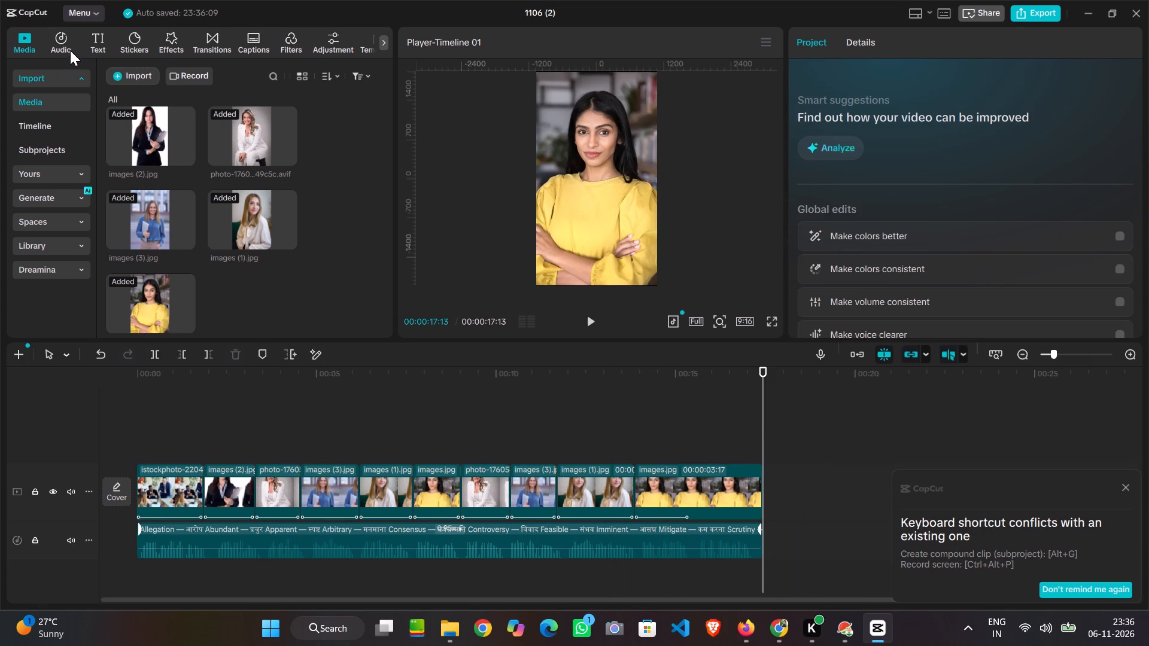
Add a default text clip at the start of the timeline and trim its end to match the opening istockphoto clip.
{"action": "left_click", "coordinate": [70, 50]}
{"action": "left_click", "coordinate": [107, 47]}
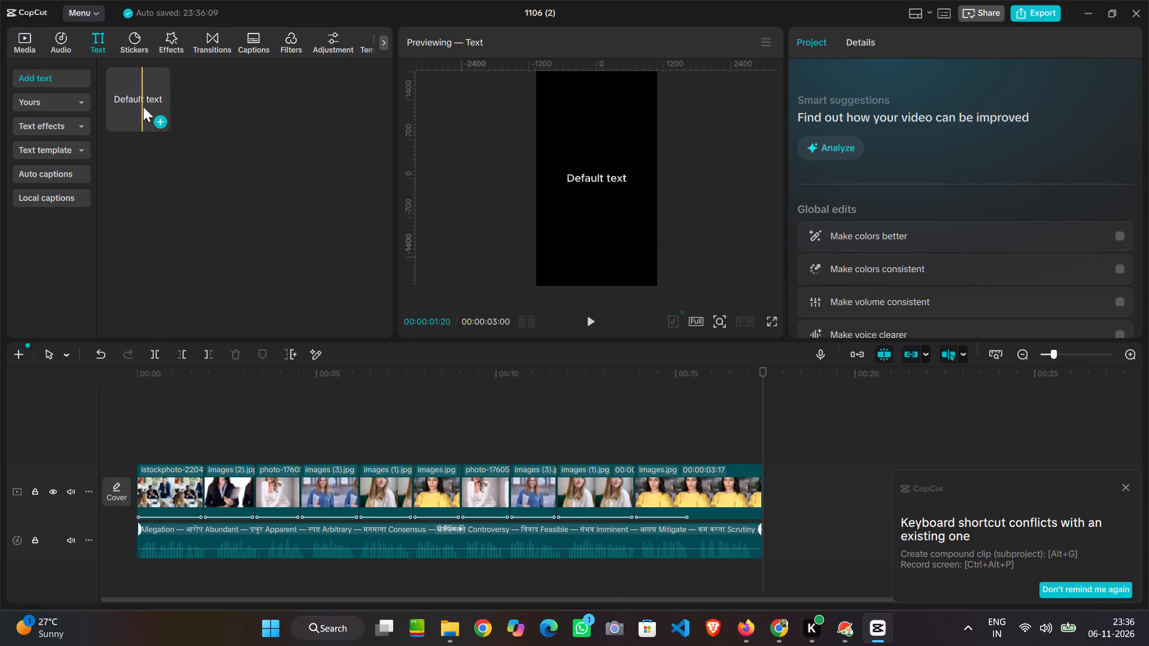
{"action": "left_click_drag", "start_coordinate": [144, 101], "coordinate": [126, 439]}
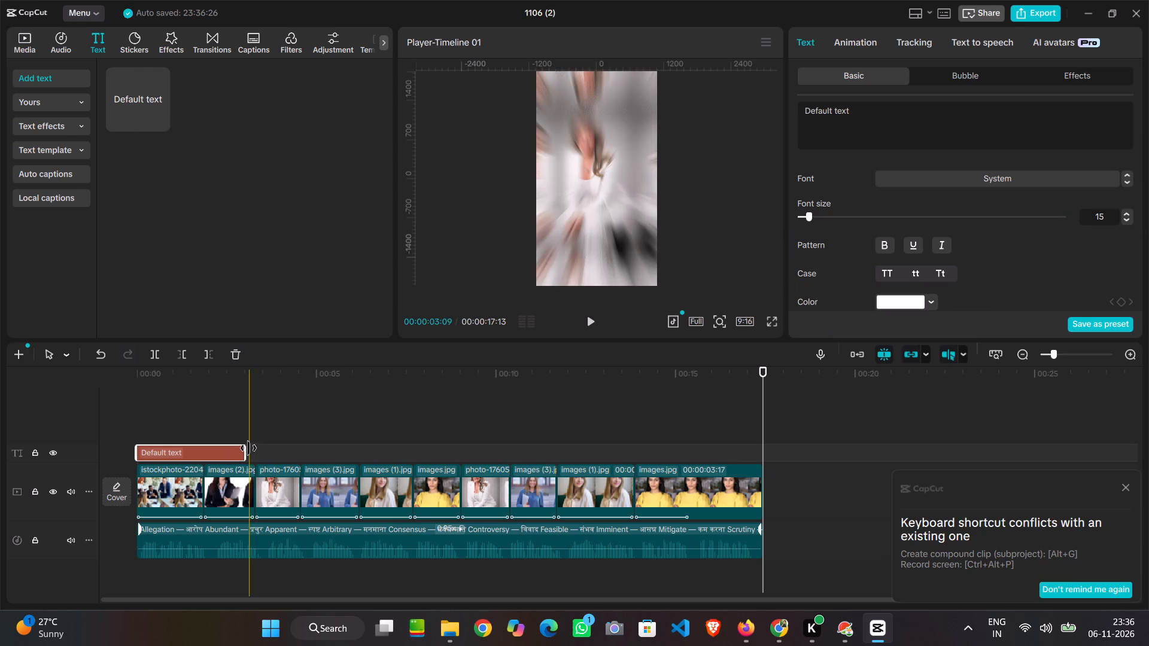
{"action": "left_click_drag", "start_coordinate": [247, 449], "coordinate": [202, 451]}
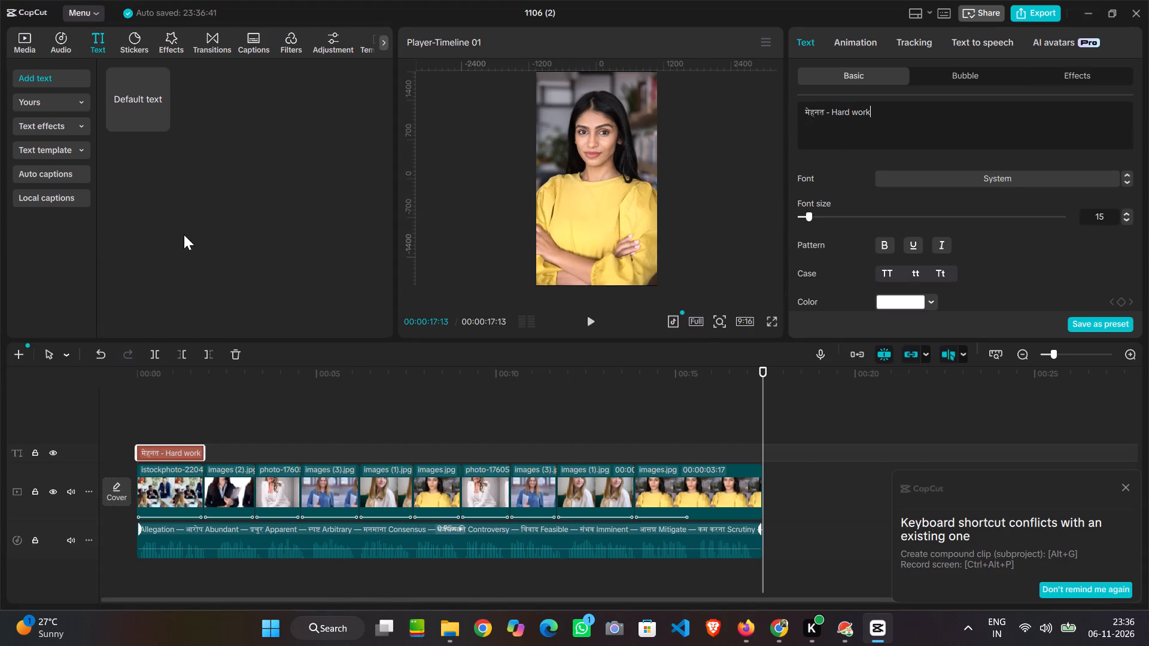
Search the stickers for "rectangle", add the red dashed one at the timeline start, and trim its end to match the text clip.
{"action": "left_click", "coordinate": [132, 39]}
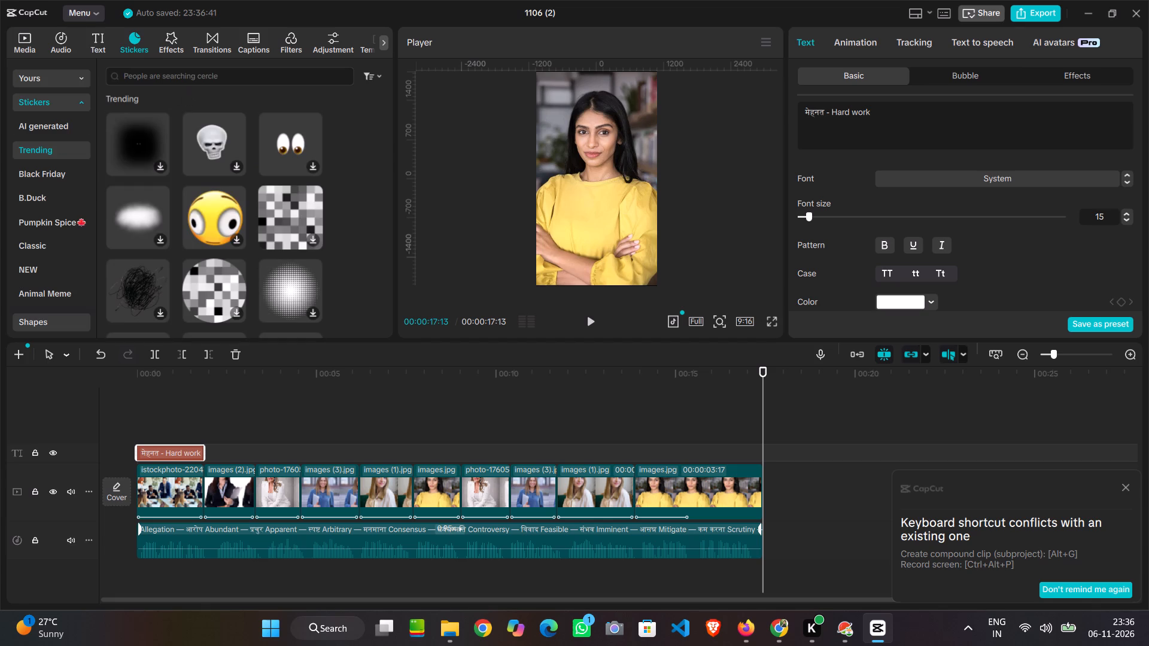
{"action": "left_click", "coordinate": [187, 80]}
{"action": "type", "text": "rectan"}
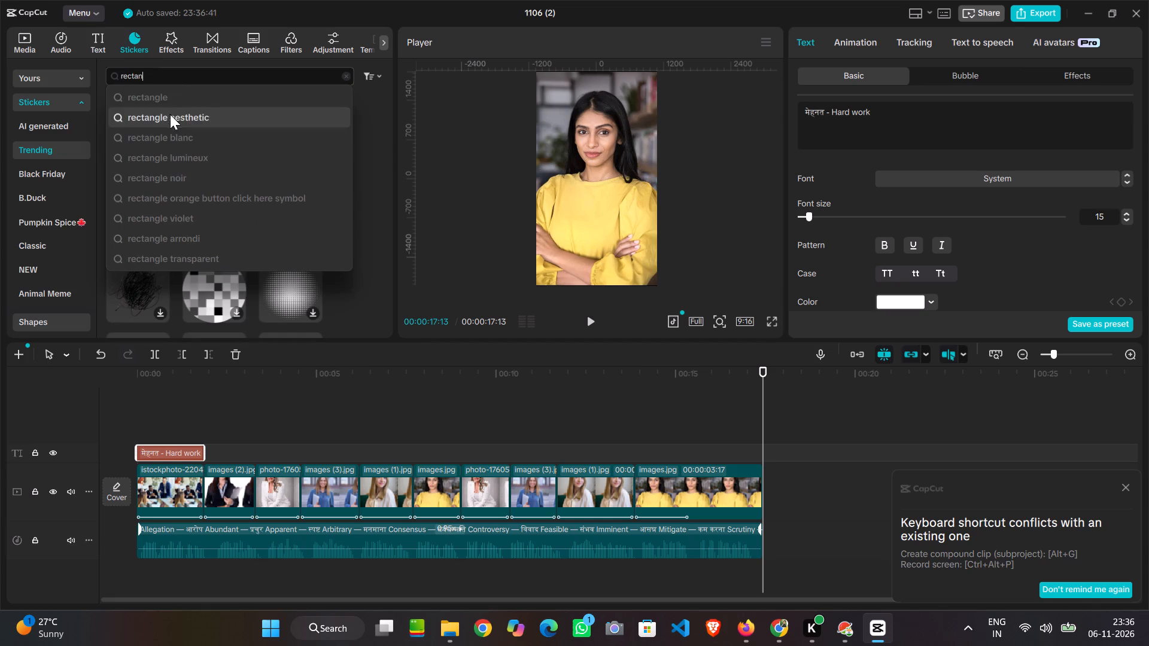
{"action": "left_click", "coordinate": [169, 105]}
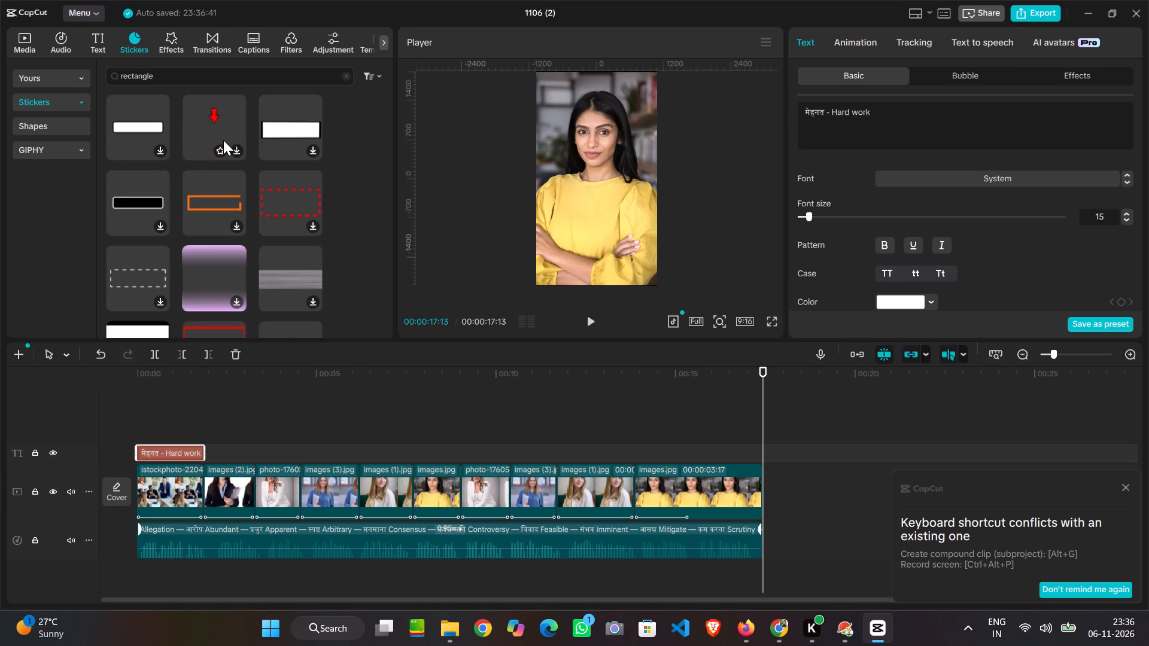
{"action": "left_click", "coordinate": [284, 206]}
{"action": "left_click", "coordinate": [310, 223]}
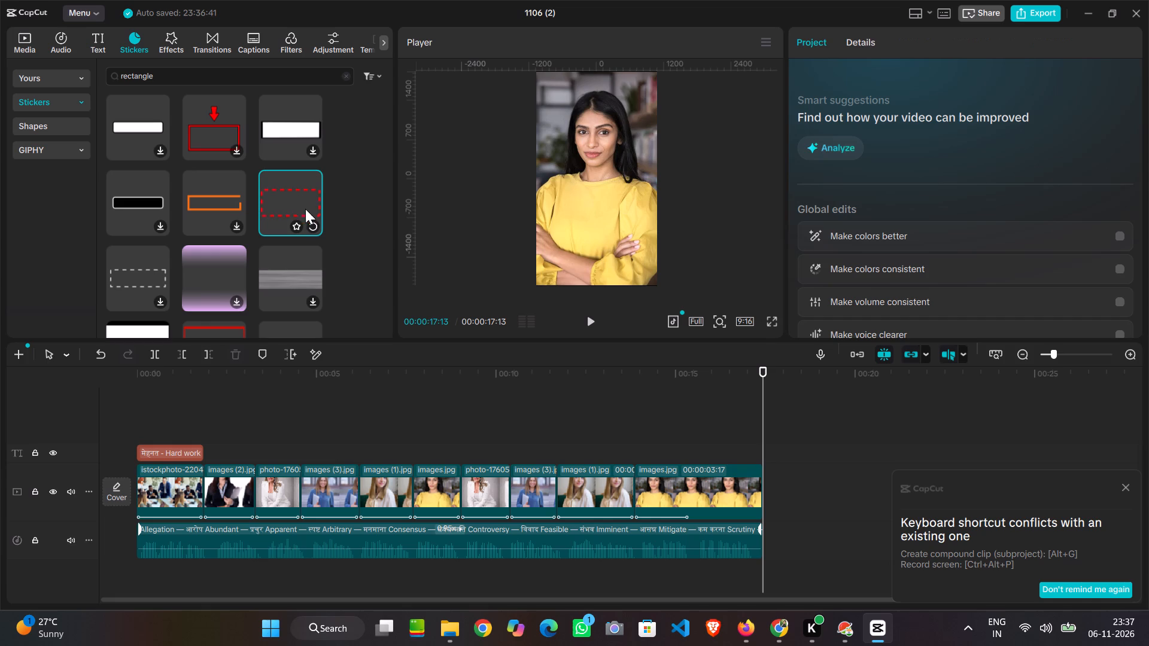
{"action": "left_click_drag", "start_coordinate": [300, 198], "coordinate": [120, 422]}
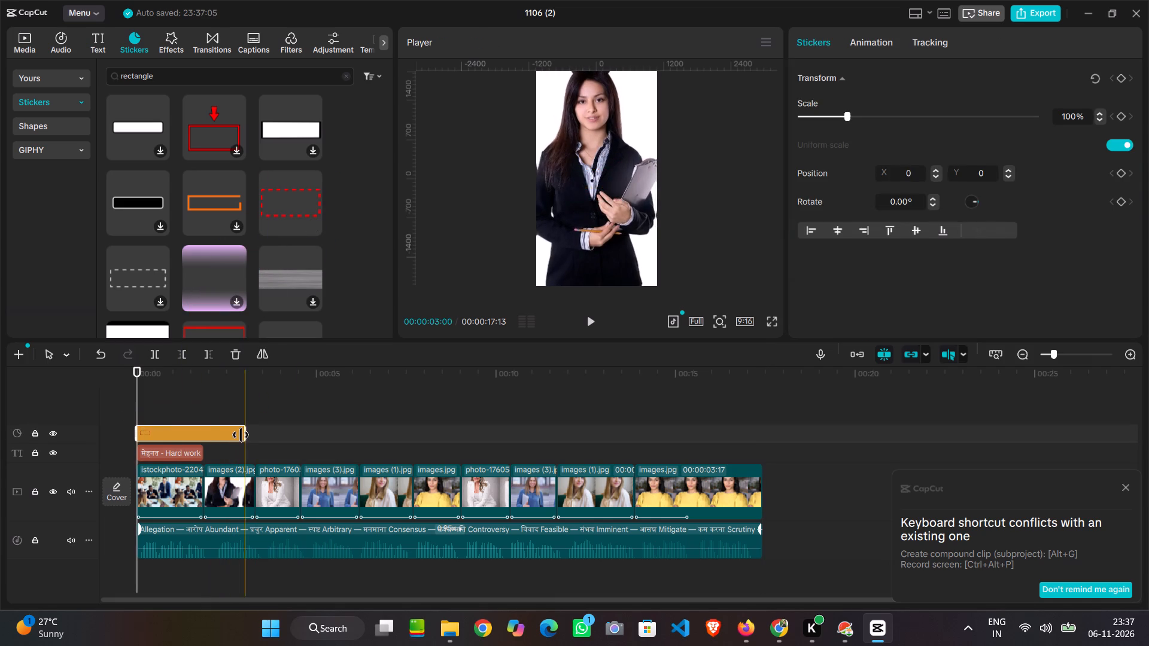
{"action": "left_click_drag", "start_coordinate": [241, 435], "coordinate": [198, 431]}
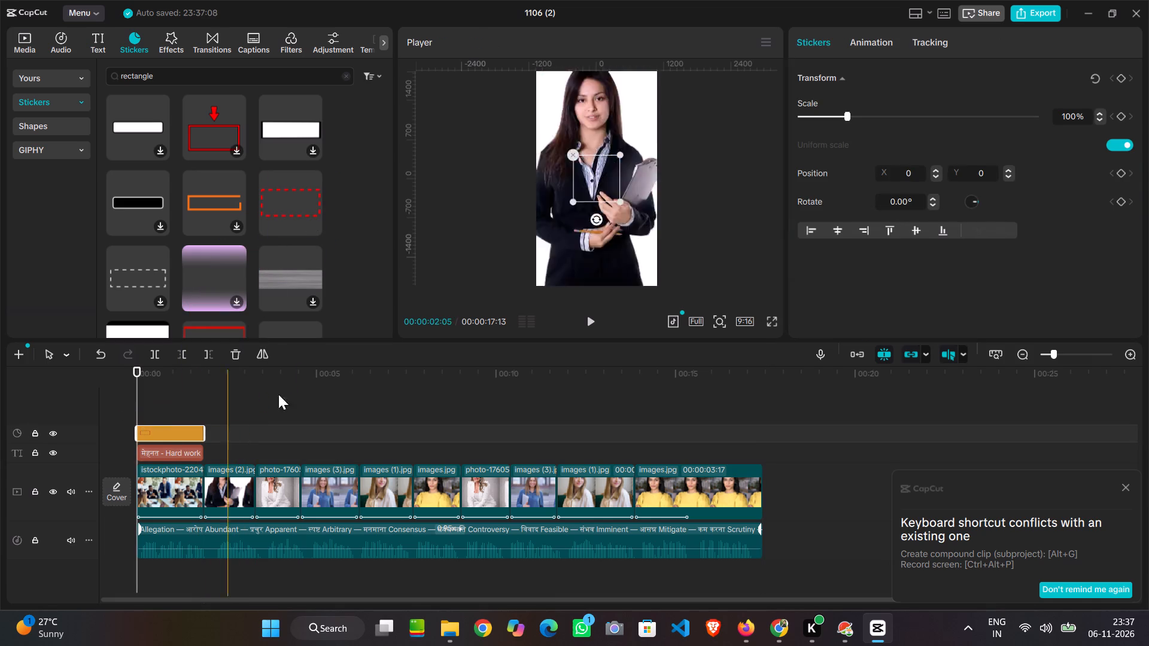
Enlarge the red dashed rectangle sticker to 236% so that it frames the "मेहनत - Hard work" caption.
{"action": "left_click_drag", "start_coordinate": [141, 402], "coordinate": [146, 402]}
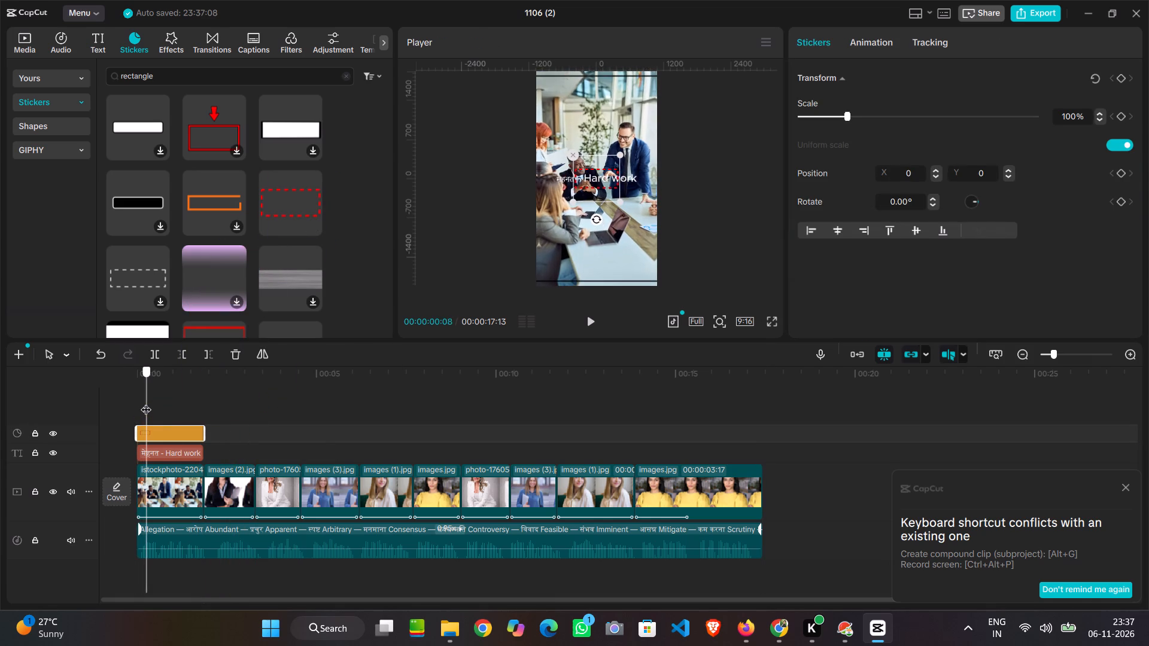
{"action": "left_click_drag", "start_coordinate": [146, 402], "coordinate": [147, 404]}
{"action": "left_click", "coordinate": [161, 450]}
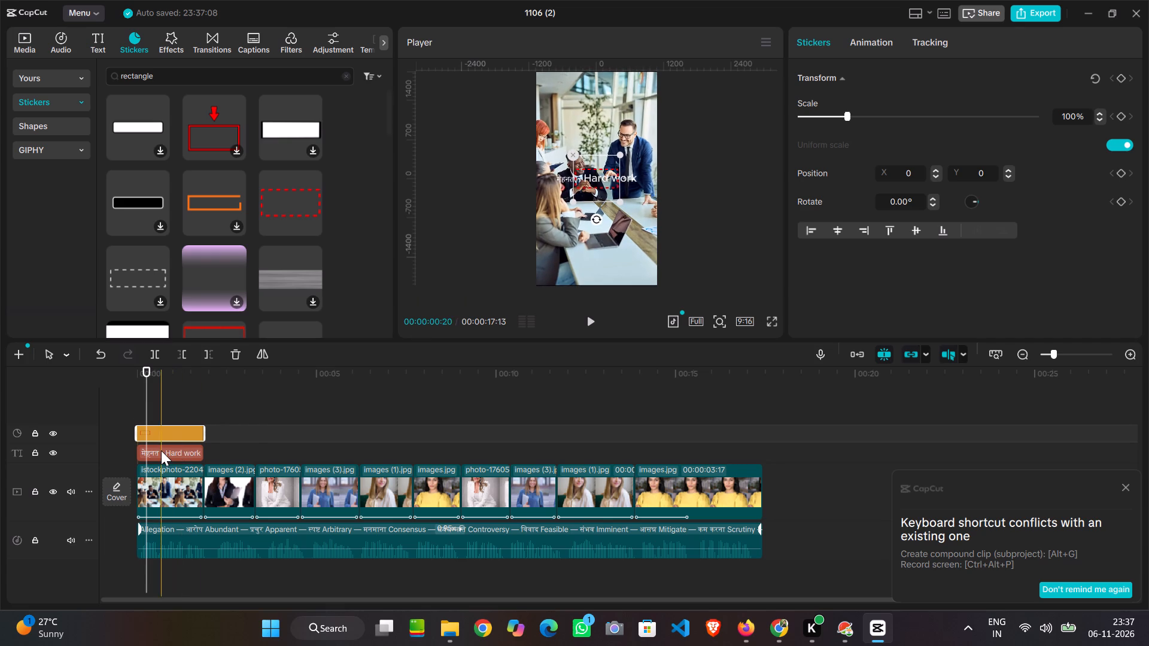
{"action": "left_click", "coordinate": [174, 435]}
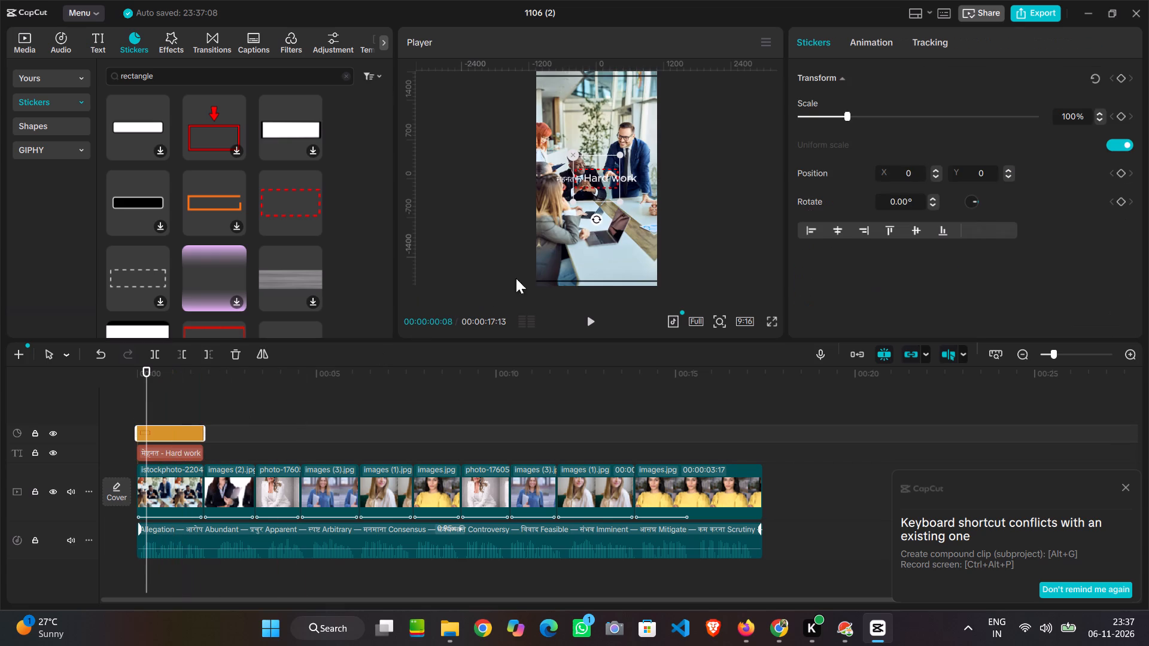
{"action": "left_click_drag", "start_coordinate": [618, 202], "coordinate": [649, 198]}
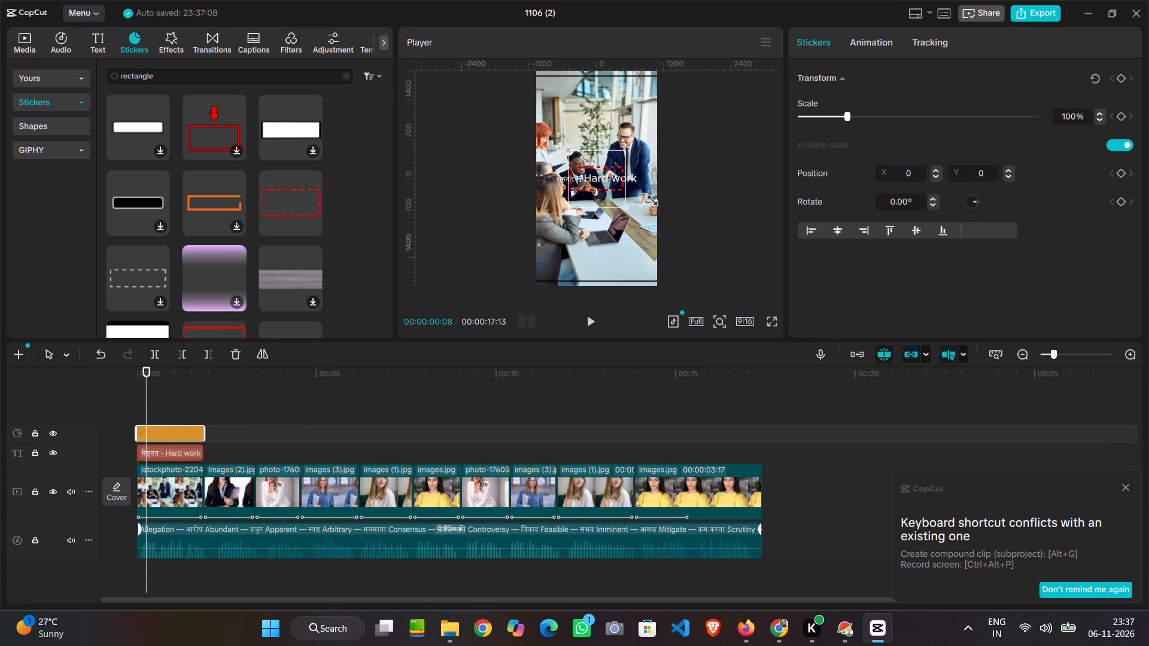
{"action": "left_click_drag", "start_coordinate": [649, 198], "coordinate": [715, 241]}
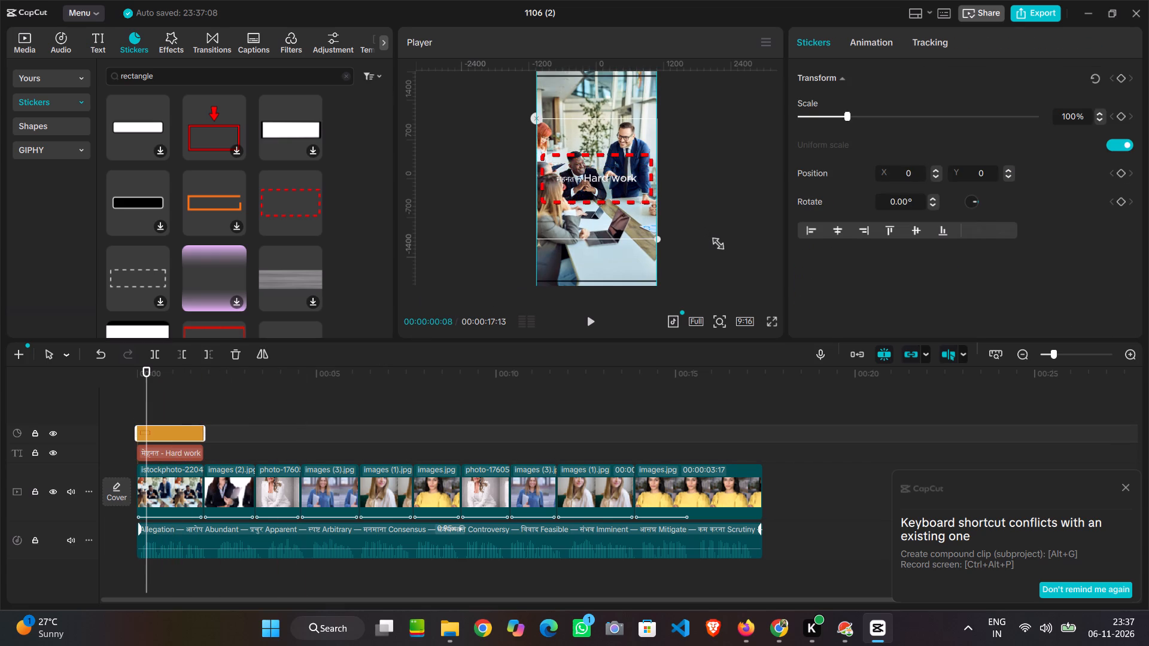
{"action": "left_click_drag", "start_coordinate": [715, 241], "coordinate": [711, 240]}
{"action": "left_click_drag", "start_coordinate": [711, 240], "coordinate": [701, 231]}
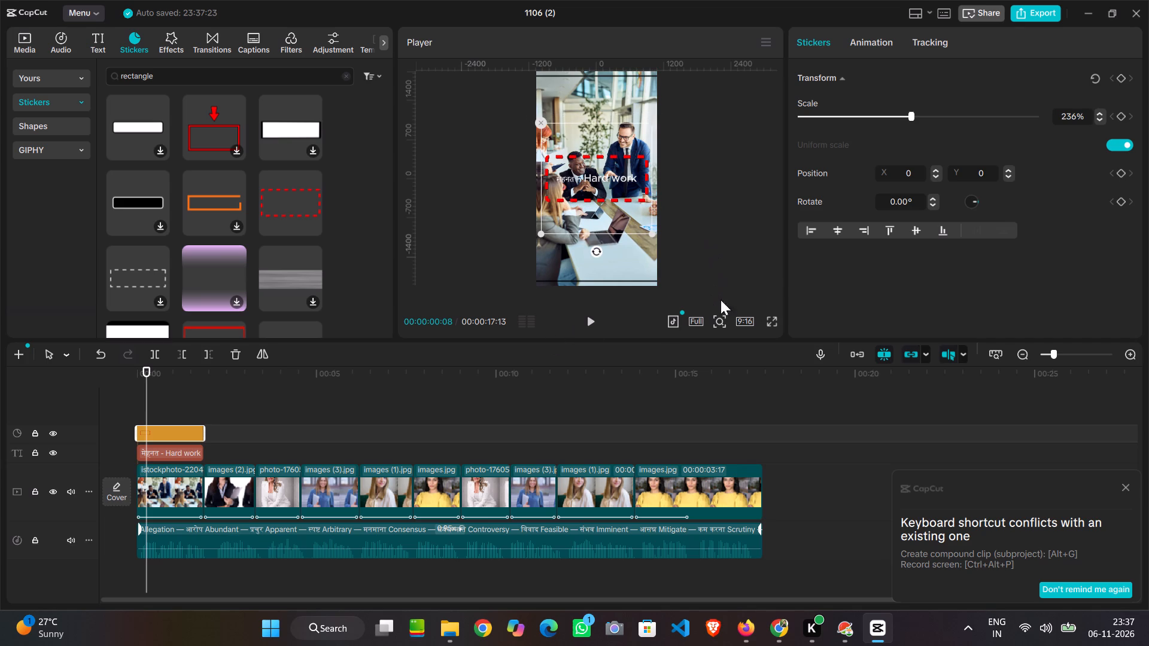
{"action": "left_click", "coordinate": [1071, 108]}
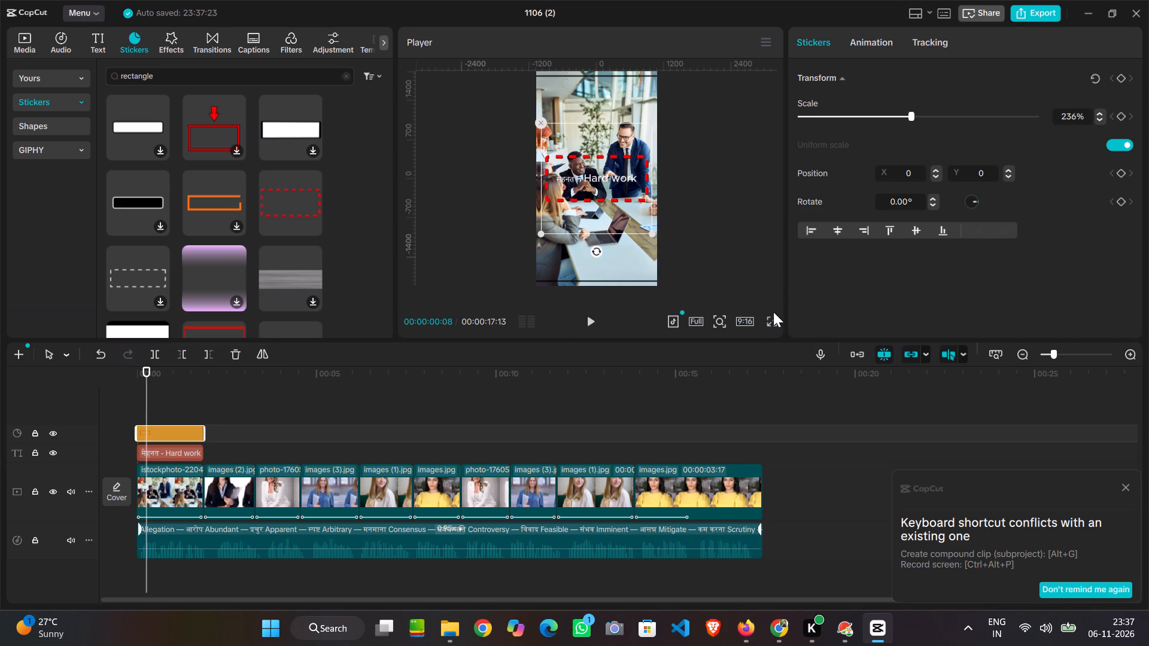
Play the opening in full screen to check the framed caption, and return to the start of the video.
{"action": "left_click", "coordinate": [774, 311]}
{"action": "left_click", "coordinate": [776, 322]}
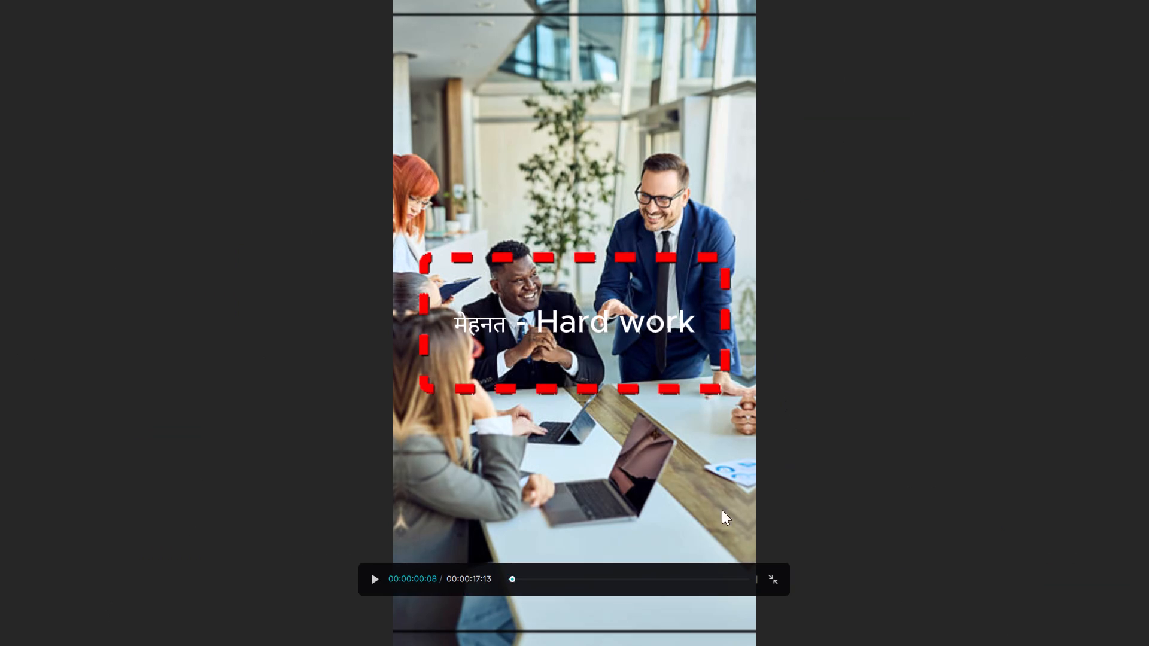
{"action": "left_click", "coordinate": [369, 578]}
{"action": "left_click", "coordinate": [370, 578]}
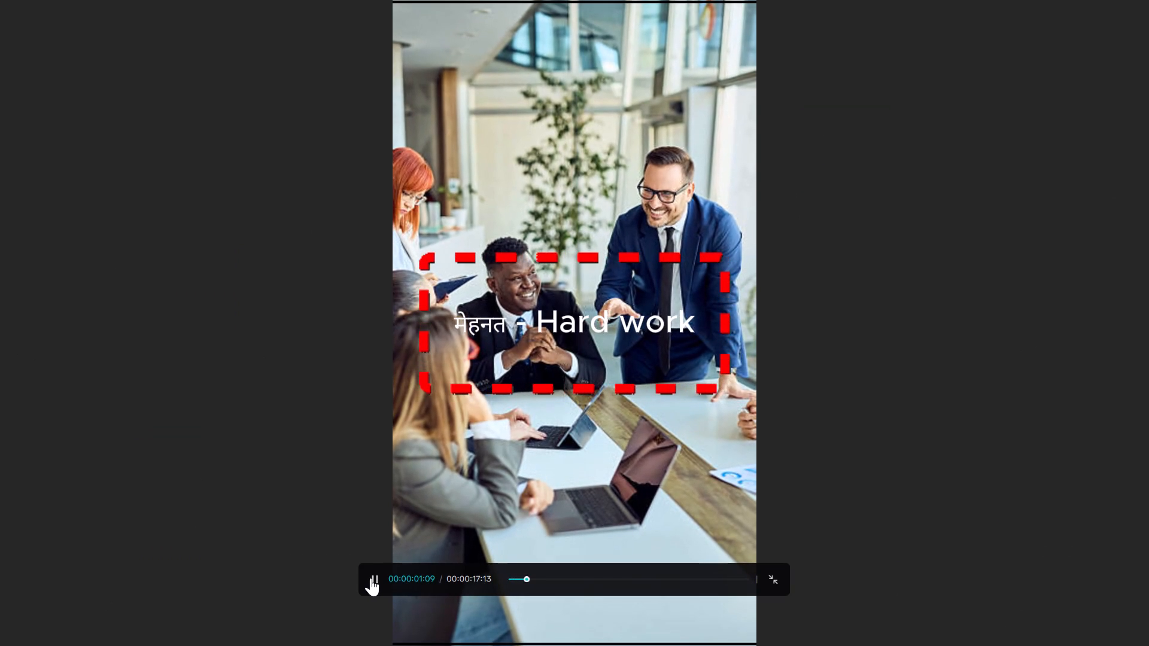
{"action": "left_click", "coordinate": [370, 578]}
{"action": "left_click", "coordinate": [370, 578]}
{"action": "double_click", "coordinate": [370, 578]}
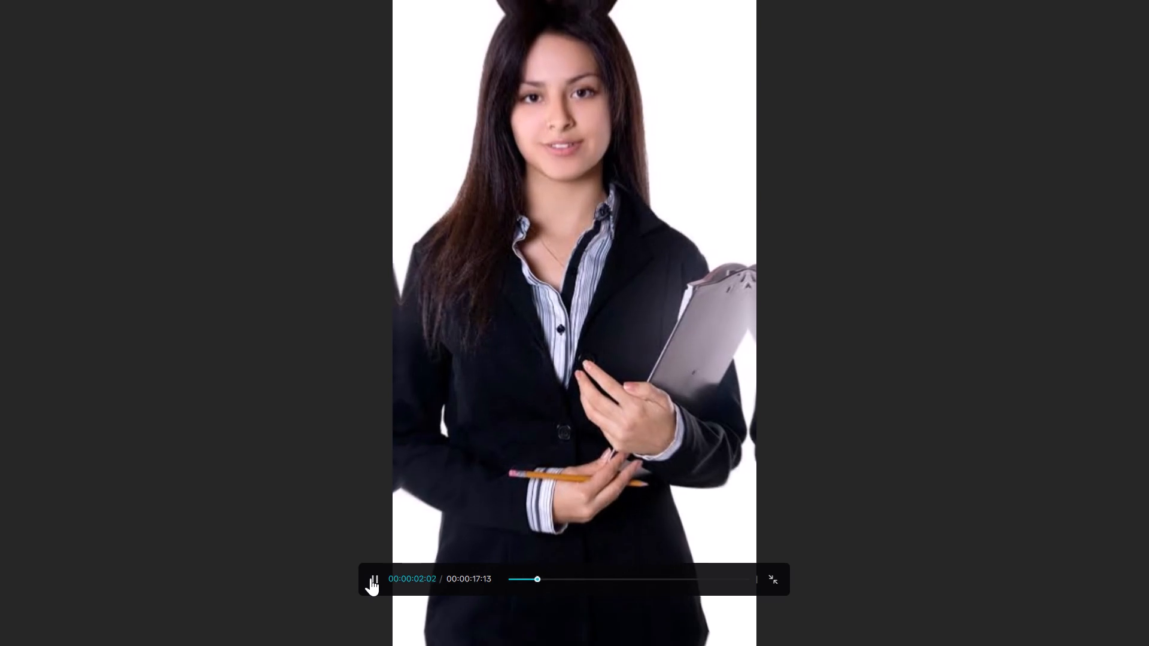
{"action": "left_click_drag", "start_coordinate": [539, 578], "coordinate": [495, 583]}
{"action": "left_click", "coordinate": [772, 578]}
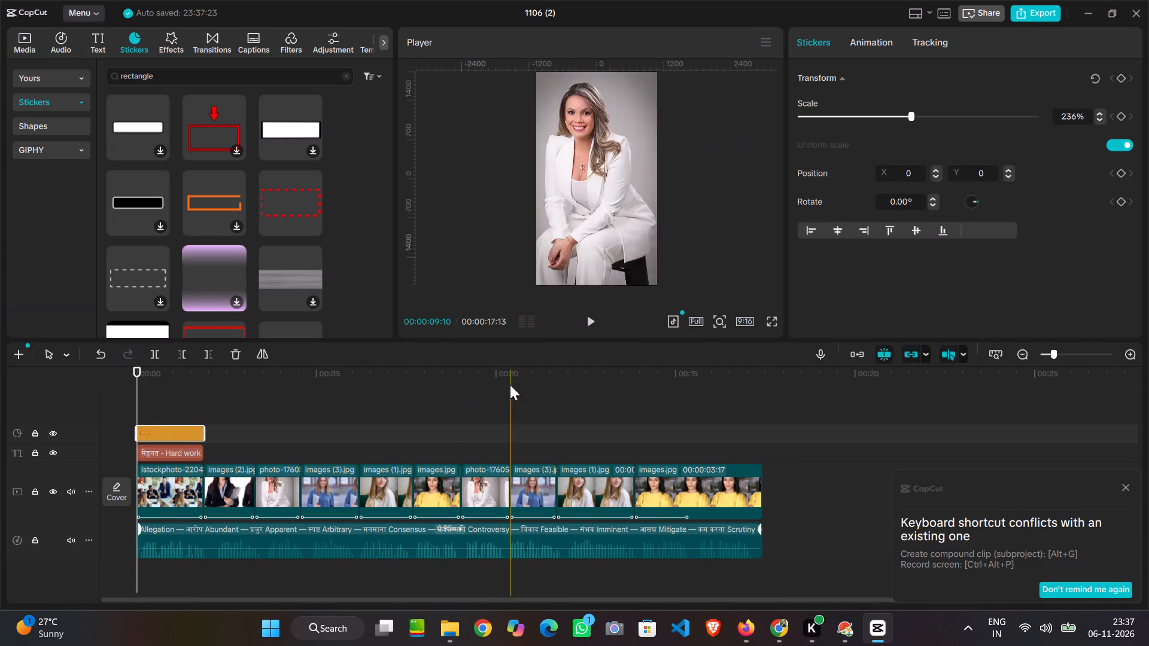
Apply the preset style with purple letters on a white background to the "मेहनत - Hard work" text clip.
{"action": "left_click", "coordinate": [167, 445]}
{"action": "left_click", "coordinate": [166, 451]}
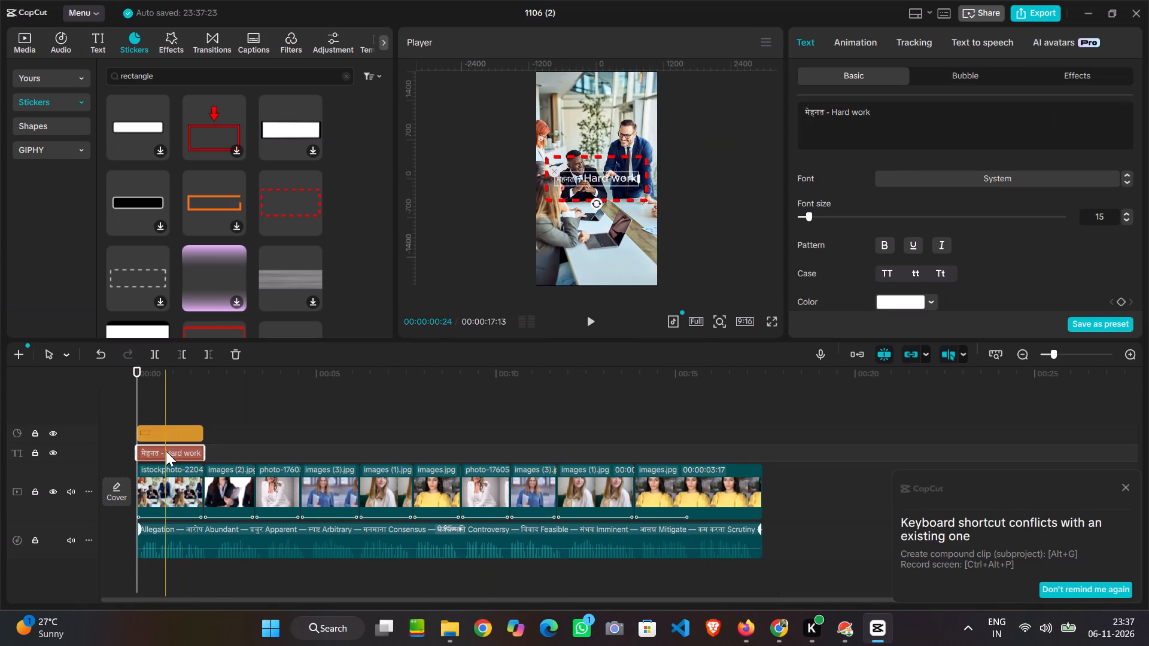
{"action": "scroll", "coordinate": [959, 237], "scroll_direction": "down", "scroll_amount": 3}
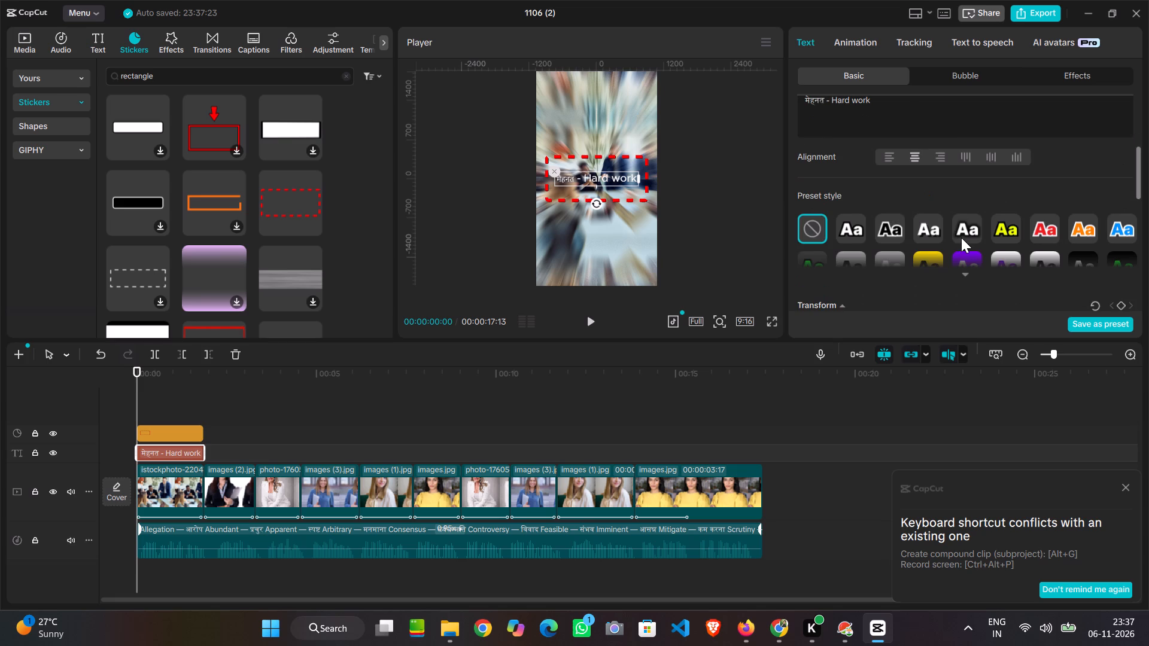
{"action": "left_click", "coordinate": [975, 272]}
{"action": "left_click", "coordinate": [967, 266]}
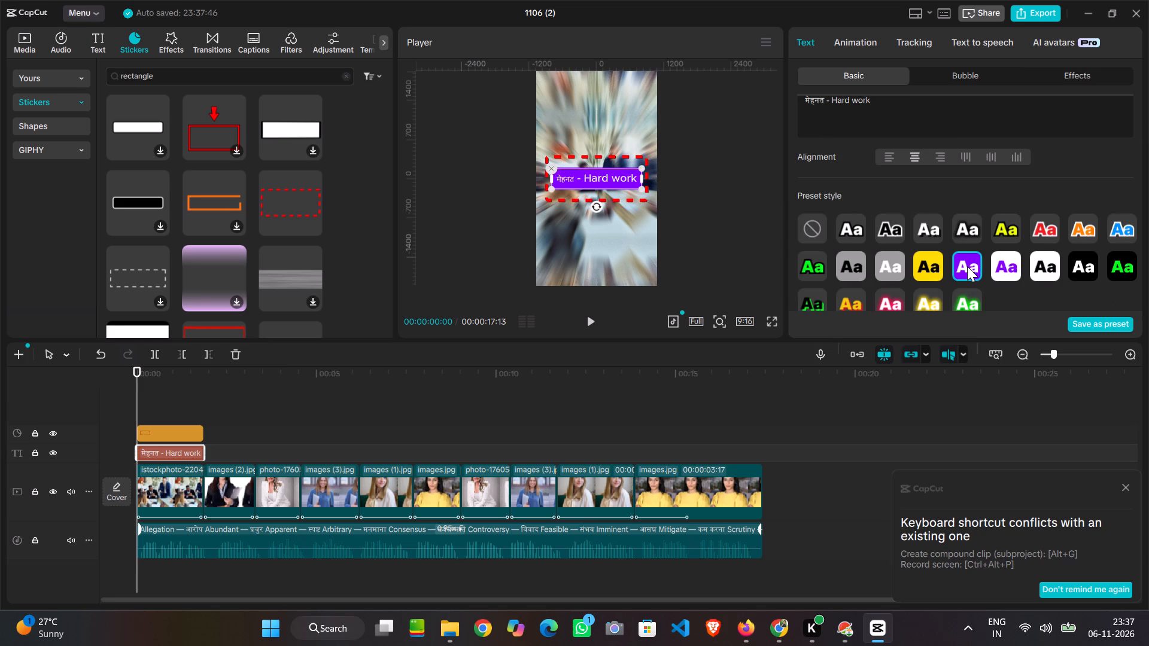
{"action": "left_click", "coordinate": [1009, 266]}
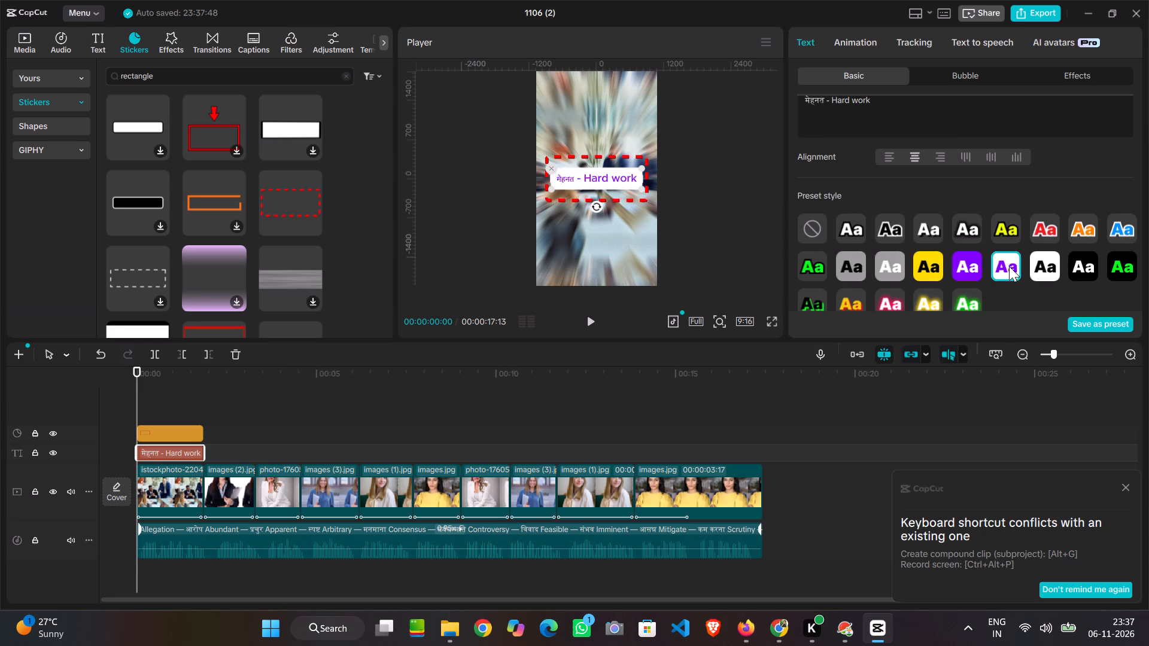
Set the caption's font size to 17 and check it against the dashed frame in full screen.
{"action": "scroll", "coordinate": [1009, 266], "scroll_direction": "up", "scroll_amount": 1}
{"action": "scroll", "coordinate": [1009, 266], "scroll_direction": "down", "scroll_amount": 2}
{"action": "scroll", "coordinate": [1009, 266], "scroll_direction": "up", "scroll_amount": 4}
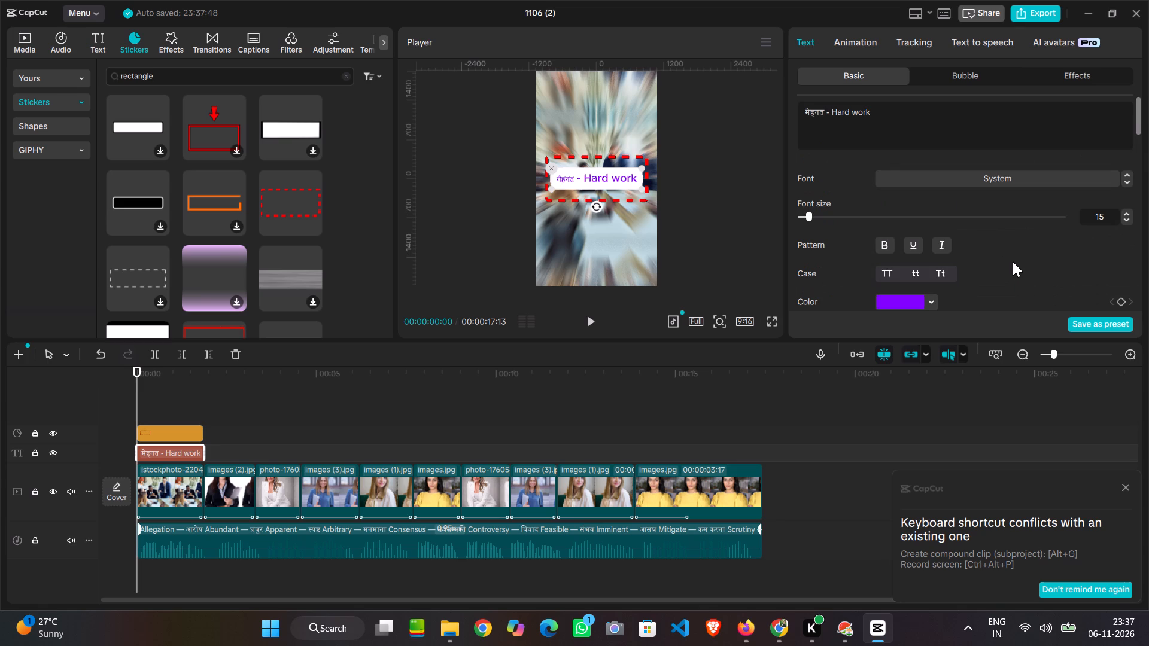
{"action": "double_click", "coordinate": [1126, 212]}
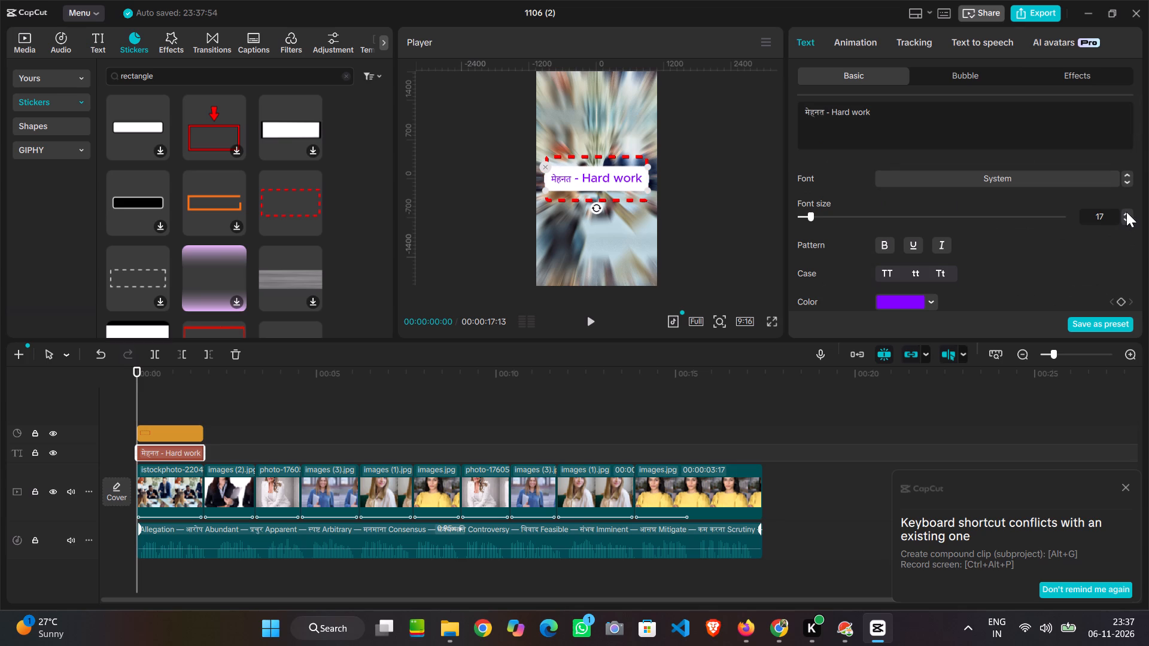
{"action": "left_click", "coordinate": [774, 328]}
{"action": "left_click", "coordinate": [773, 321]}
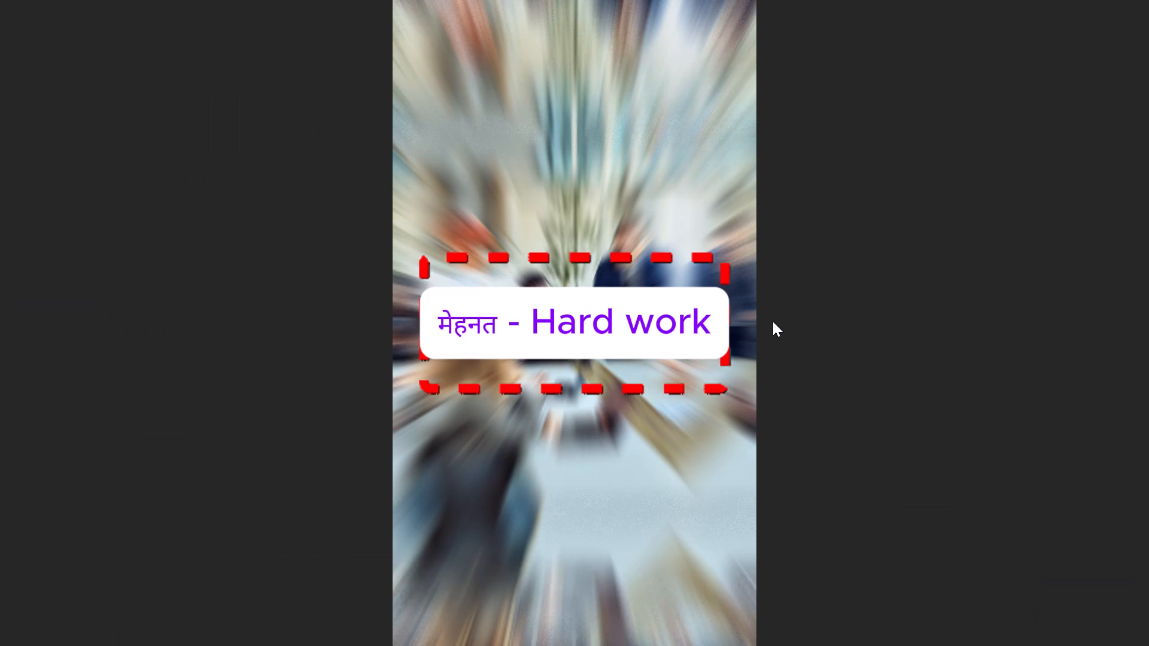
{"action": "left_click", "coordinate": [774, 576]}
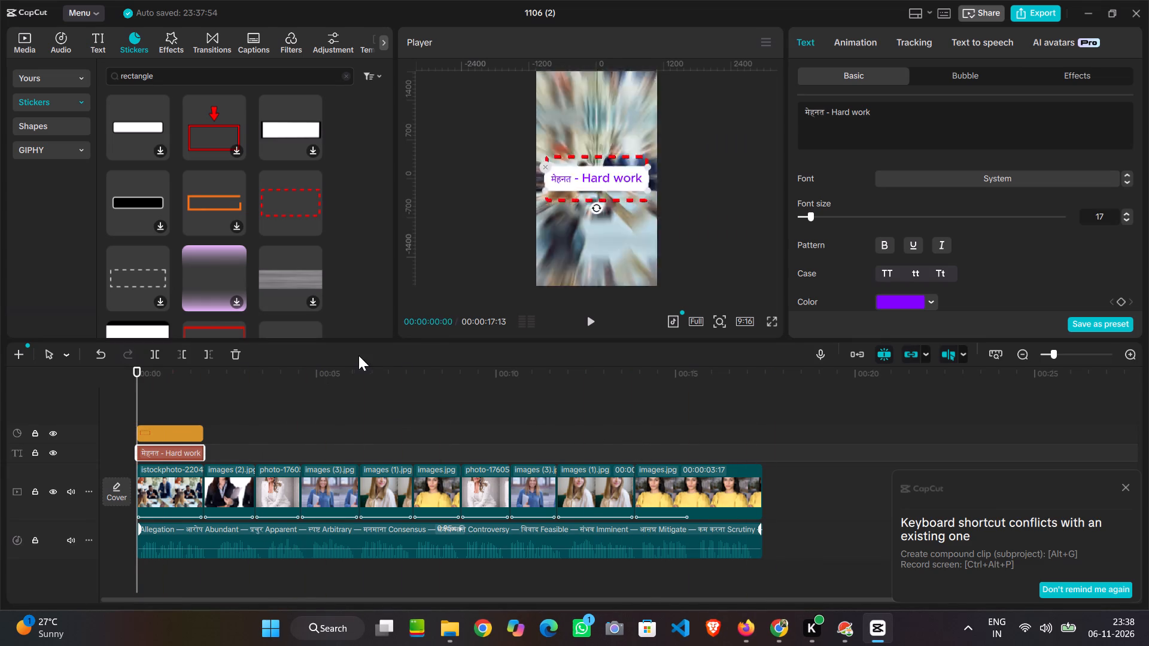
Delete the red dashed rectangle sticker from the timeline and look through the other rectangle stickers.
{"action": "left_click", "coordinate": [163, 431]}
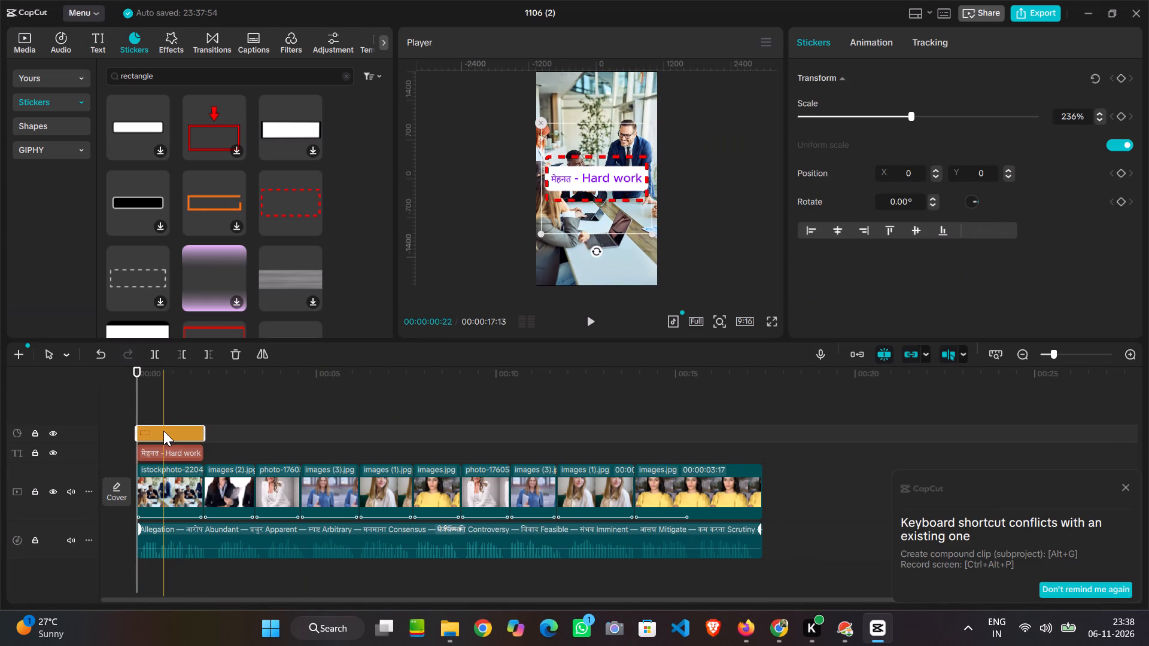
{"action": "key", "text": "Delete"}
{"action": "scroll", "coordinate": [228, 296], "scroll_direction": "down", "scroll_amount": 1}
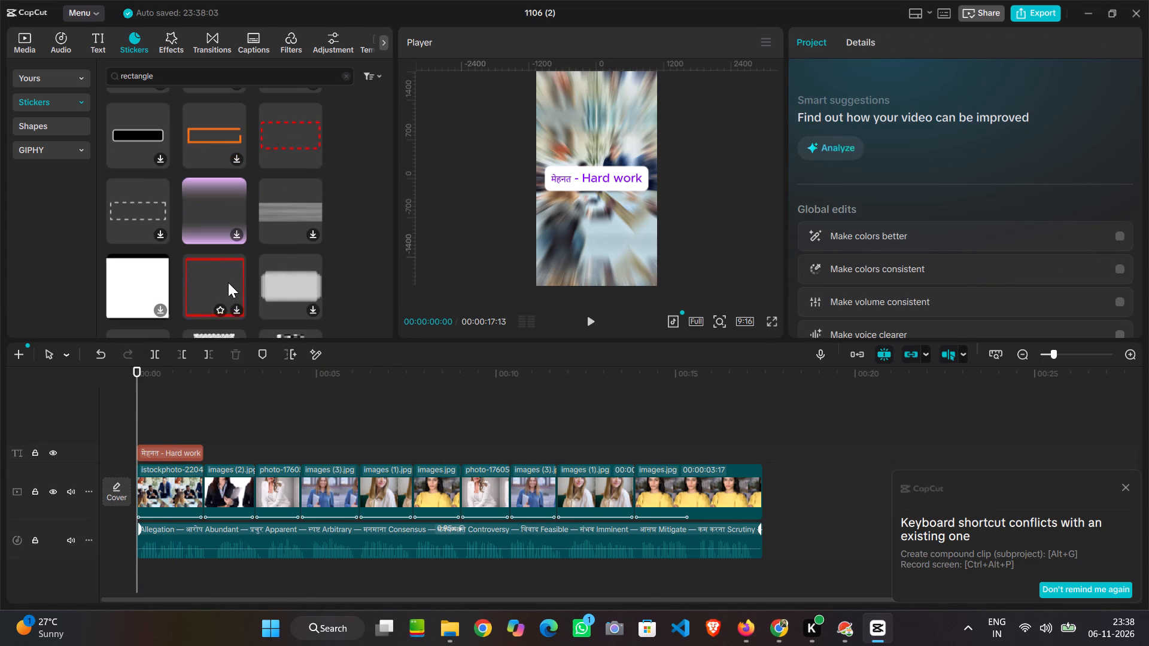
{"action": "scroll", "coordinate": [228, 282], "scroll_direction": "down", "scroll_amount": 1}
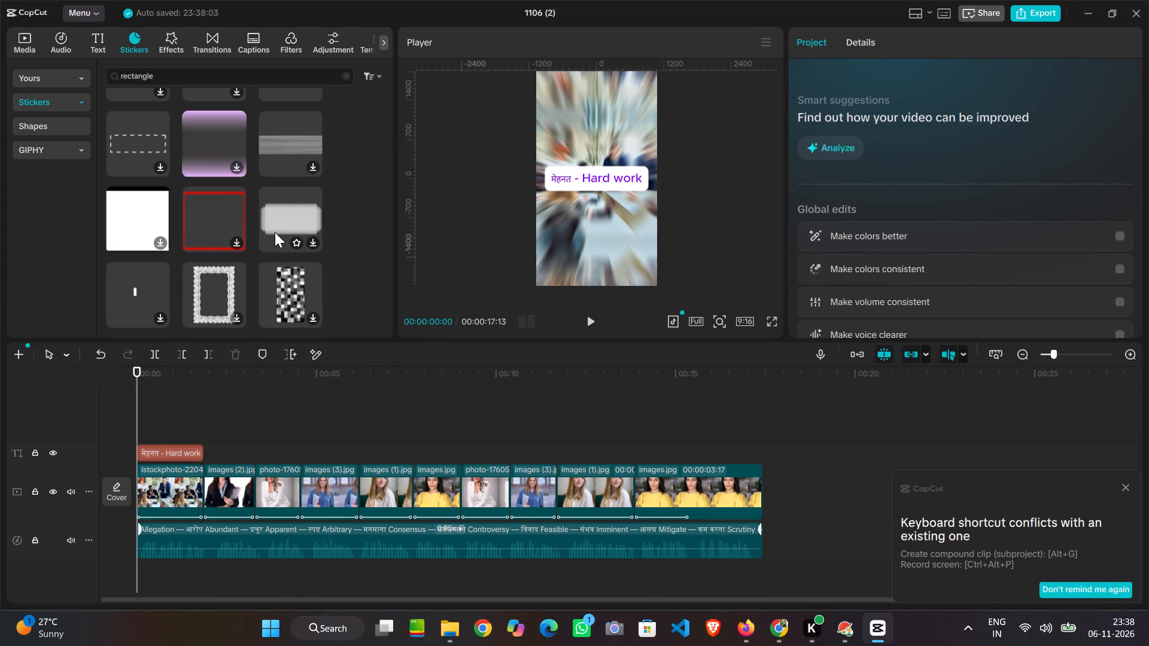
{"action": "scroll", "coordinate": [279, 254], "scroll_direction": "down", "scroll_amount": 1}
Search the loop animations for "fade" and apply Fade Cycle to the "मेहनत - Hard work" text clip.
{"action": "left_click_drag", "start_coordinate": [138, 403], "coordinate": [146, 404]}
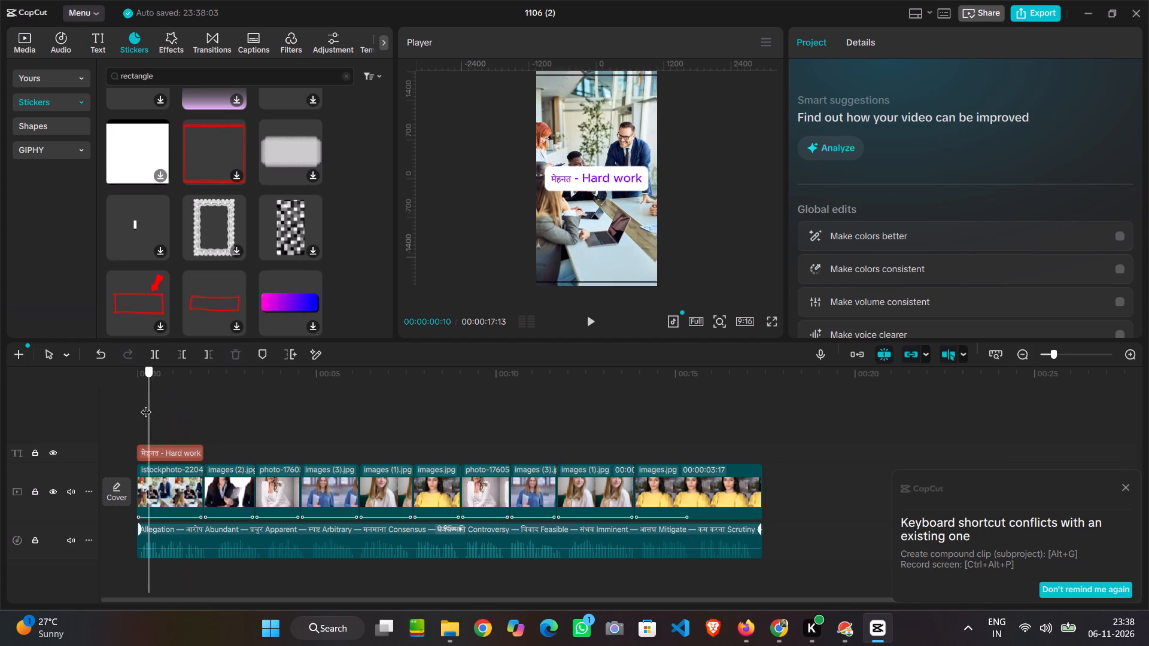
{"action": "left_click_drag", "start_coordinate": [146, 404], "coordinate": [144, 405]}
{"action": "left_click", "coordinate": [159, 452]}
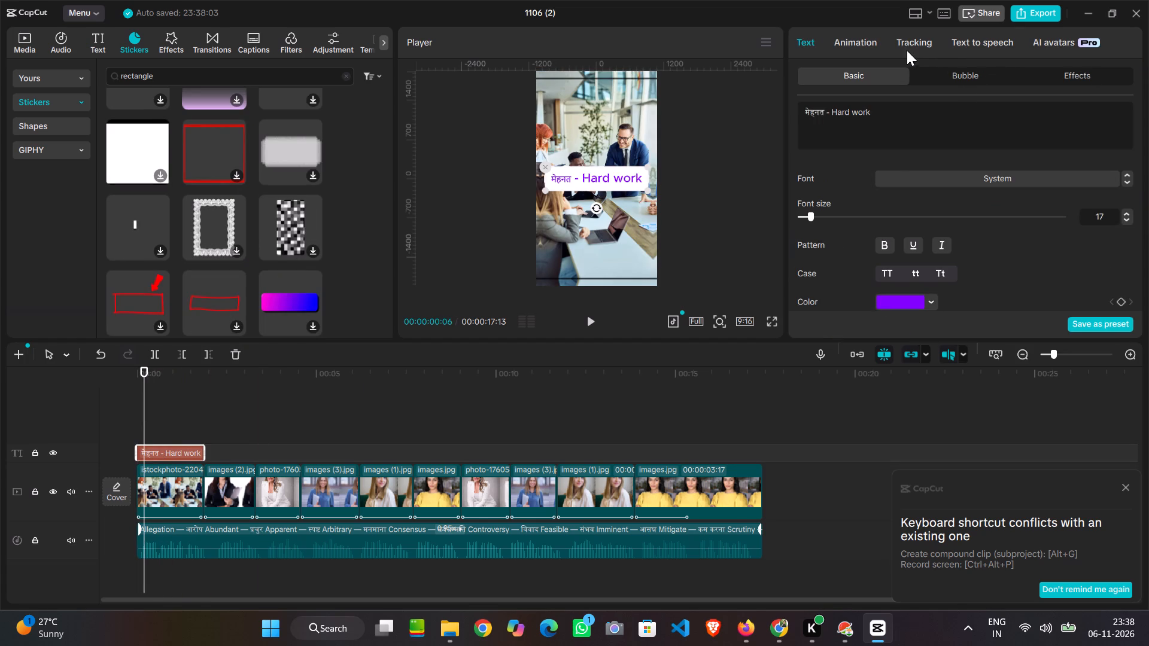
{"action": "left_click", "coordinate": [871, 39]}
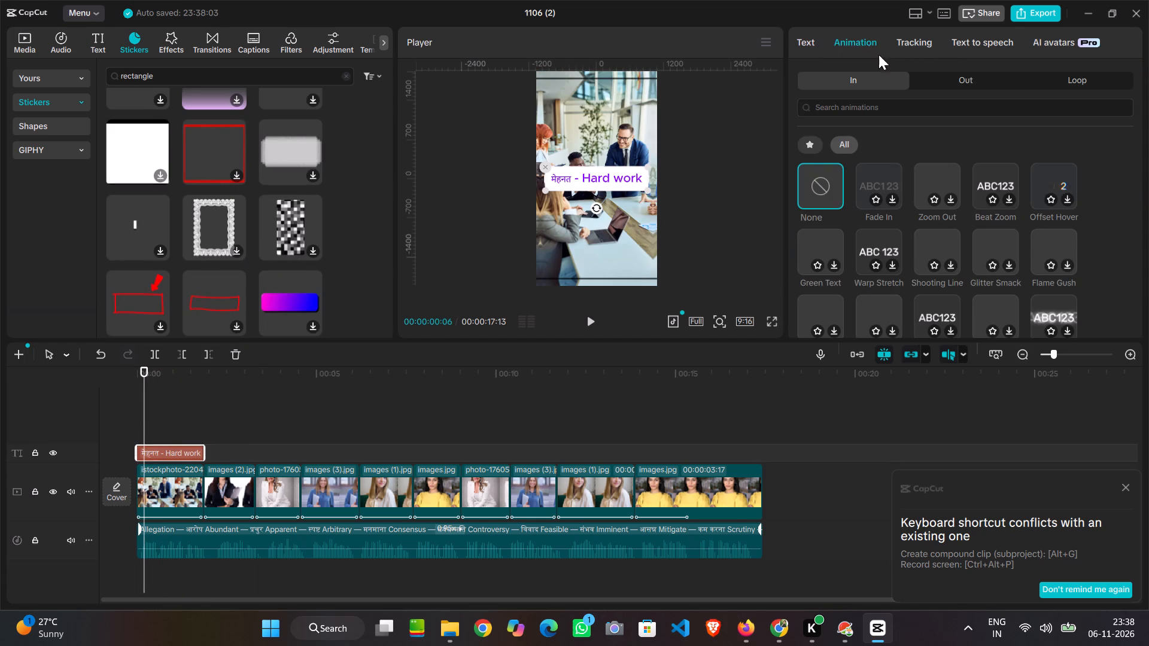
{"action": "left_click", "coordinate": [1057, 81]}
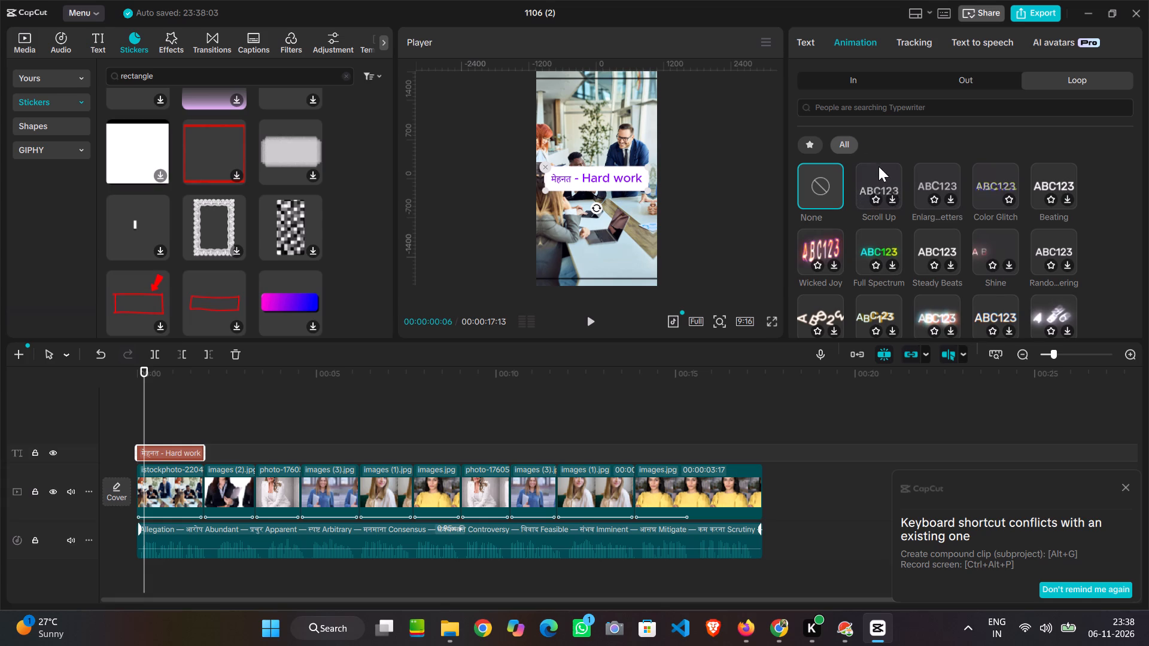
{"action": "left_click", "coordinate": [852, 115]}
{"action": "type", "text": "fade"}
{"action": "left_click", "coordinate": [853, 128]}
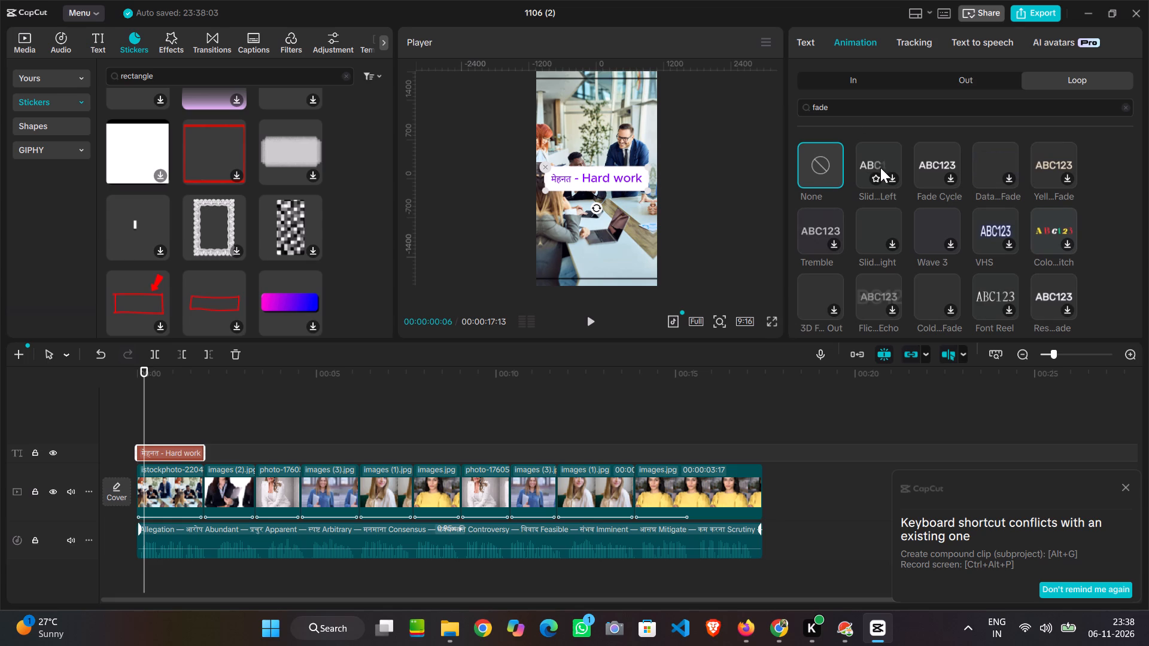
{"action": "left_click", "coordinate": [940, 163]}
{"action": "left_click", "coordinate": [940, 163]}
{"action": "left_click", "coordinate": [947, 168]}
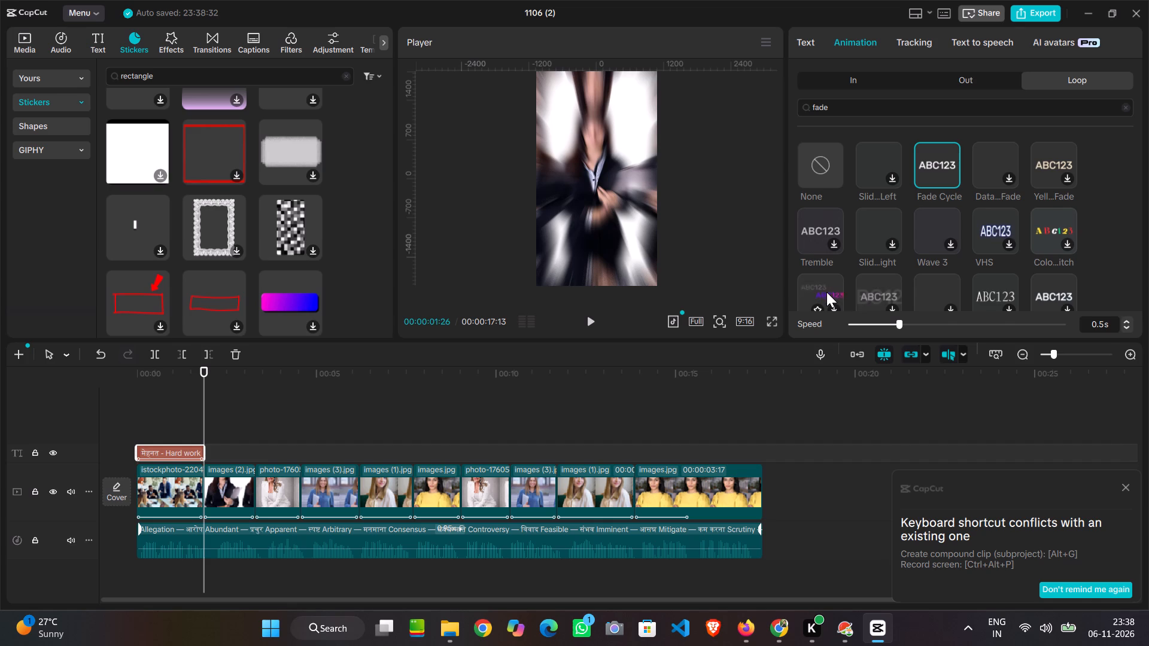
Replace the caption's loop animation with a Fade In entrance and a Fade Out exit animation, and play back the result.
{"action": "scroll", "coordinate": [958, 266], "scroll_direction": "down", "scroll_amount": 1}
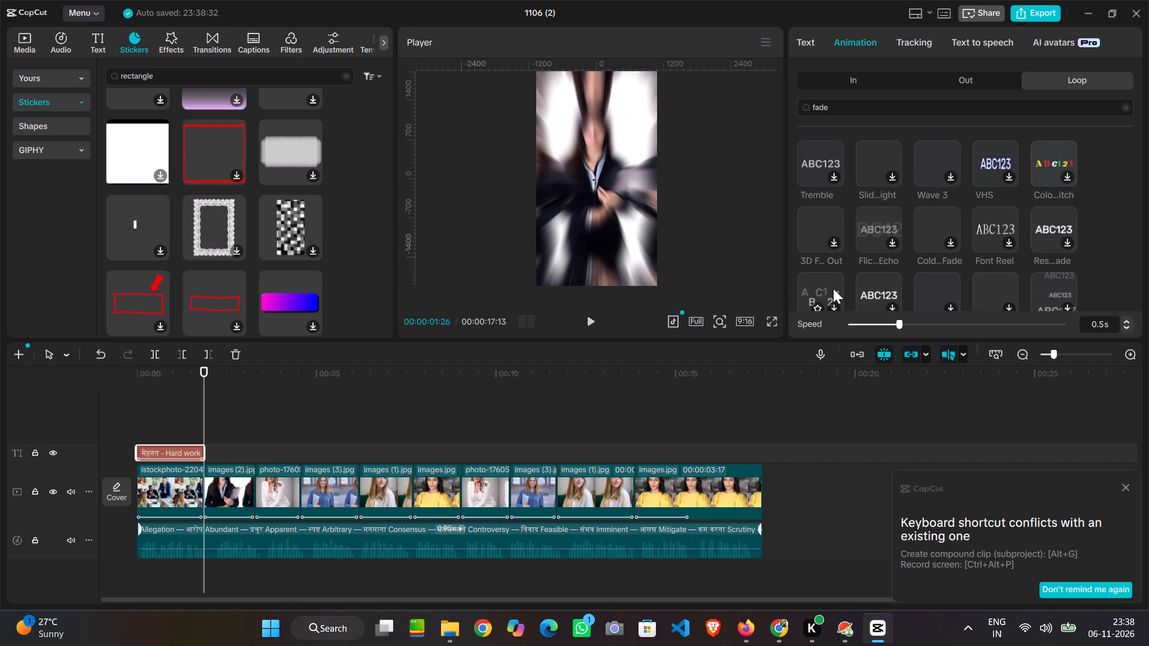
{"action": "scroll", "coordinate": [855, 191], "scroll_direction": "up", "scroll_amount": 5}
{"action": "left_click", "coordinate": [826, 157]}
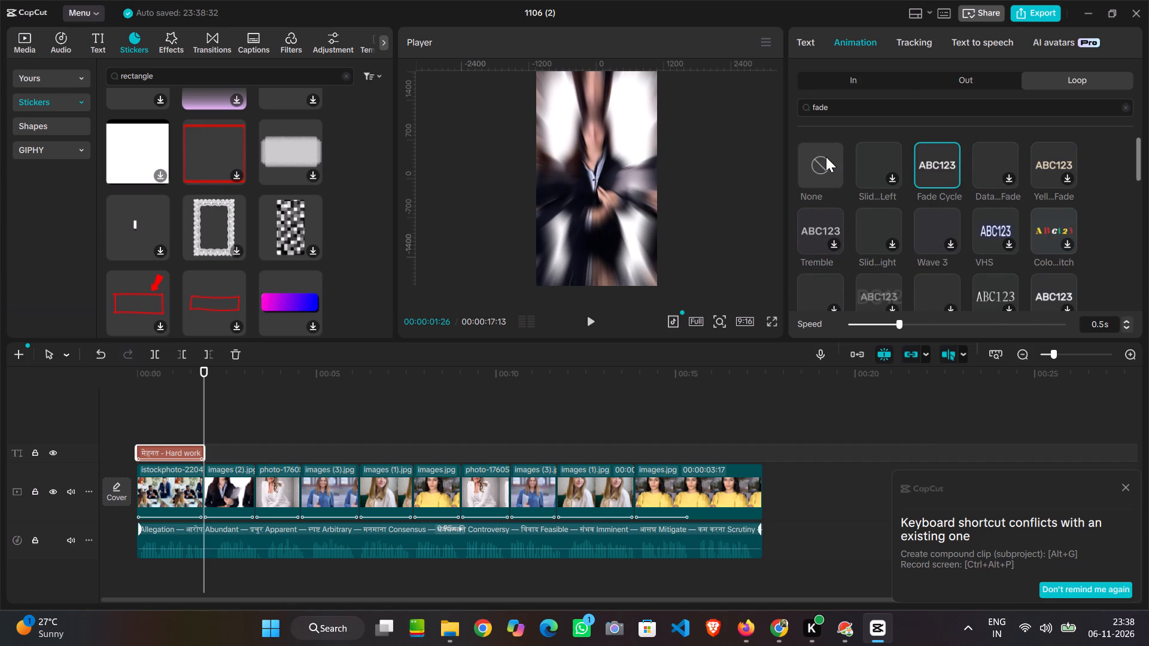
{"action": "left_click", "coordinate": [846, 81]}
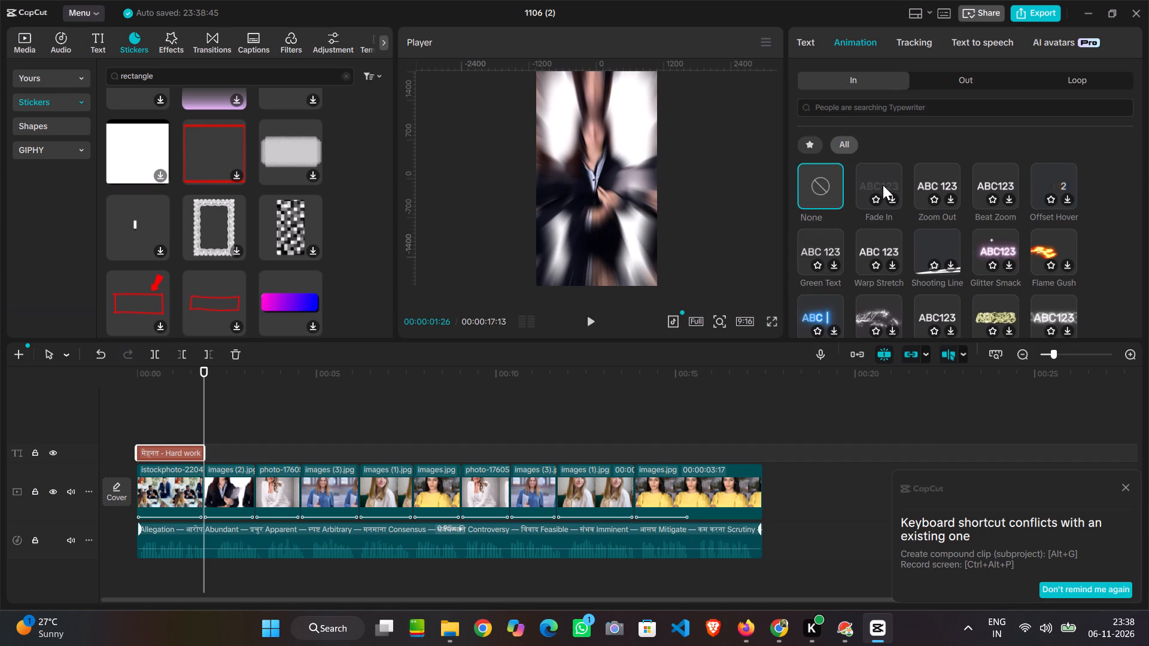
{"action": "left_click", "coordinate": [883, 185]}
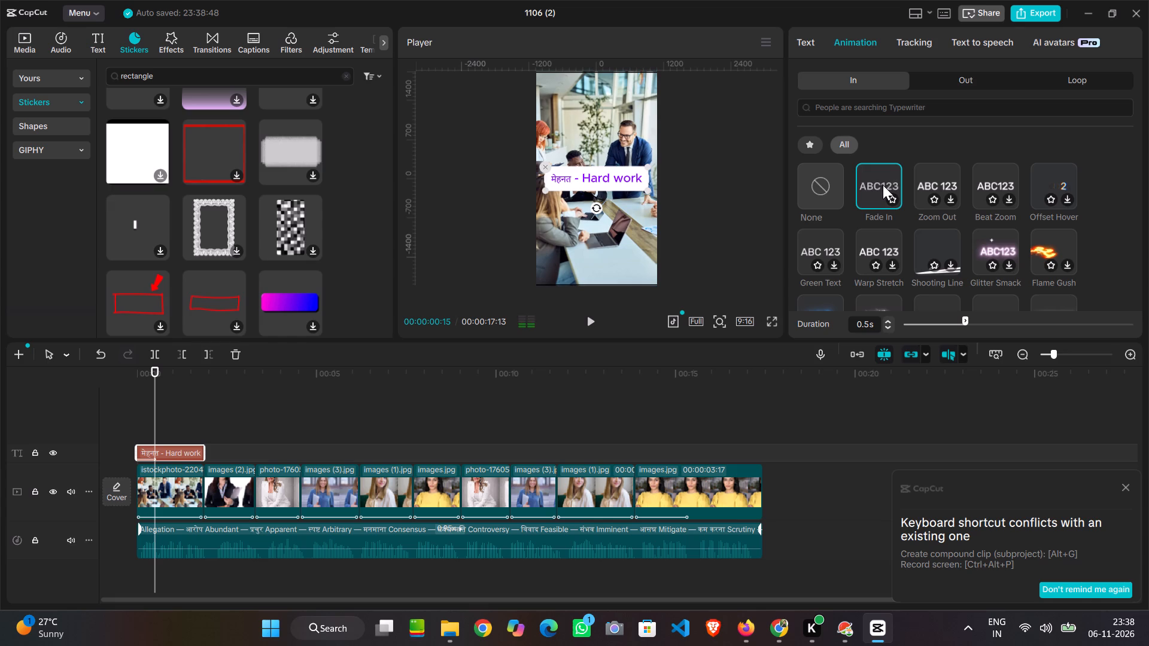
{"action": "left_click", "coordinate": [883, 185]}
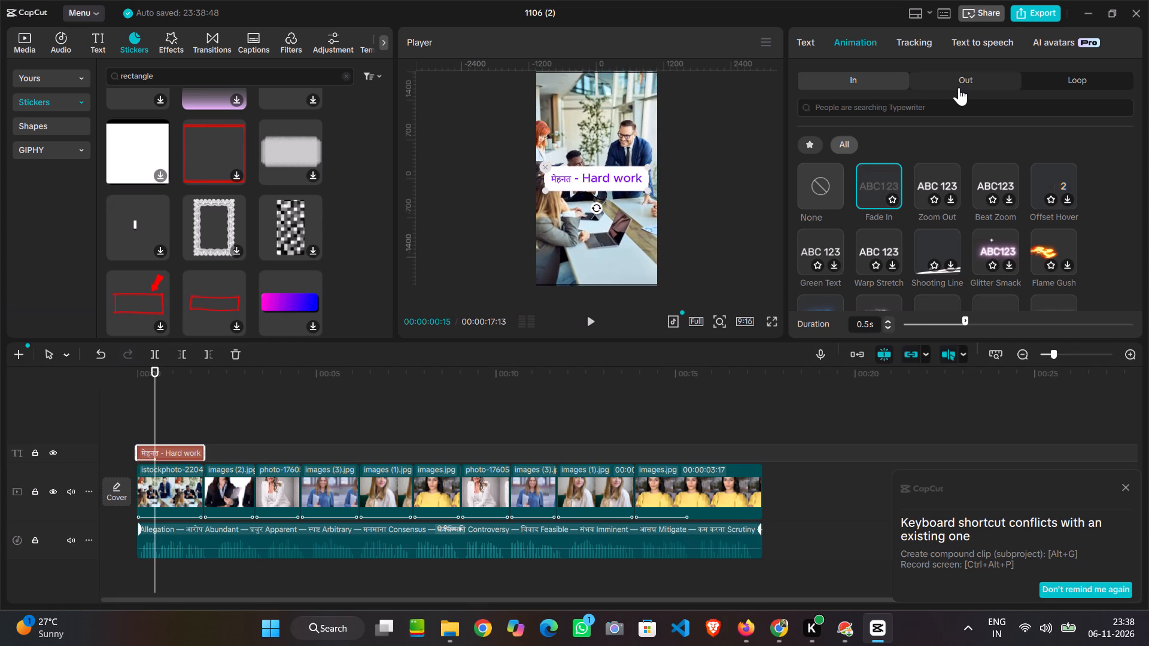
{"action": "left_click", "coordinate": [959, 87]}
{"action": "left_click", "coordinate": [880, 188]}
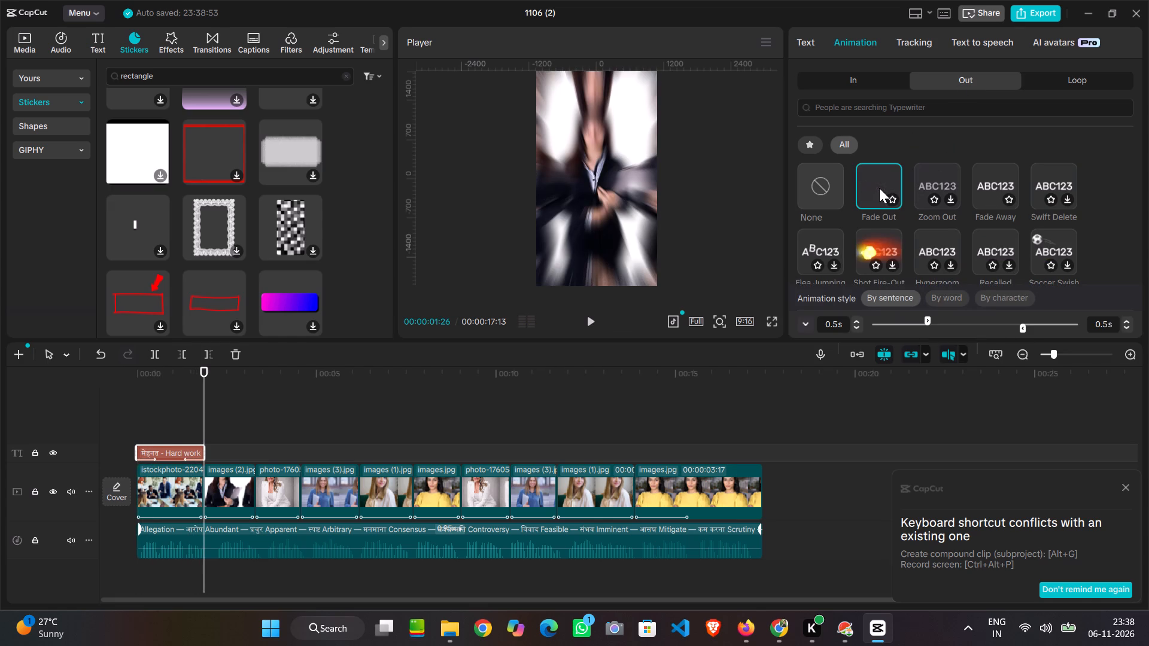
{"action": "left_click_drag", "start_coordinate": [205, 404], "coordinate": [107, 402]}
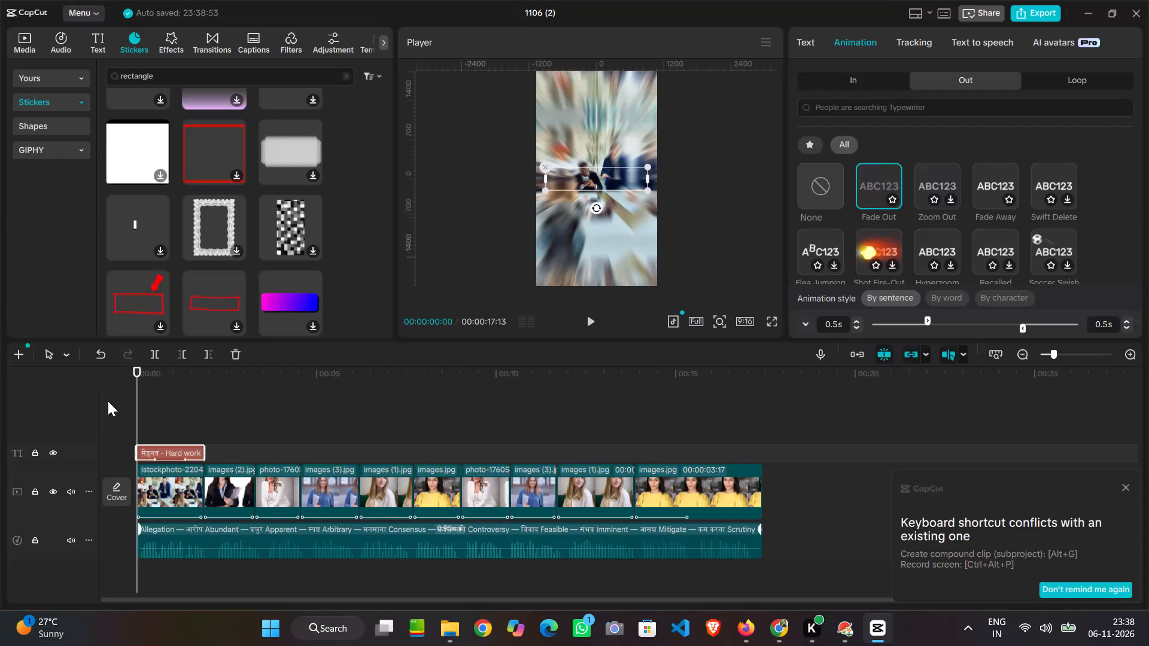
{"action": "key", "text": "space"}
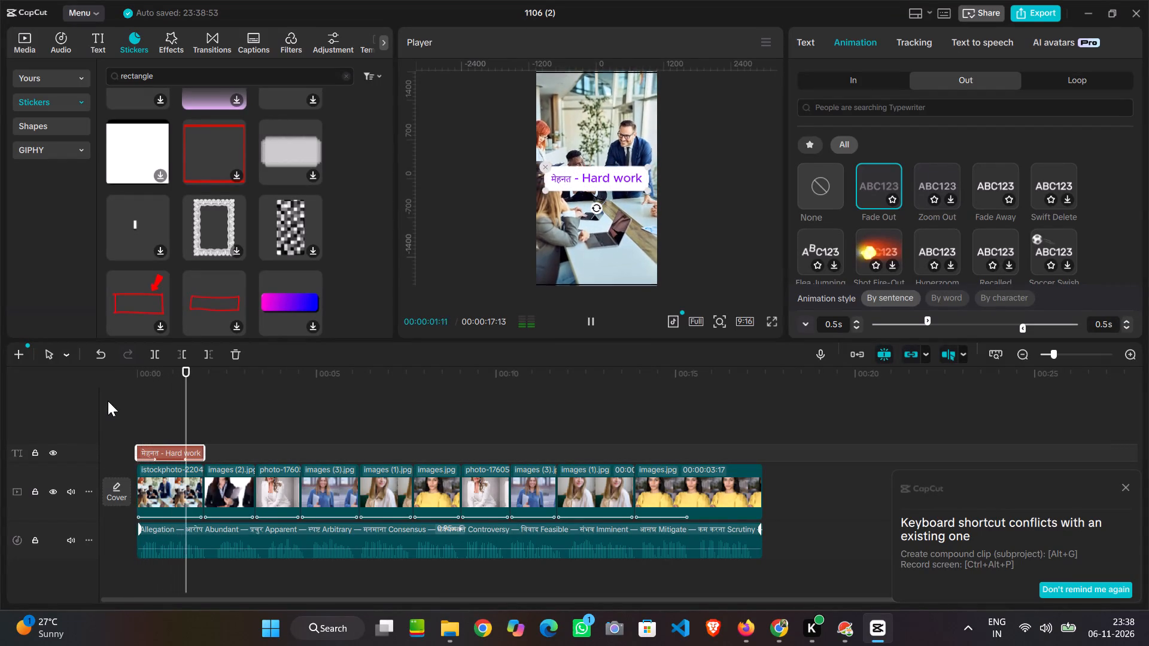
{"action": "key", "text": "space"}
Copy the animated "मेहनत - Hard work" caption and paste eight copies end to end along the text track.
{"action": "left_click", "coordinate": [157, 455]}
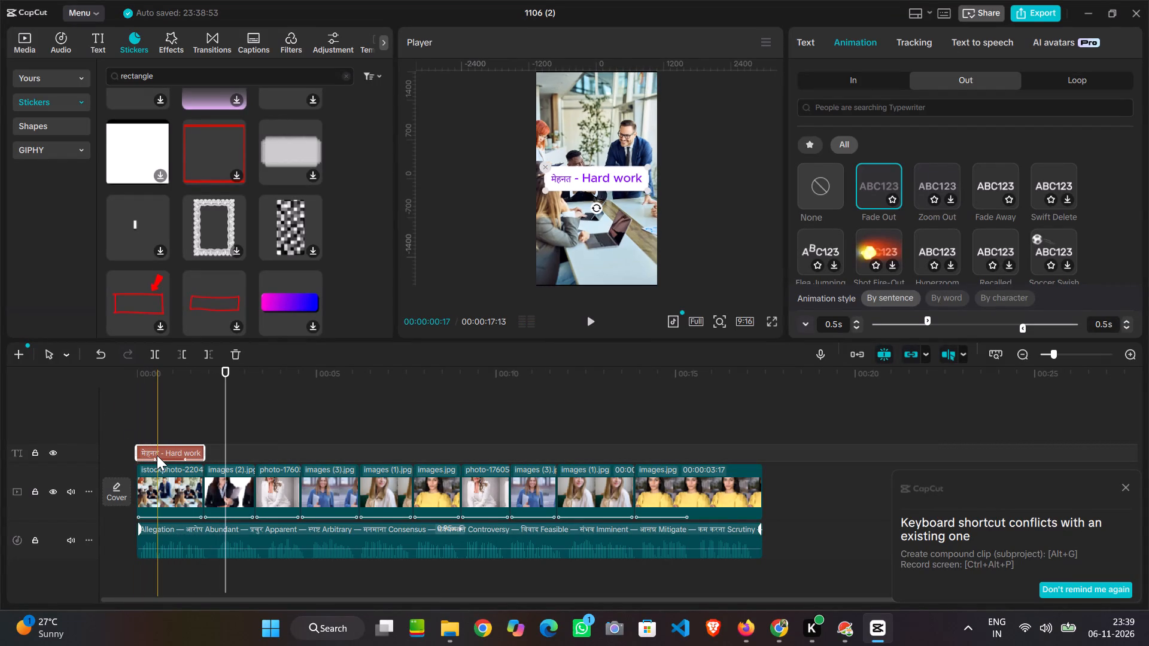
{"action": "key", "text": "ctrl+c"}
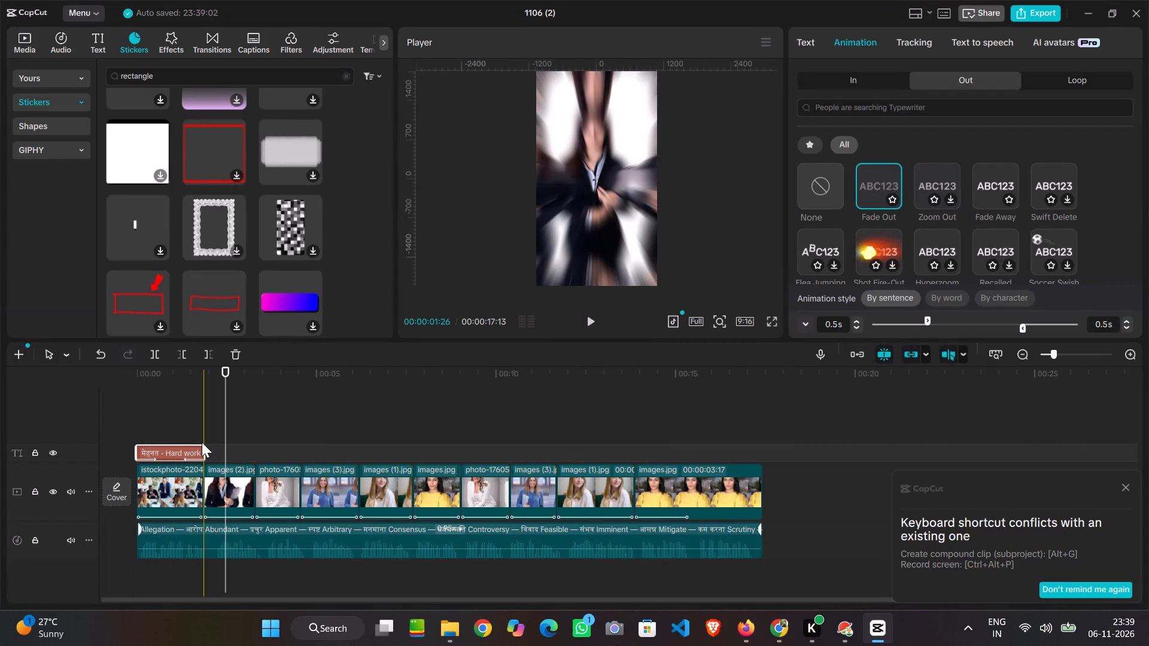
{"action": "key", "text": "ctrl+v"}
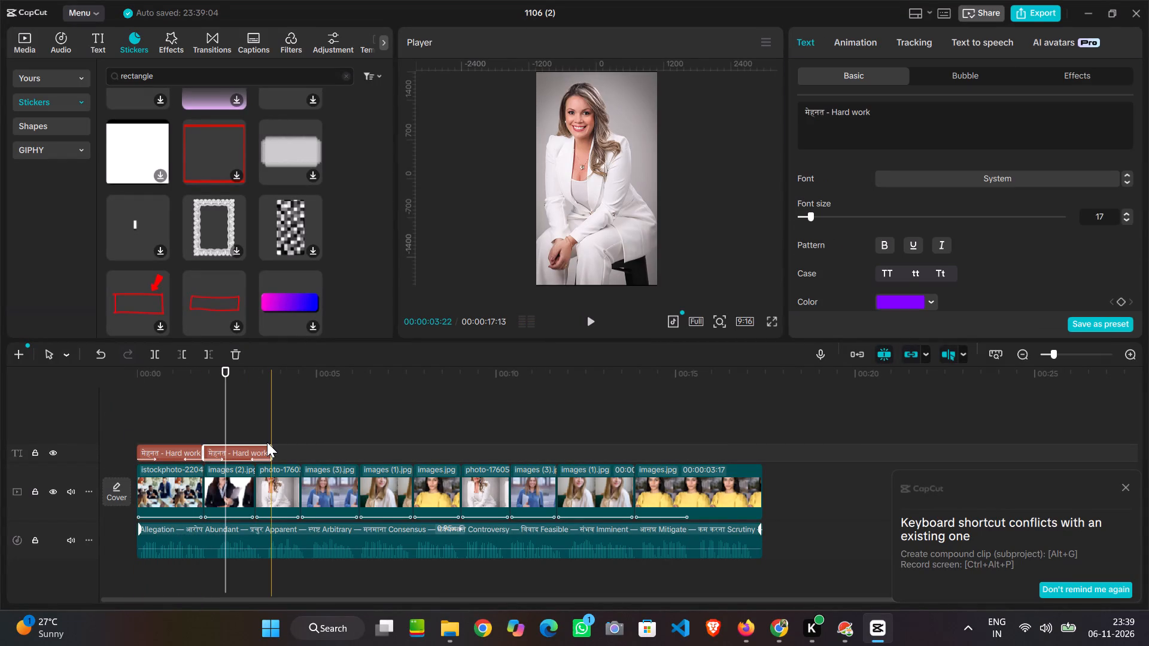
{"action": "key", "text": "ctrl+v"}
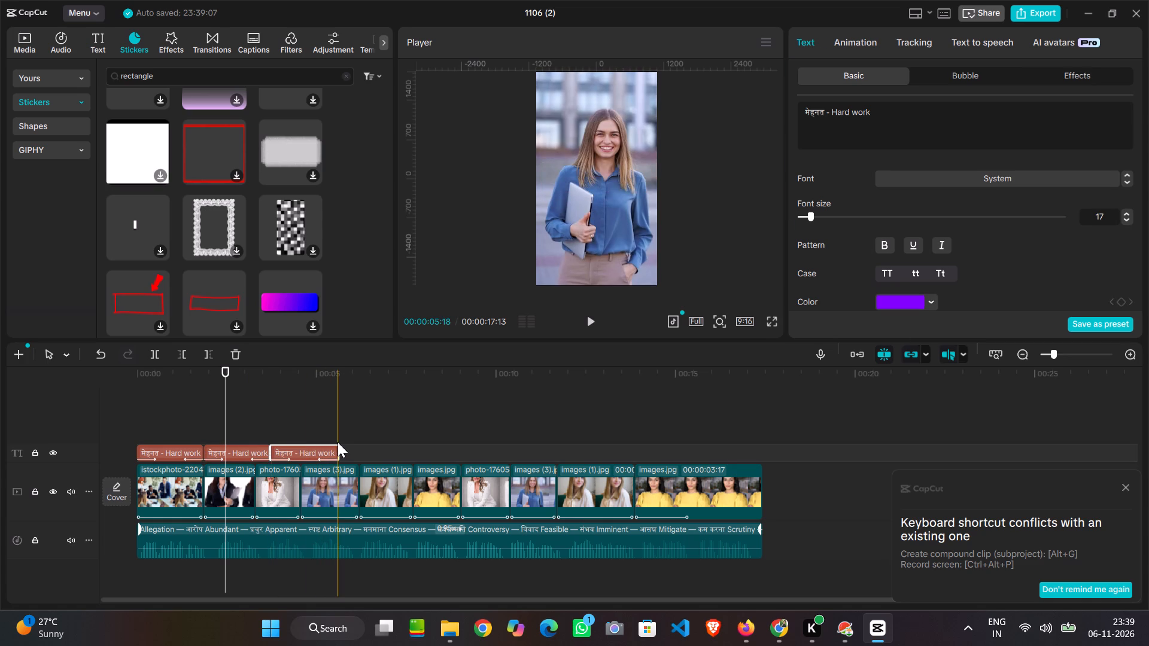
{"action": "key", "text": "ctrl+v"}
{"action": "key", "text": "ctrl+v"}
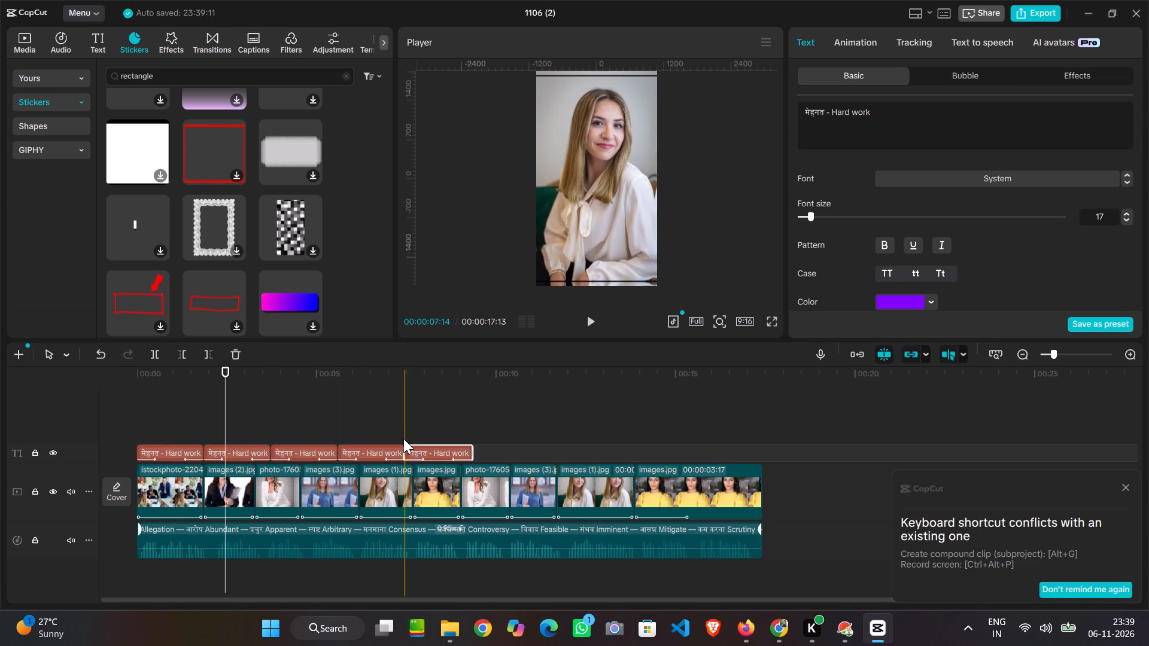
{"action": "key", "text": "ctrl+v"}
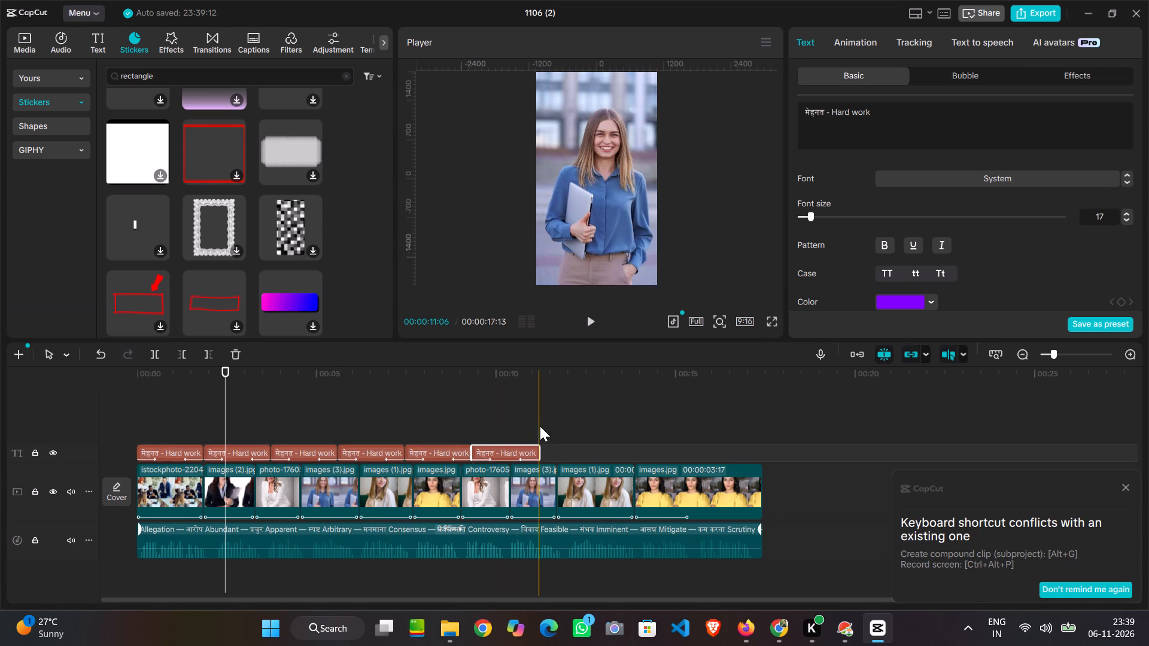
{"action": "key", "text": "ctrl+v"}
{"action": "key", "text": "ctrl+v"}
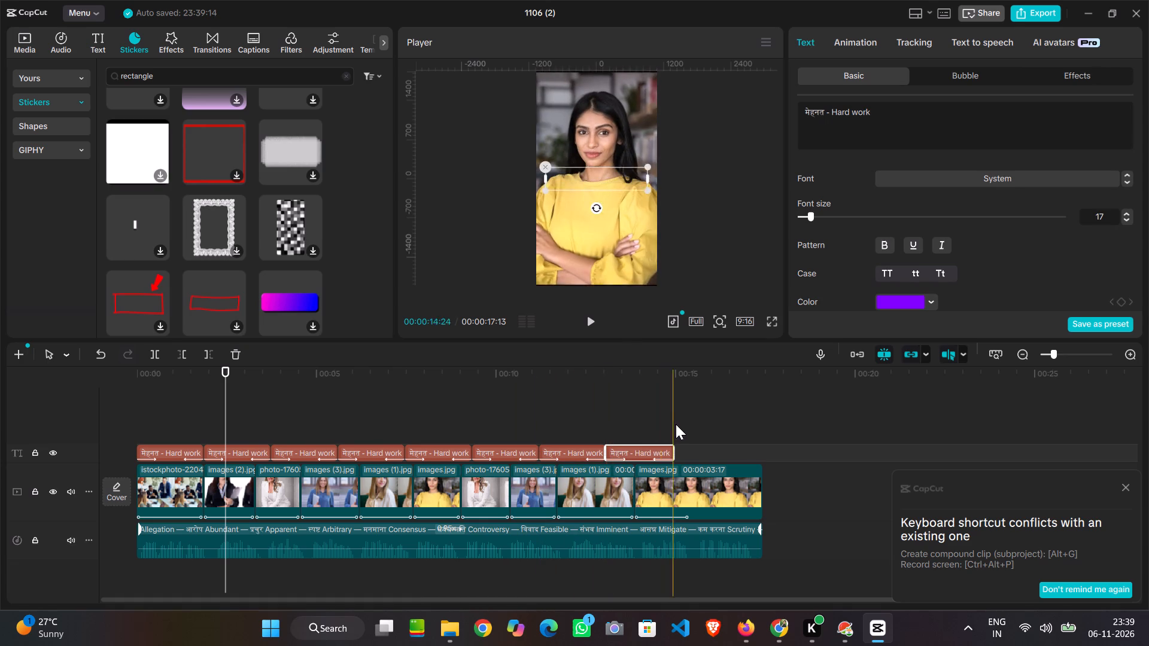
{"action": "key", "text": "ctrl+v"}
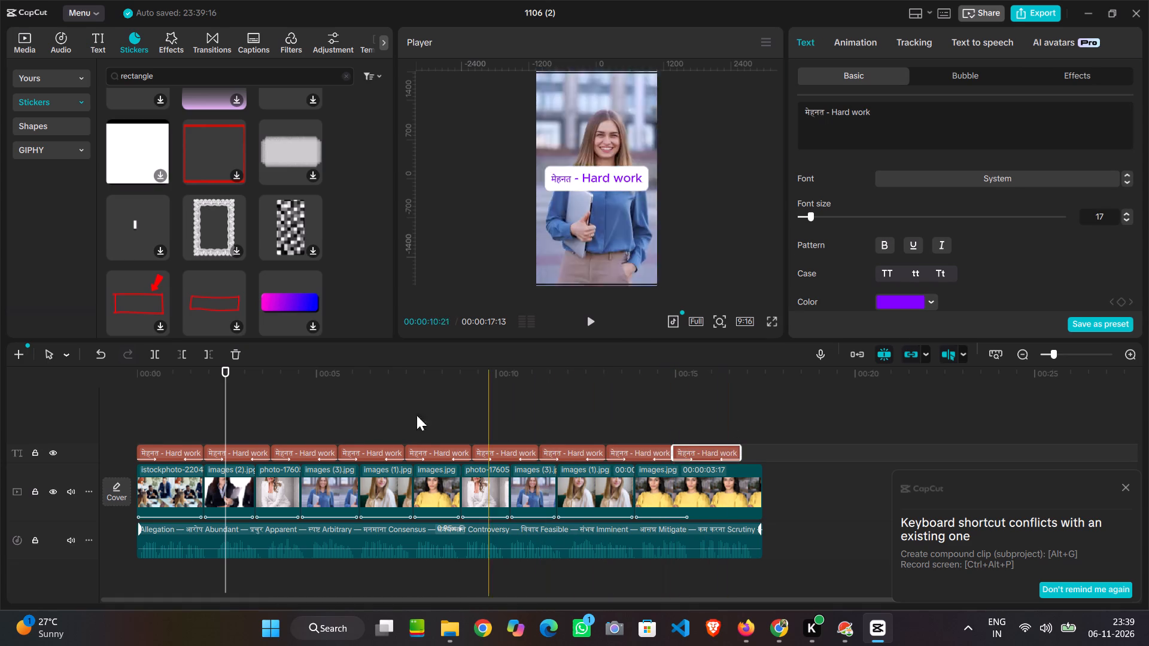
Fit the second, third and fourth captions to the images (2).jpg, photo-1760 and images (3).jpg clips beneath them, closing the gaps.
{"action": "left_click", "coordinate": [214, 448]}
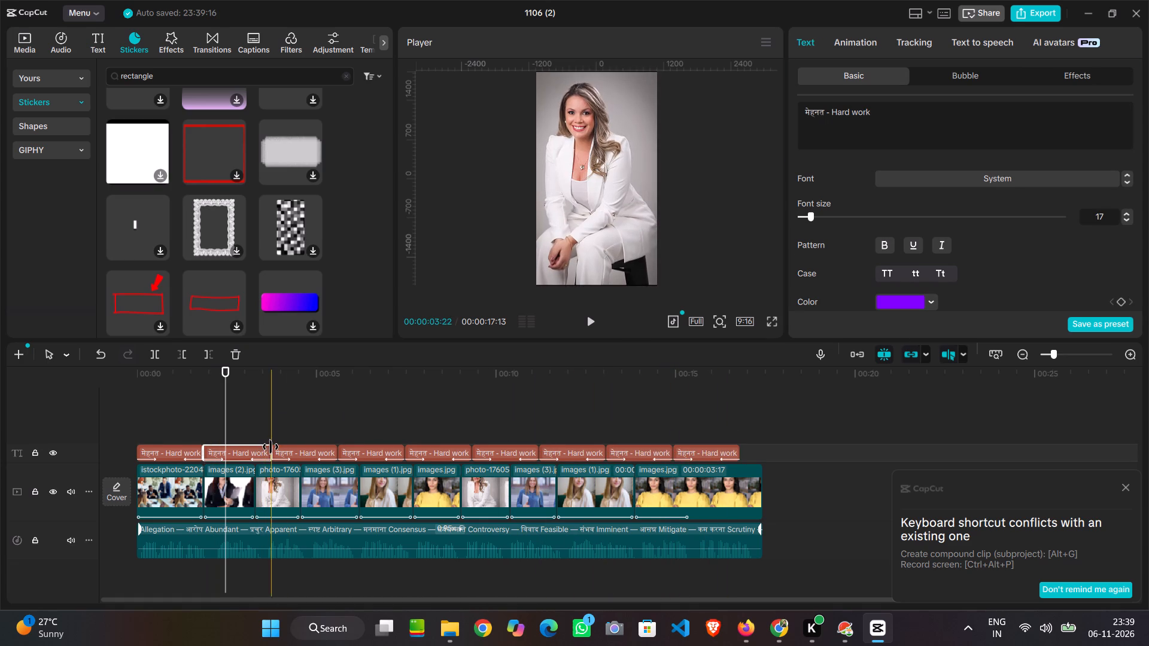
{"action": "left_click_drag", "start_coordinate": [270, 447], "coordinate": [251, 446]}
{"action": "left_click_drag", "start_coordinate": [301, 453], "coordinate": [288, 450]}
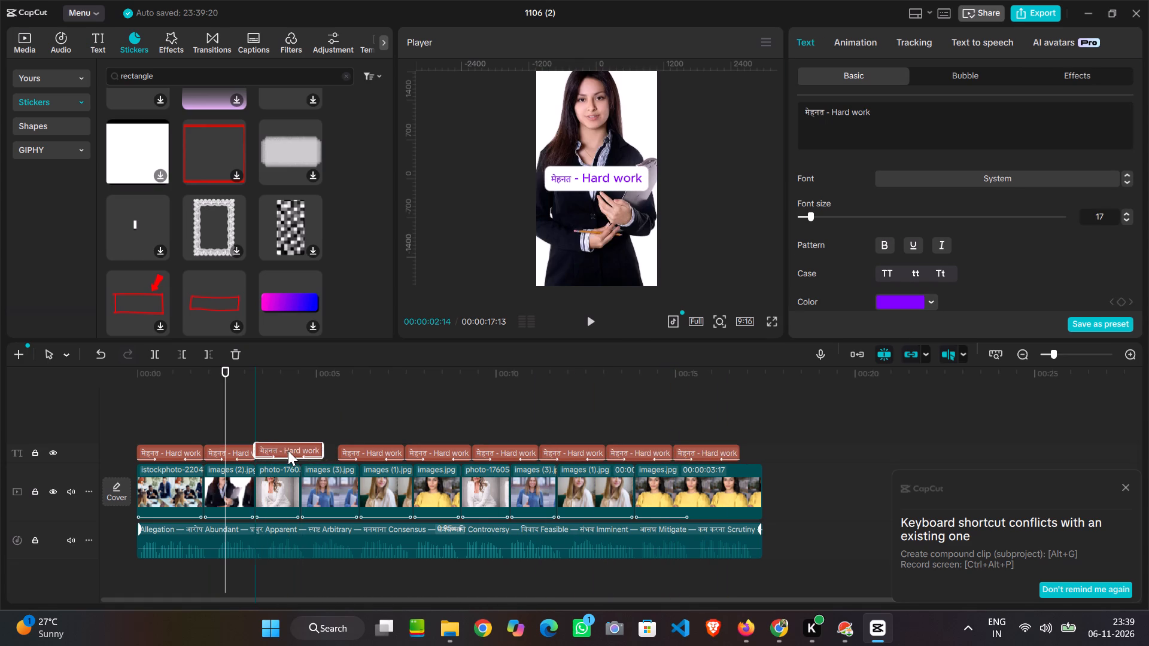
{"action": "left_click_drag", "start_coordinate": [288, 450], "coordinate": [285, 453]}
{"action": "left_click_drag", "start_coordinate": [324, 447], "coordinate": [320, 447]}
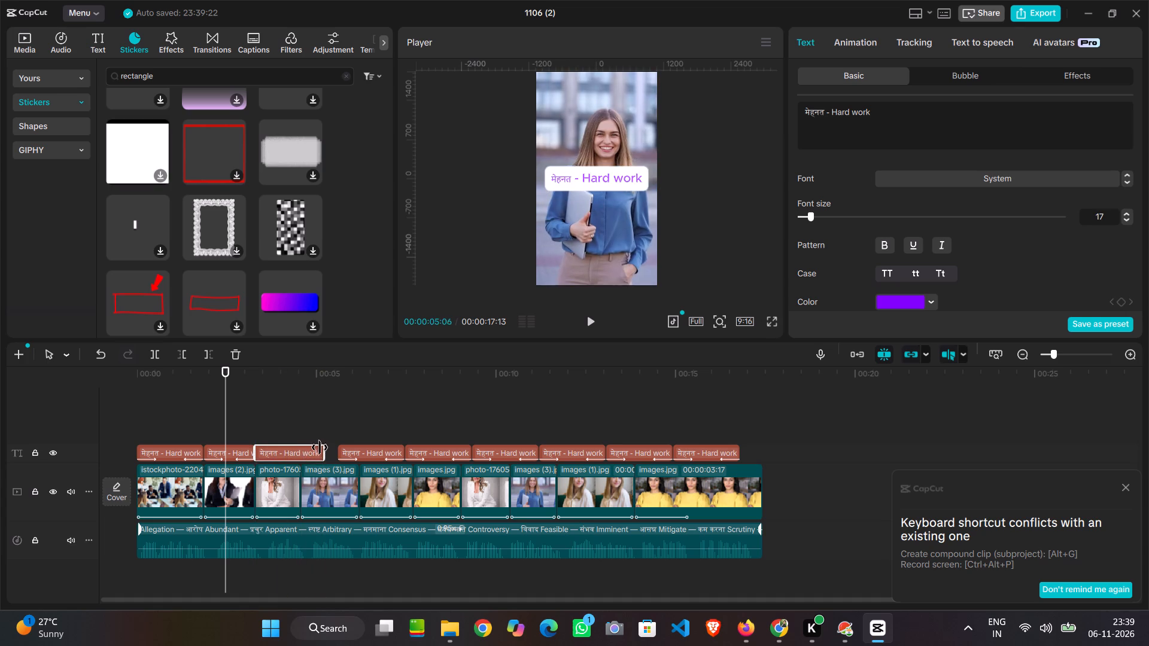
{"action": "left_click_drag", "start_coordinate": [320, 447], "coordinate": [301, 446]}
{"action": "left_click_drag", "start_coordinate": [360, 451], "coordinate": [338, 451]}
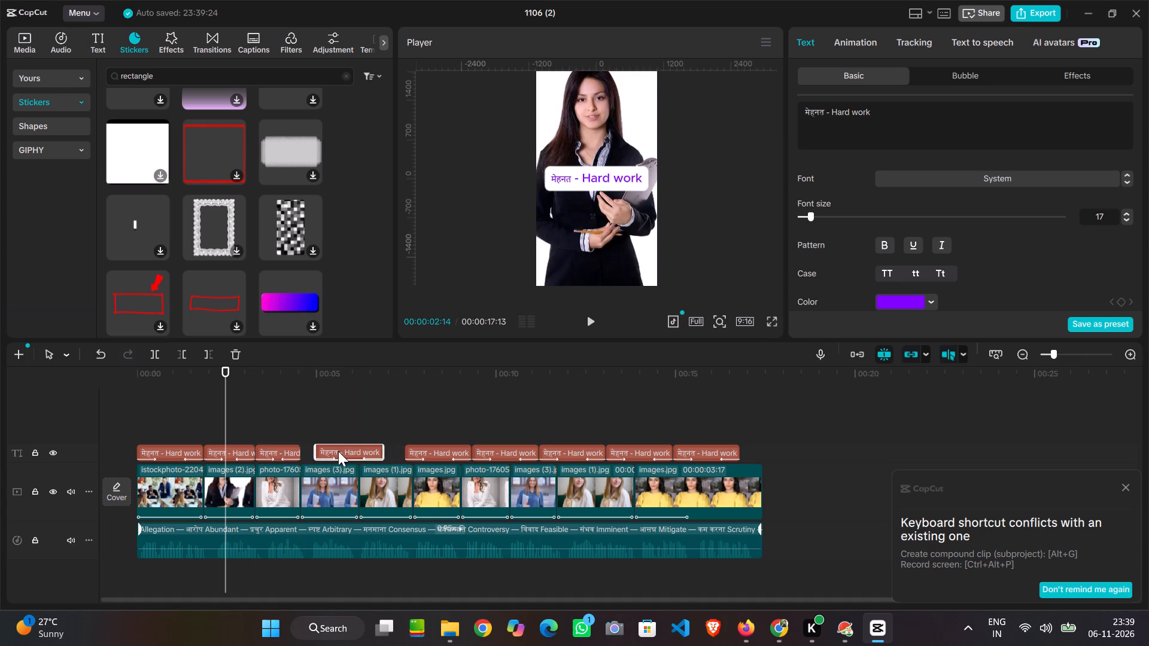
{"action": "left_click_drag", "start_coordinate": [338, 451], "coordinate": [326, 453]}
{"action": "left_click_drag", "start_coordinate": [369, 449], "coordinate": [362, 450]}
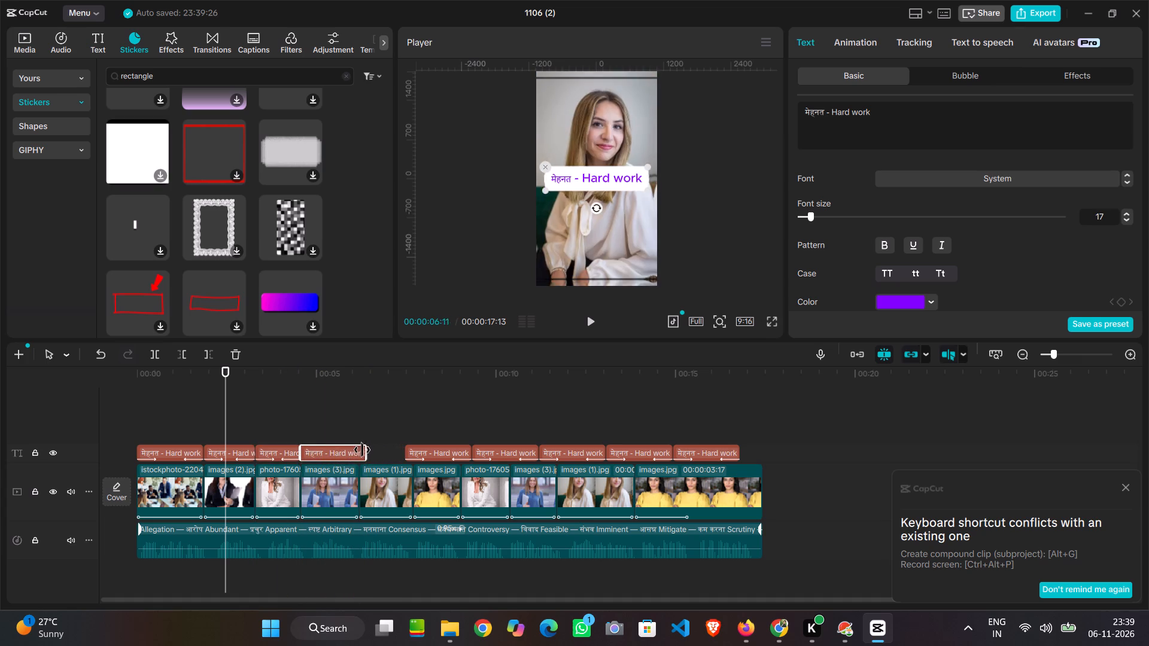
{"action": "left_click_drag", "start_coordinate": [362, 450], "coordinate": [360, 450]}
Move and trim the fifth, sixth and seventh captions to match the images (1).jpg, images.jpg and photo-17605 clips beneath them.
{"action": "left_click_drag", "start_coordinate": [424, 456], "coordinate": [379, 455]}
{"action": "left_click_drag", "start_coordinate": [427, 452], "coordinate": [416, 451]}
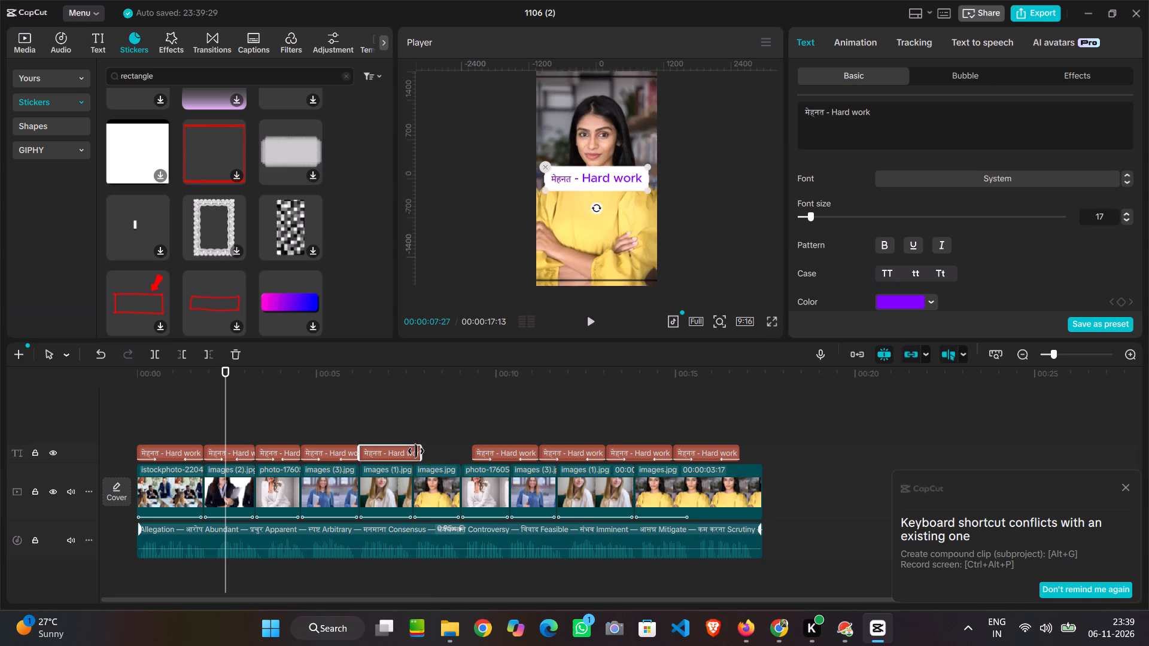
{"action": "left_click_drag", "start_coordinate": [416, 451], "coordinate": [412, 452]}
{"action": "left_click_drag", "start_coordinate": [481, 452], "coordinate": [428, 452]}
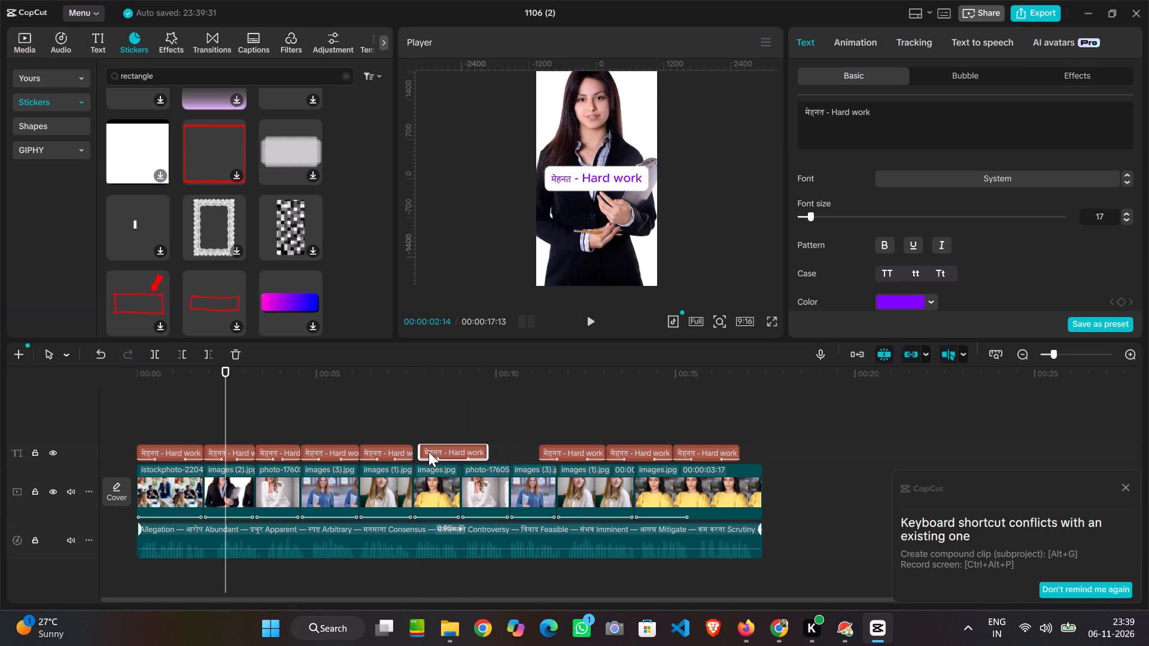
{"action": "left_click_drag", "start_coordinate": [428, 452], "coordinate": [418, 452]}
{"action": "left_click_drag", "start_coordinate": [478, 449], "coordinate": [472, 450]}
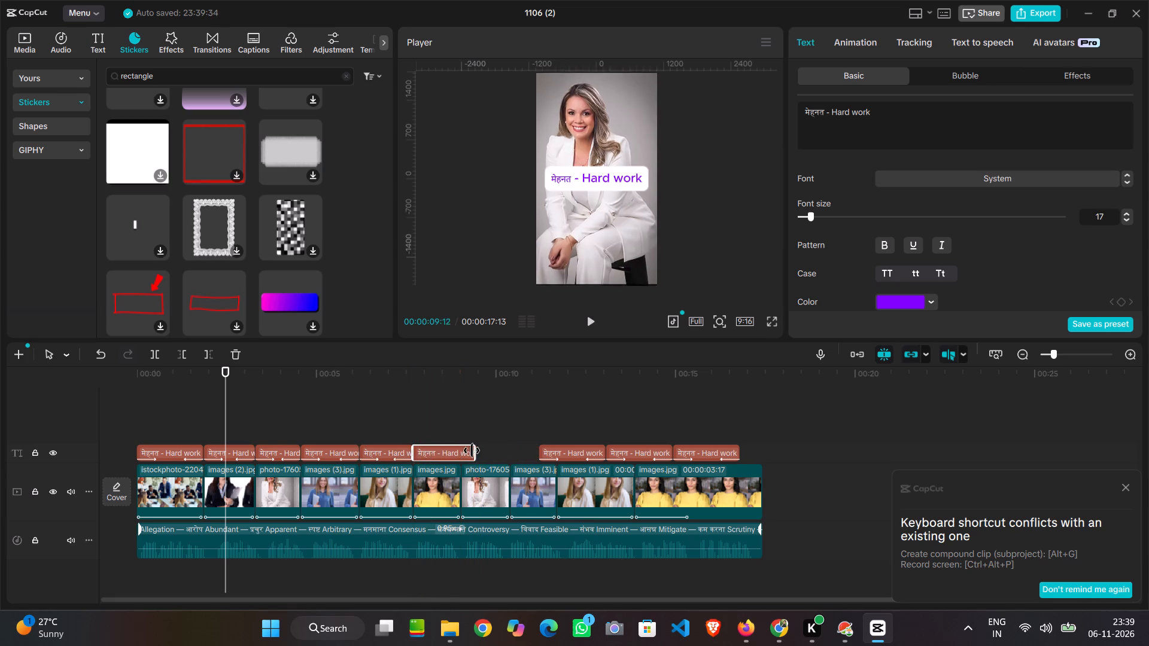
{"action": "left_click_drag", "start_coordinate": [472, 450], "coordinate": [463, 451]}
{"action": "left_click_drag", "start_coordinate": [558, 457], "coordinate": [478, 461]}
{"action": "left_click_drag", "start_coordinate": [476, 452], "coordinate": [477, 438]}
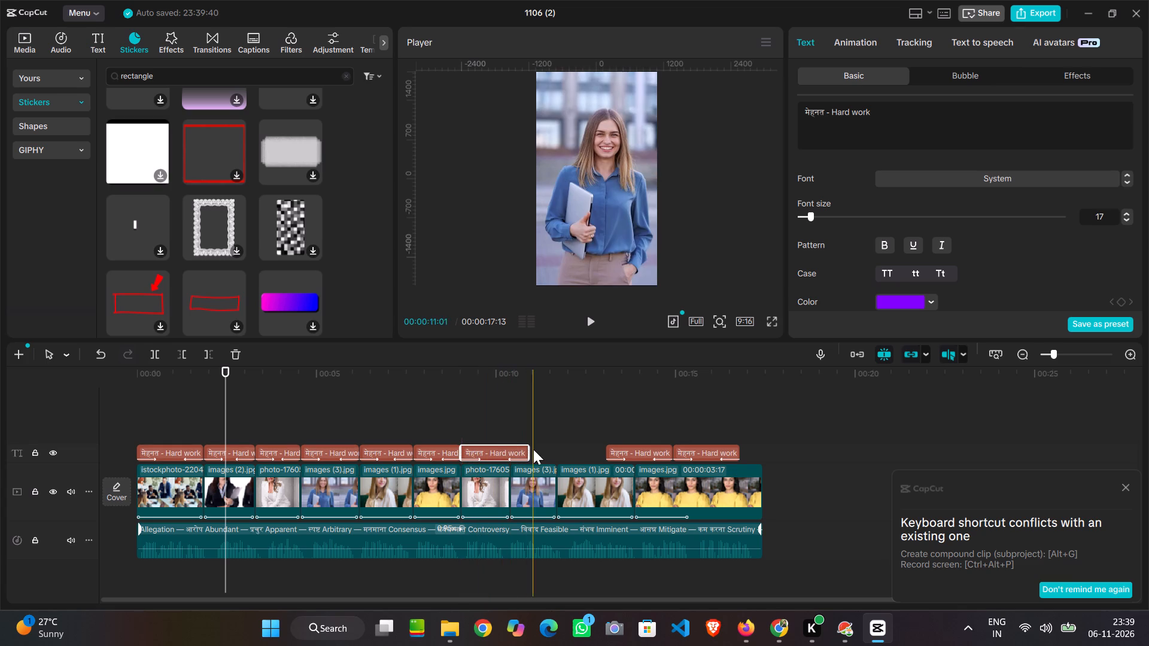
{"action": "left_click_drag", "start_coordinate": [528, 449], "coordinate": [510, 449]}
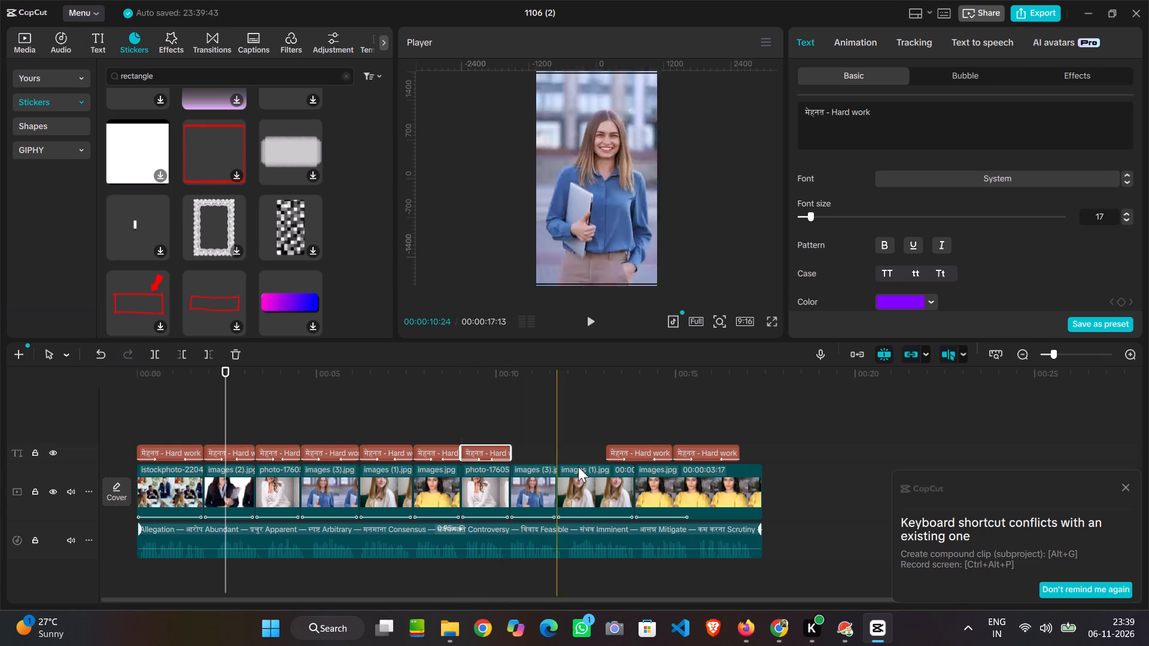
Align the eighth caption with the second images (3).jpg clip and stretch the ninth up to the start of the final images.jpg section.
{"action": "left_click_drag", "start_coordinate": [636, 455], "coordinate": [539, 455]}
{"action": "left_click_drag", "start_coordinate": [577, 452], "coordinate": [549, 455]}
{"action": "left_click_drag", "start_coordinate": [694, 454], "coordinate": [579, 455]}
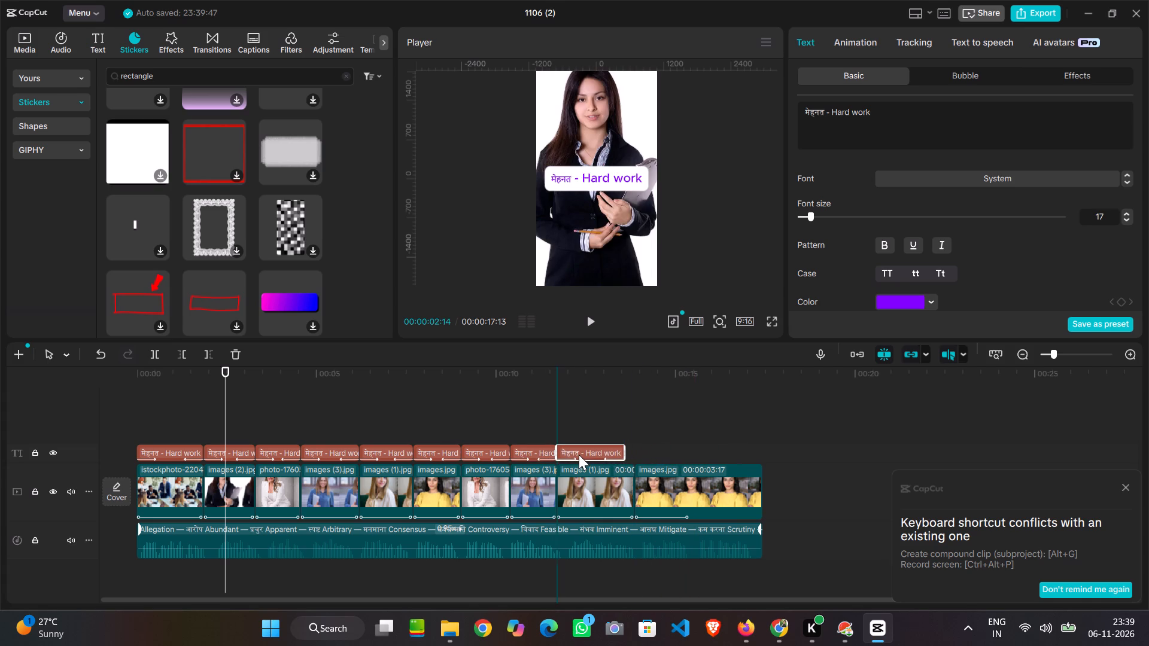
{"action": "left_click_drag", "start_coordinate": [579, 455], "coordinate": [576, 455]}
{"action": "left_click_drag", "start_coordinate": [624, 455], "coordinate": [630, 455]}
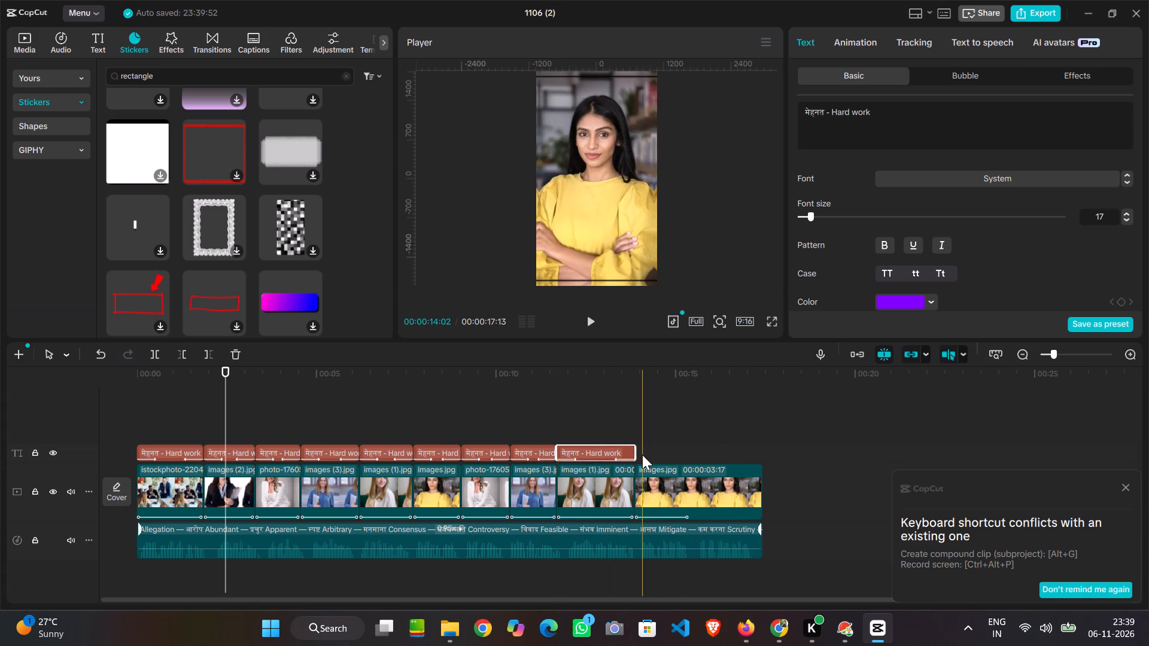
Paste a tenth caption directly after the ninth and extend it to the end of the video.
{"action": "key", "text": "ctrl+v"}
{"action": "left_click_drag", "start_coordinate": [658, 453], "coordinate": [652, 452]}
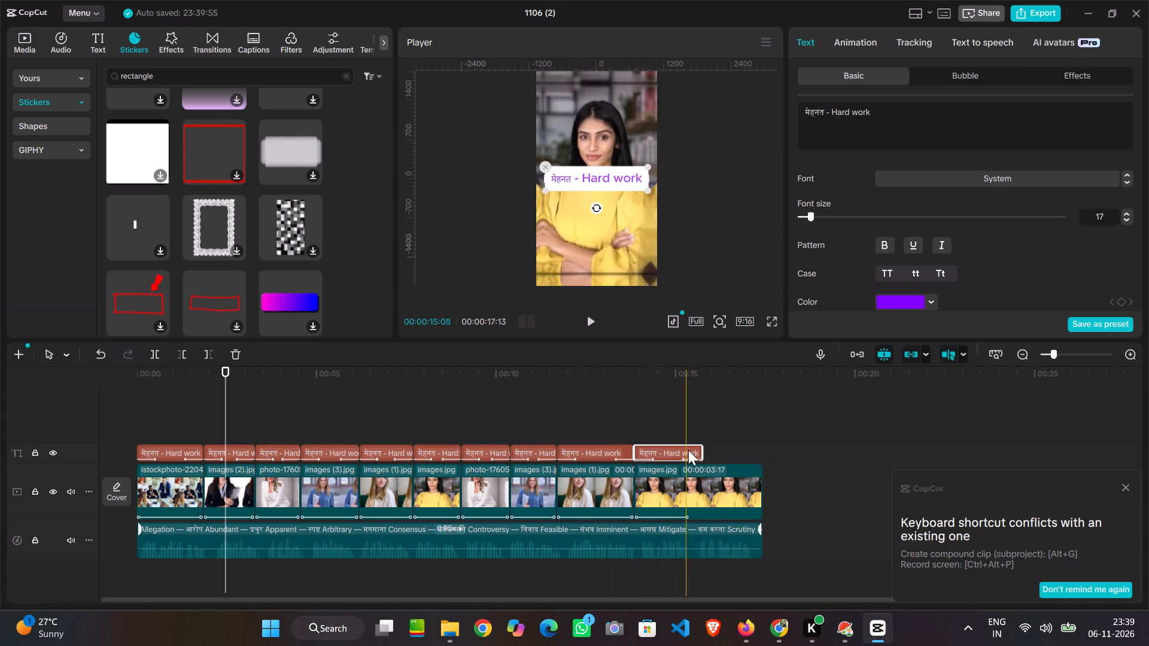
{"action": "left_click_drag", "start_coordinate": [698, 450], "coordinate": [756, 453]}
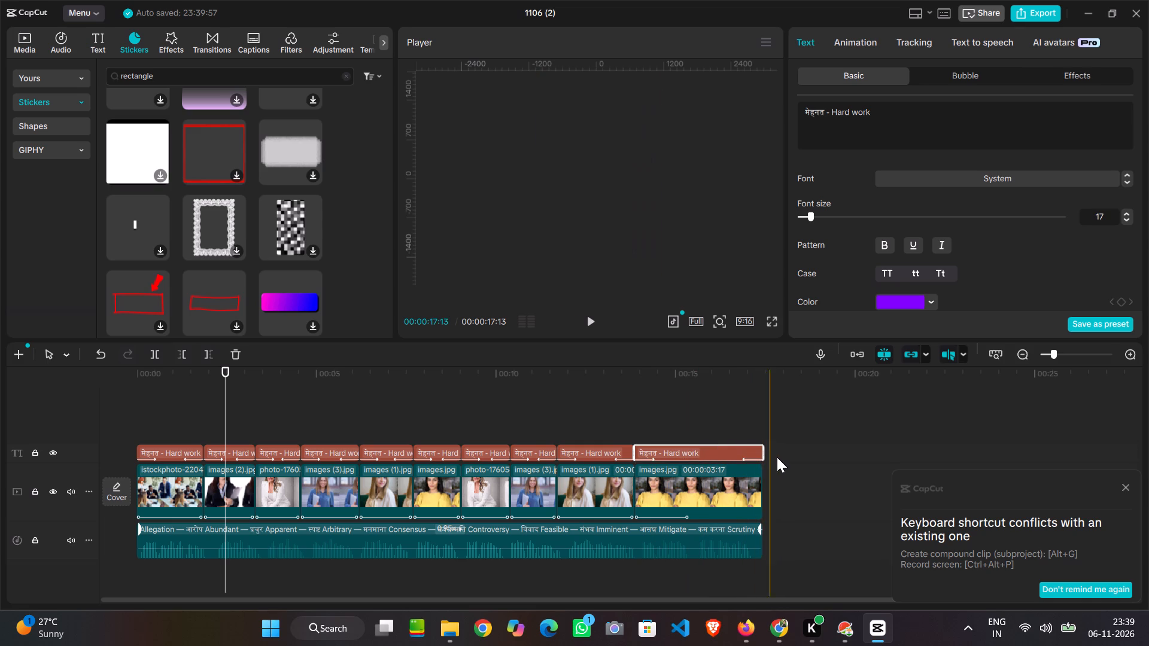
{"action": "left_click", "coordinate": [773, 628]}
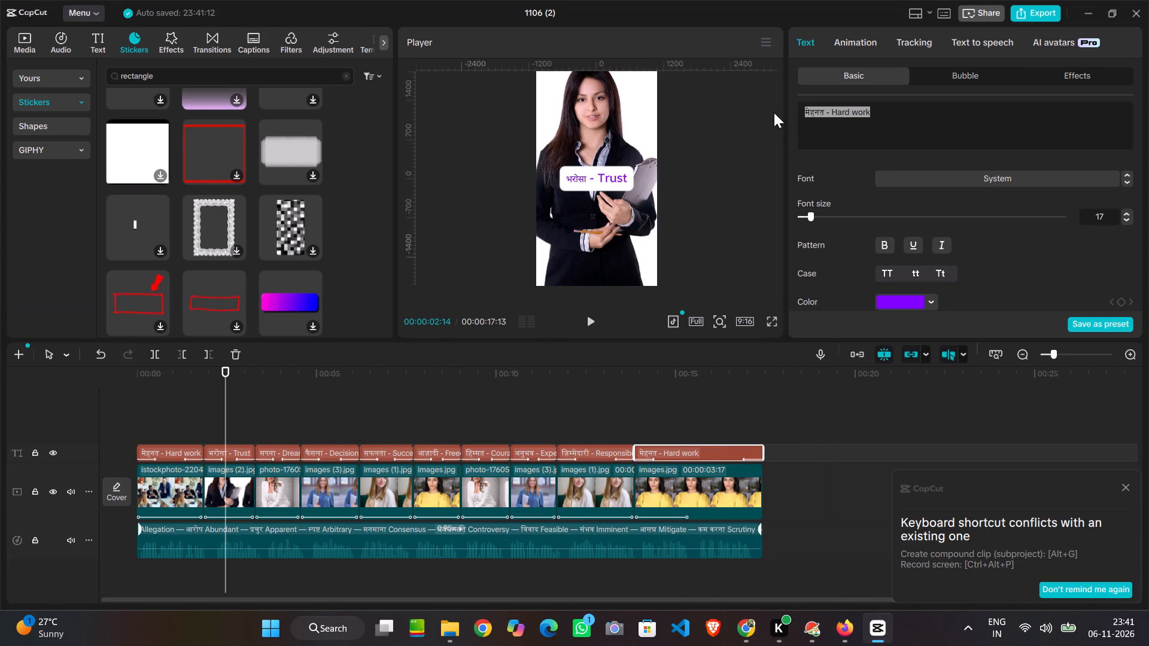
{"action": "key", "text": "ctrl+v"}
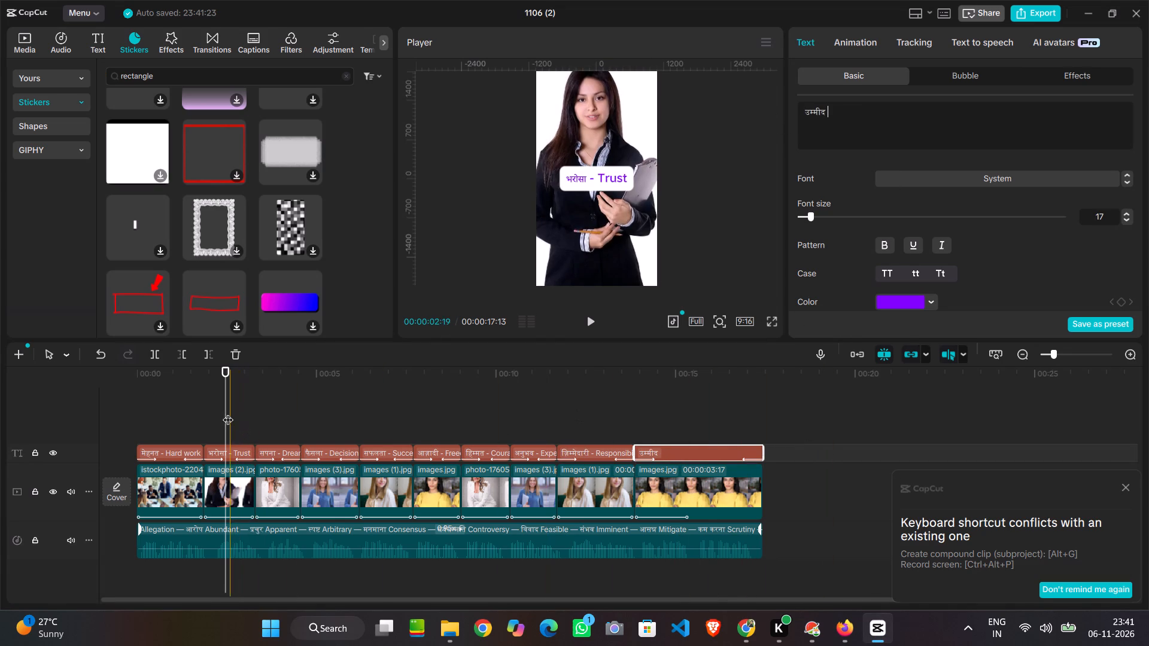
Play the whole video from the beginning to check the captions against the voiceover, and return the playhead to the start.
{"action": "left_click_drag", "start_coordinate": [227, 411], "coordinate": [93, 417]}
{"action": "key", "text": "space"}
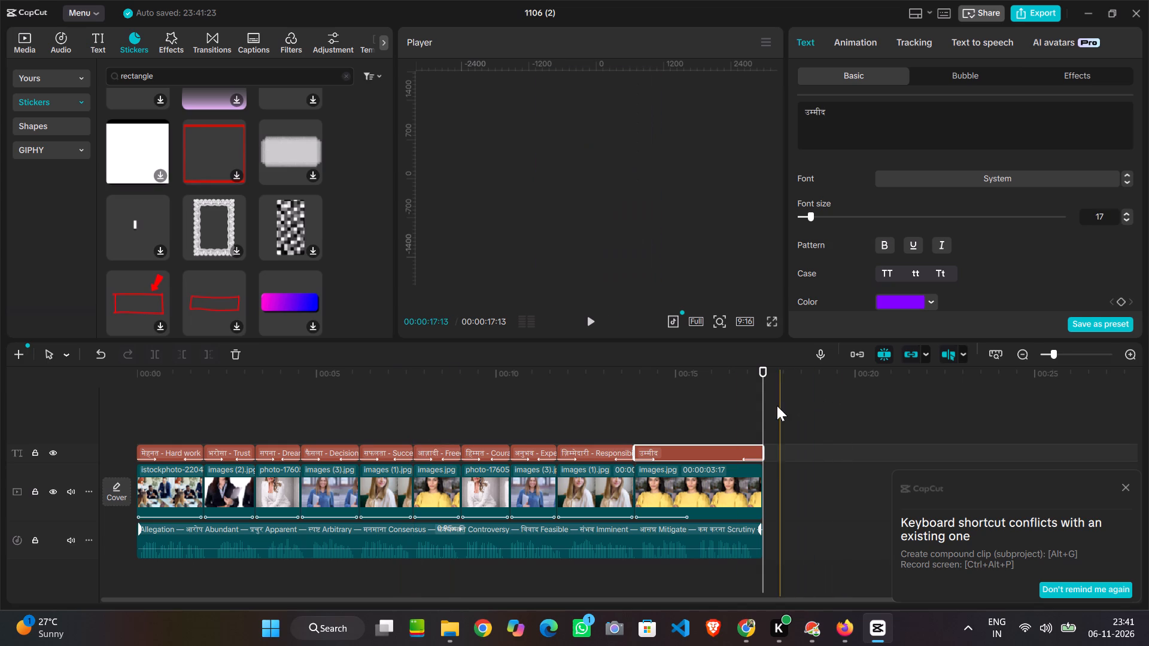
{"action": "left_click_drag", "start_coordinate": [761, 400], "coordinate": [80, 405]}
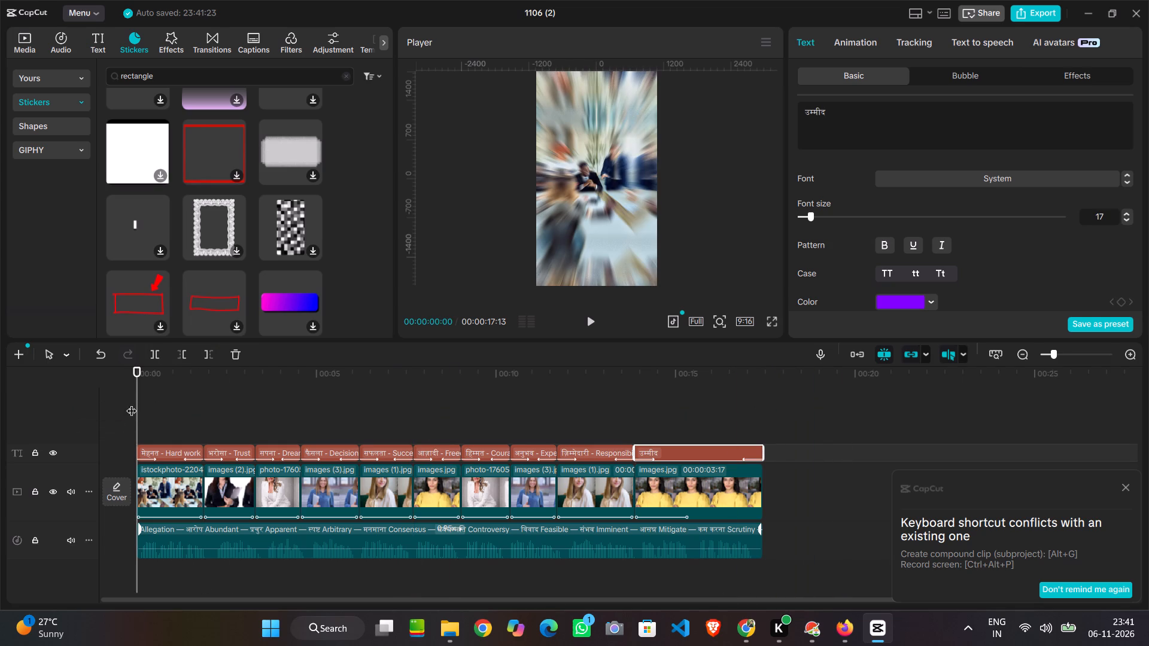
Play the video from the start up to the "सपना - Dream" caption and enlarge that caption slightly.
{"action": "key", "text": "space"}
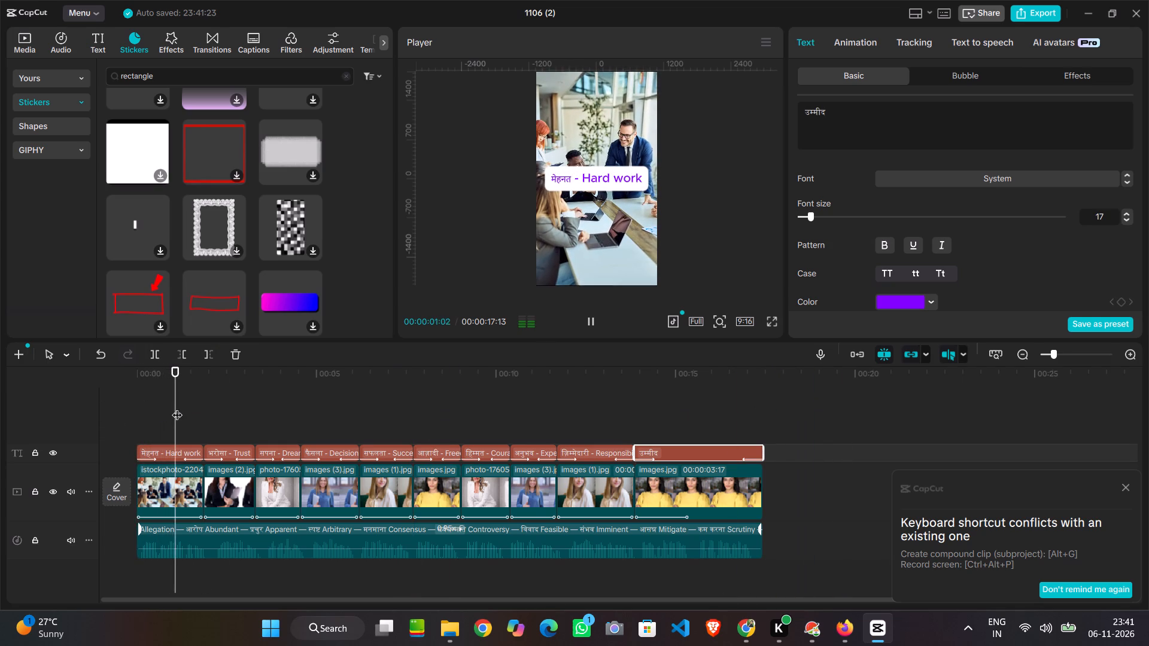
{"action": "key", "text": "space"}
{"action": "key", "text": "space"}
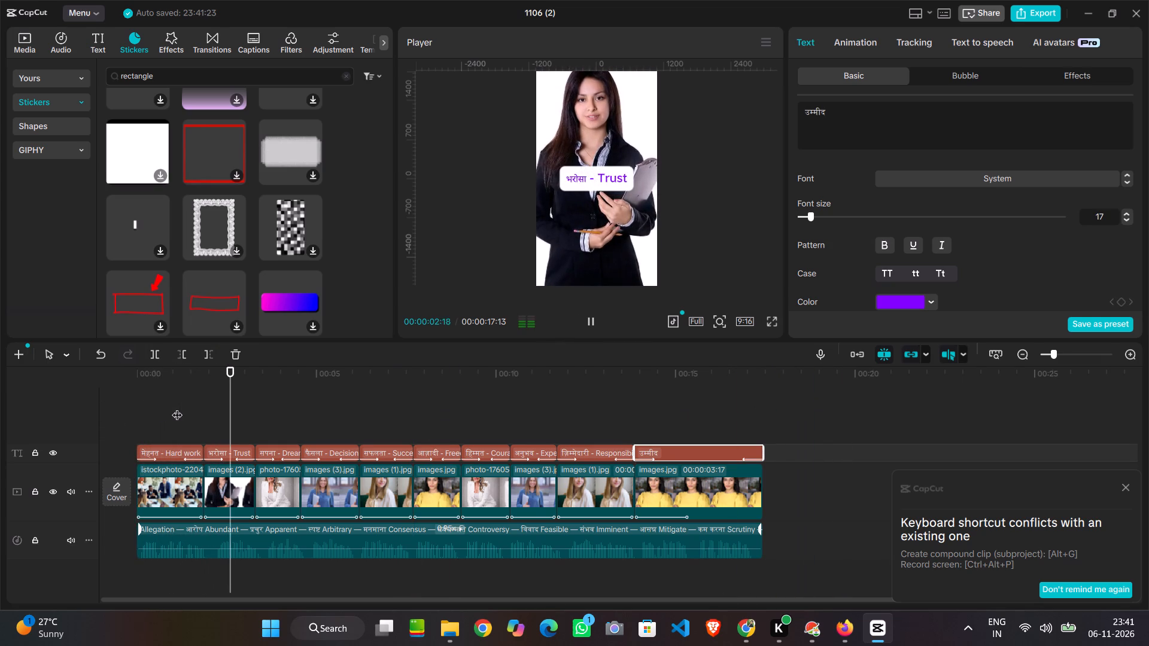
{"action": "key", "text": "space"}
{"action": "key", "text": "space"}
{"action": "key", "text": "space"}
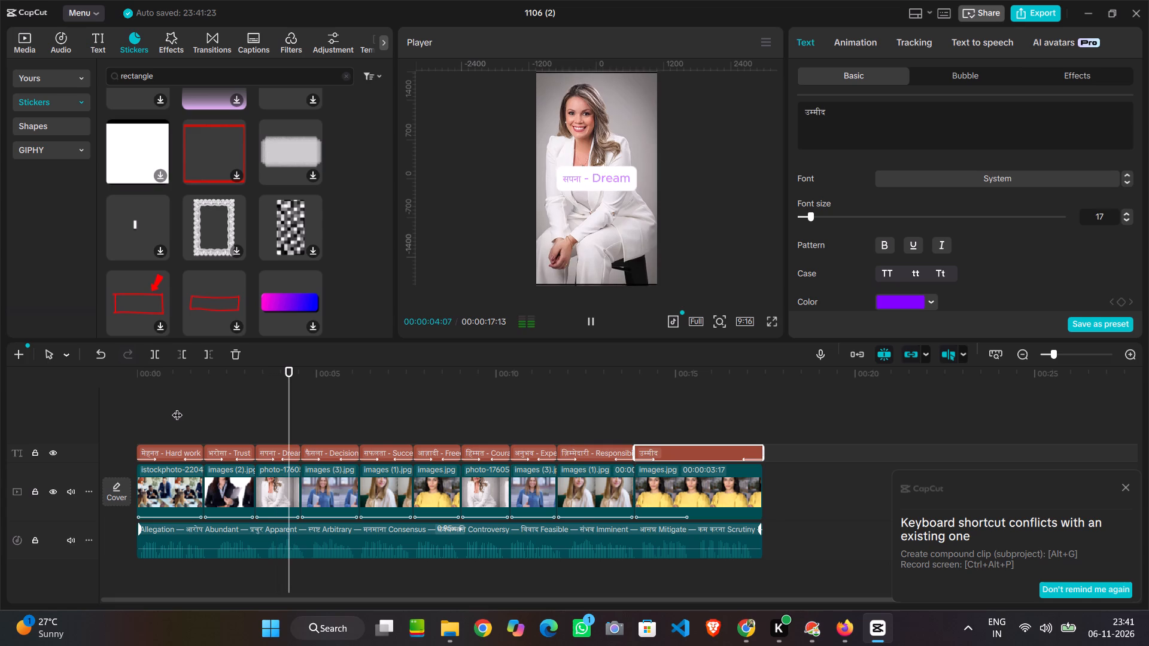
{"action": "left_click", "coordinate": [281, 453]}
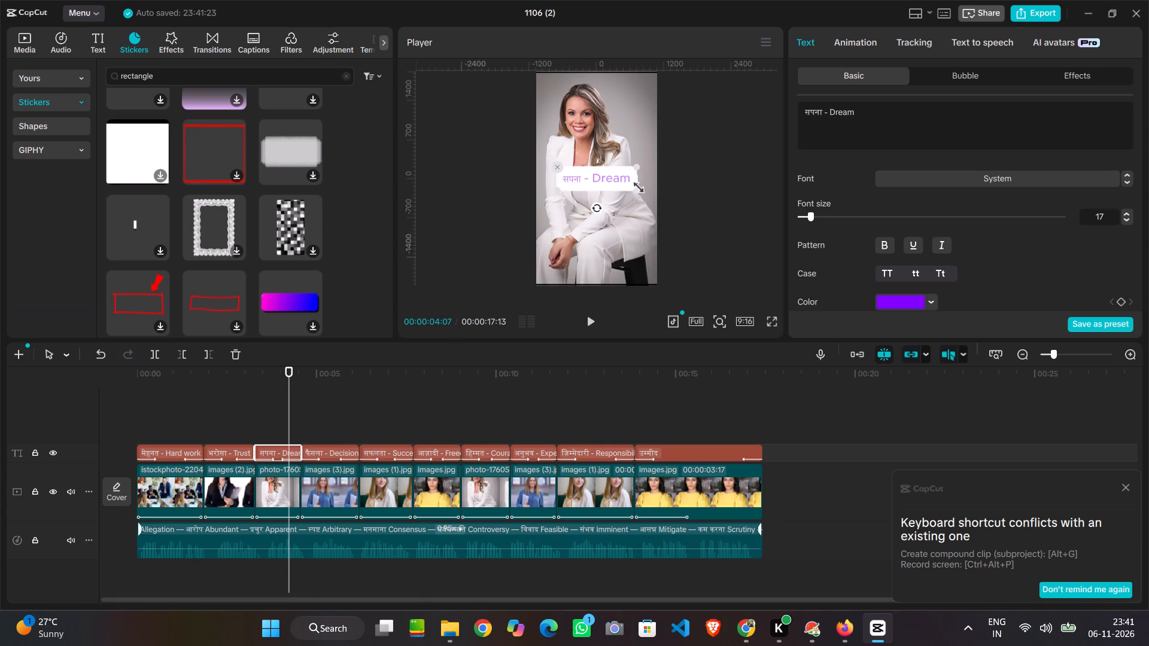
{"action": "left_click_drag", "start_coordinate": [637, 191], "coordinate": [645, 194]}
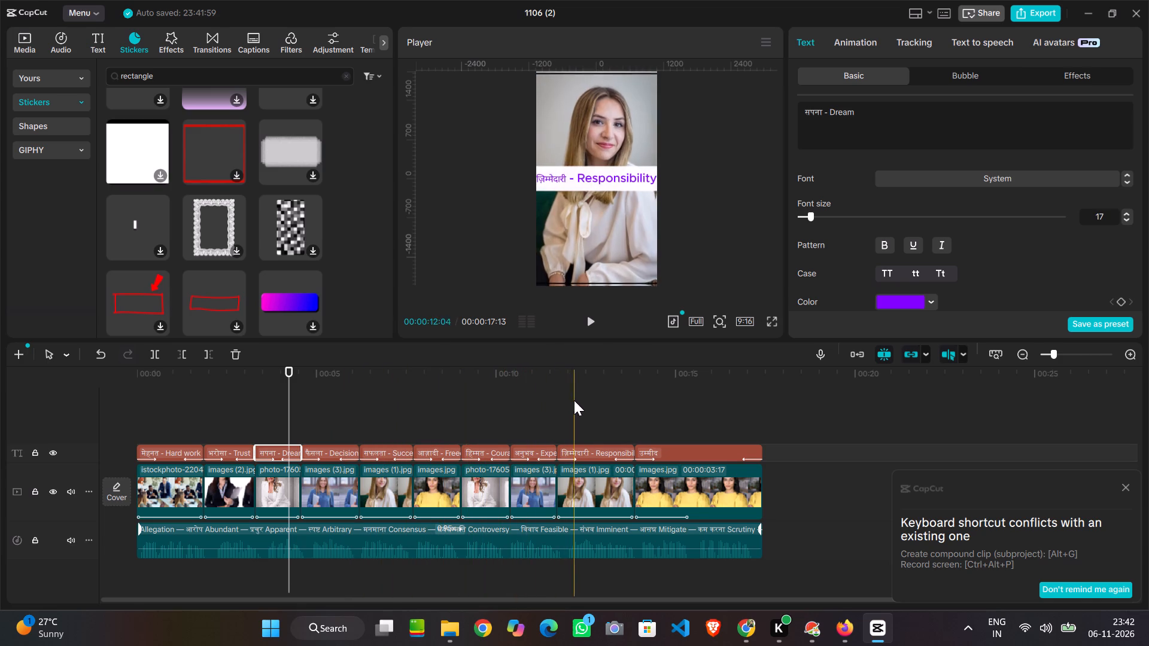
Scale down the "ज़िम्मेदारी - Responsibility" caption so its white background fits inside the video frame.
{"action": "left_click", "coordinate": [585, 448]}
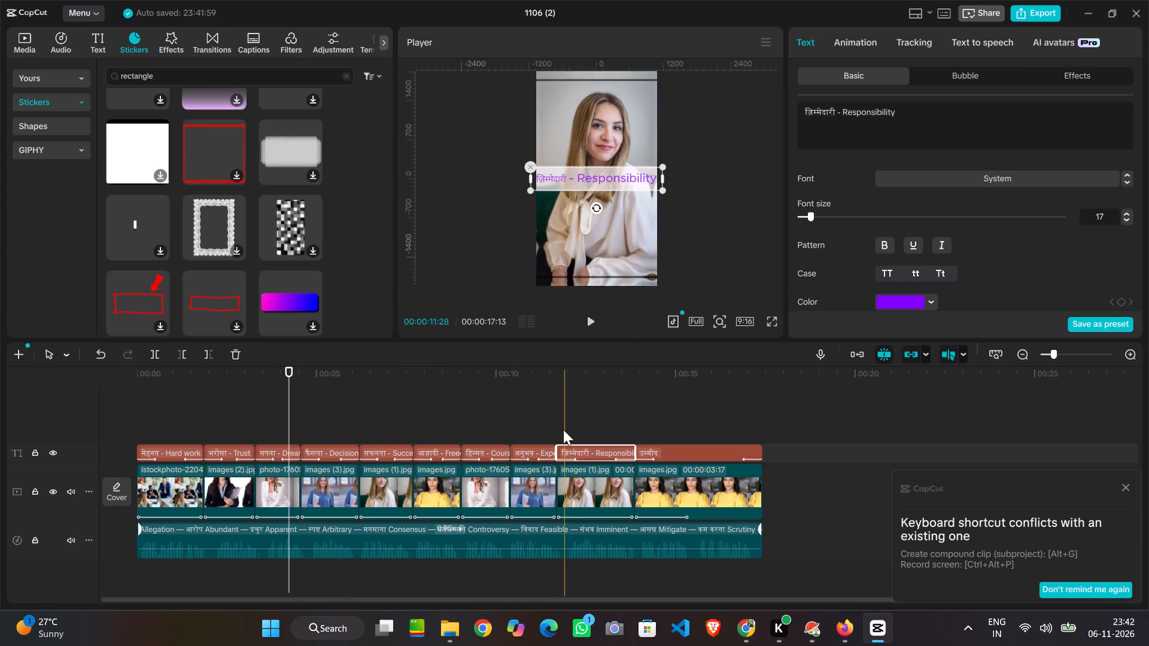
{"action": "left_click", "coordinate": [588, 379]}
{"action": "left_click_drag", "start_coordinate": [658, 187], "coordinate": [639, 179]}
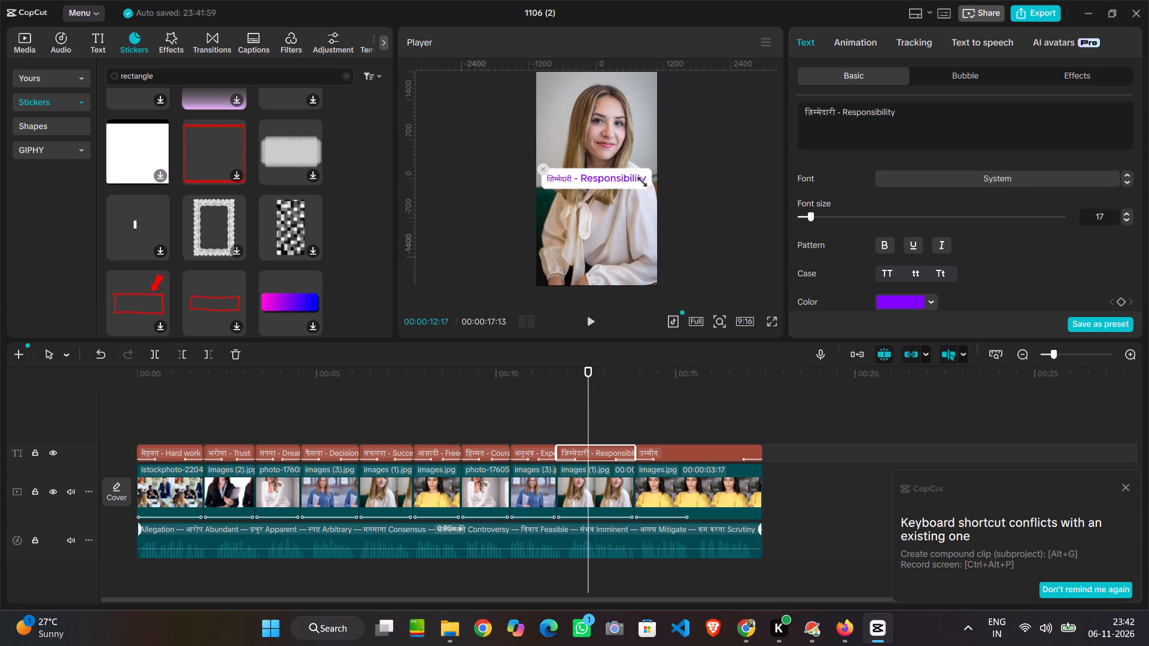
{"action": "left_click_drag", "start_coordinate": [639, 179], "coordinate": [642, 181]}
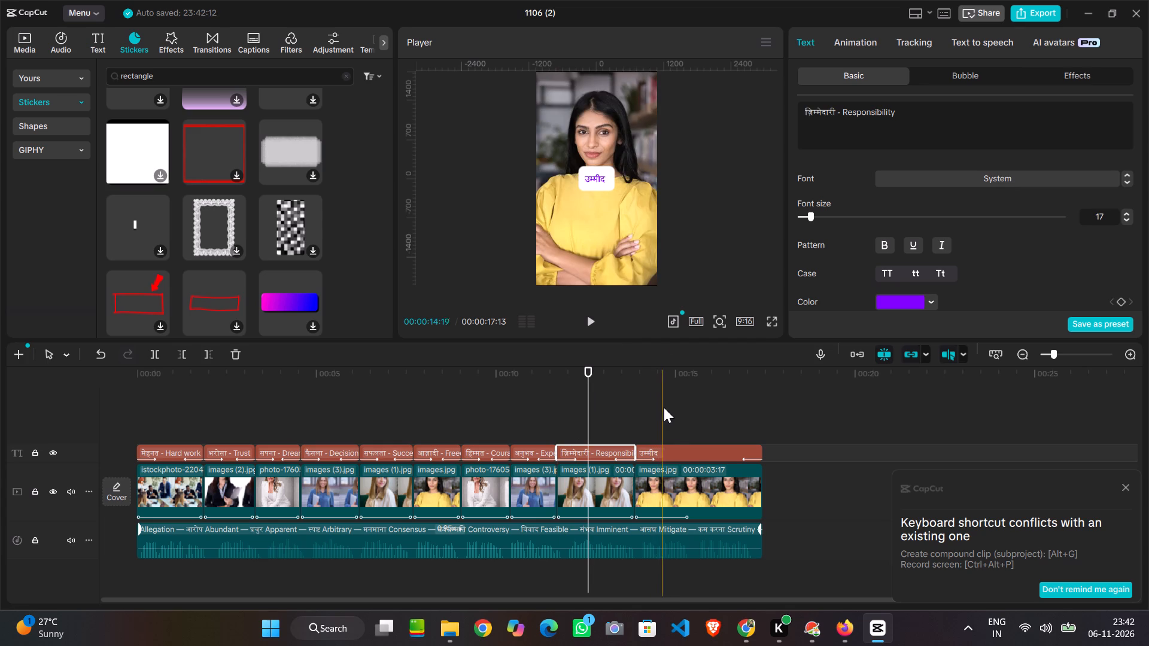
Enlarge the final "उम्मीद" caption, move it slightly lower while keeping it horizontally centred, and play the ending to check it.
{"action": "left_click", "coordinate": [677, 453]}
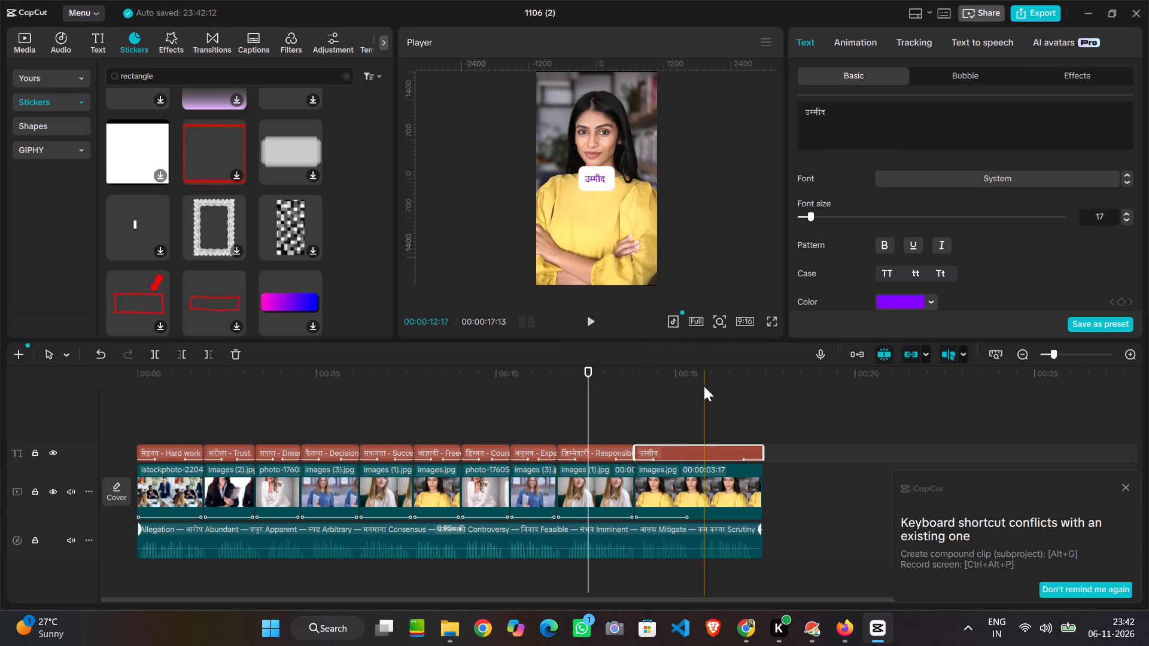
{"action": "left_click", "coordinate": [701, 377]}
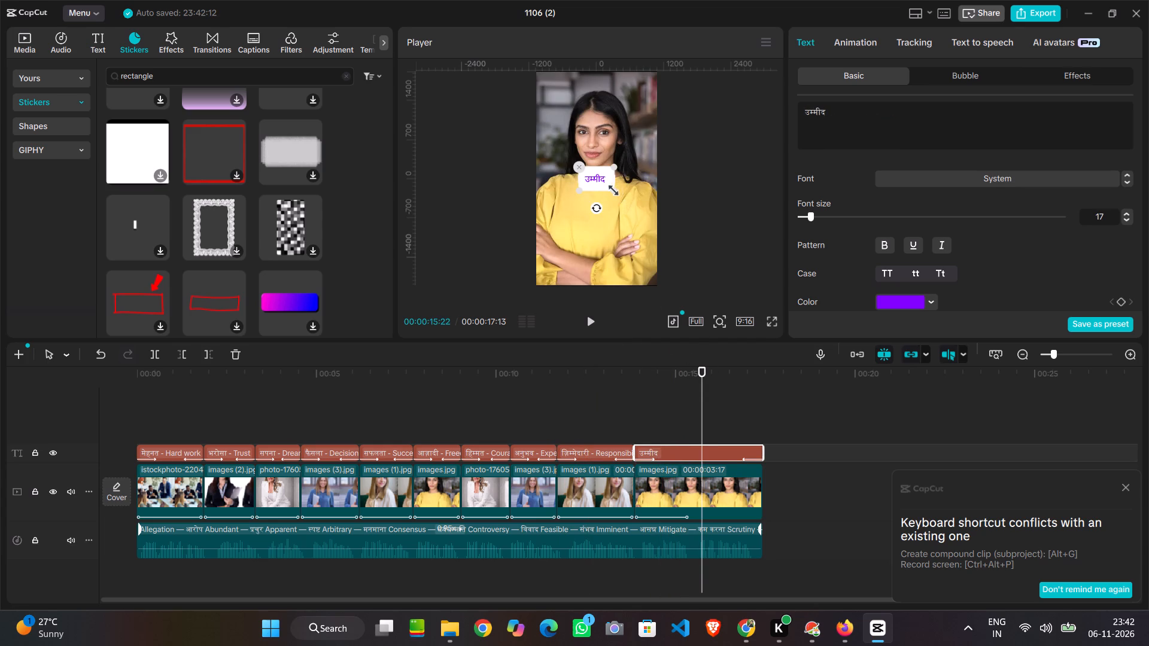
{"action": "left_click_drag", "start_coordinate": [610, 188], "coordinate": [633, 196]}
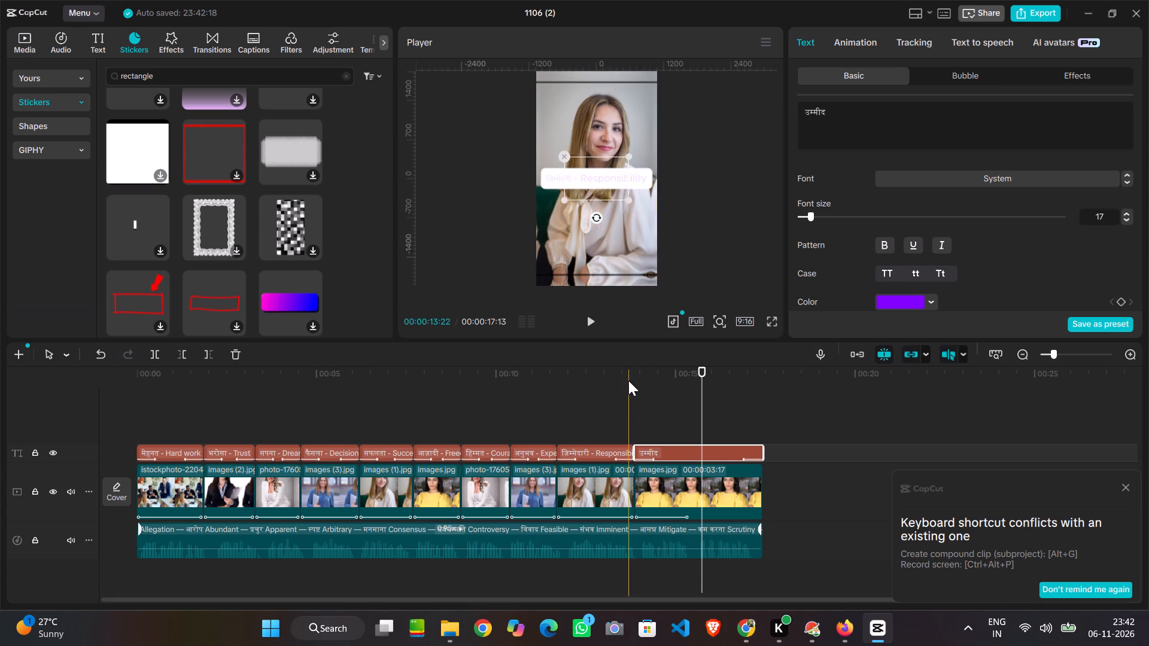
{"action": "left_click", "coordinate": [632, 376]}
{"action": "key", "text": "space"}
{"action": "key", "text": "space"}
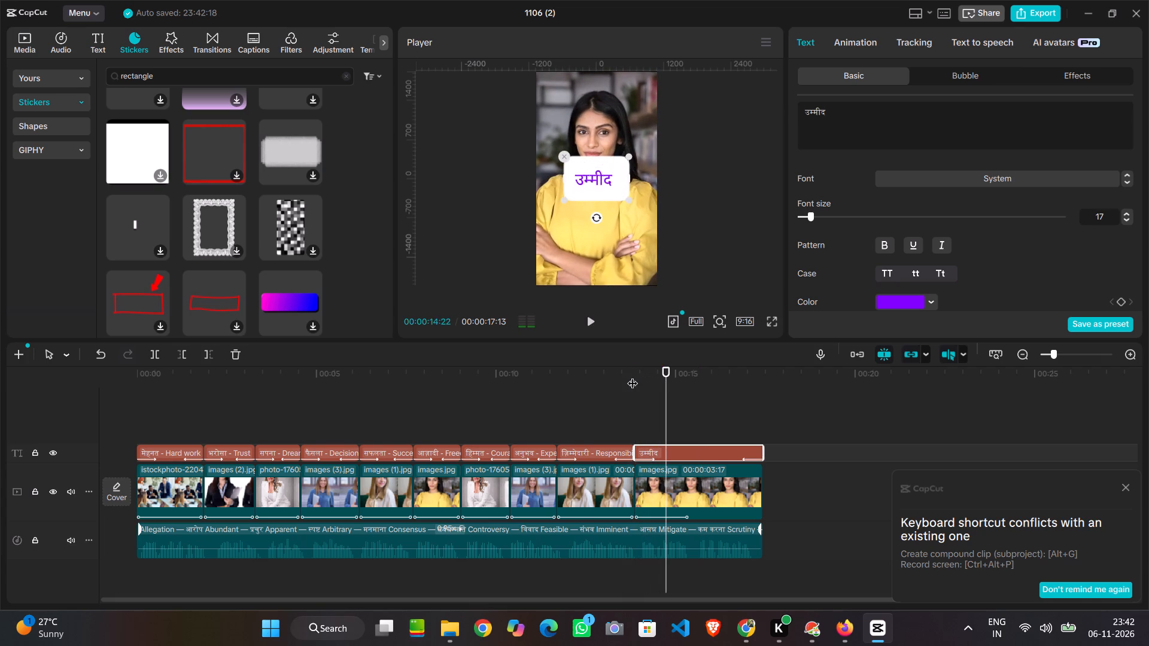
{"action": "left_click_drag", "start_coordinate": [593, 174], "coordinate": [595, 191]}
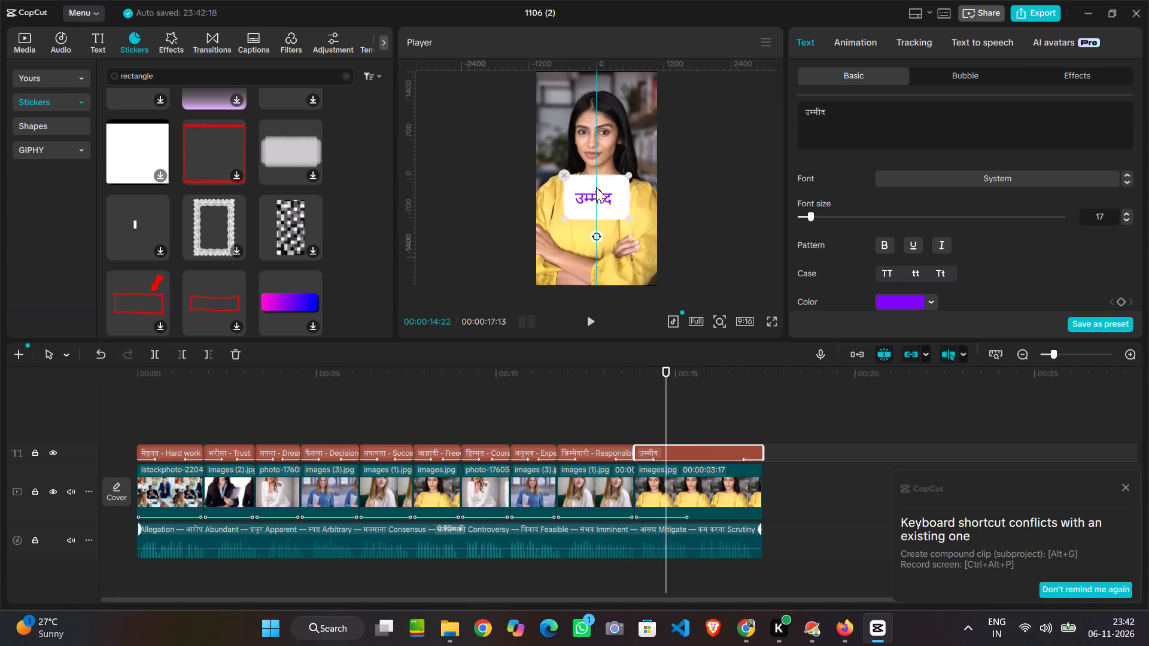
{"action": "left_click", "coordinate": [596, 197]}
{"action": "left_click", "coordinate": [613, 380]}
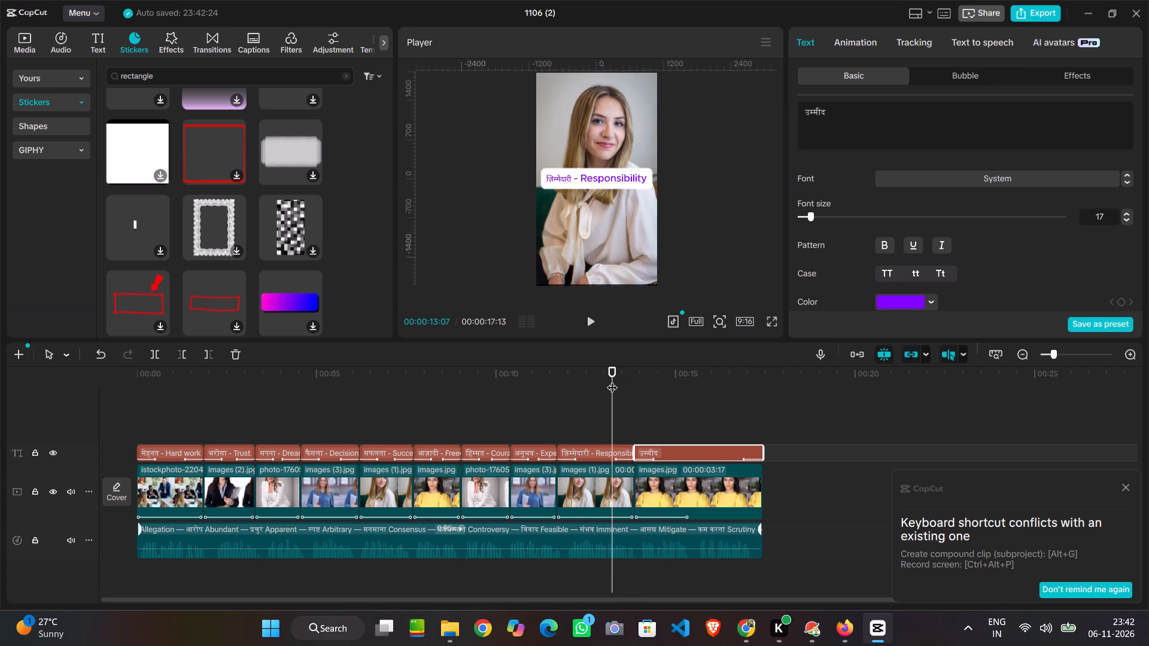
{"action": "key", "text": "space"}
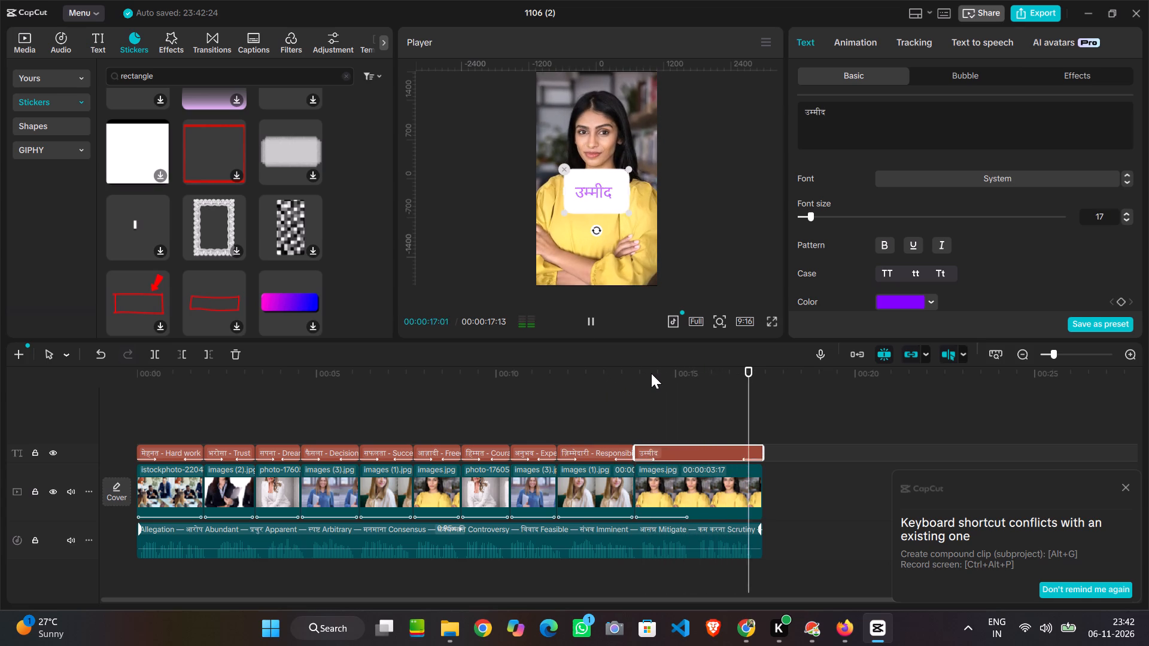
Apply the Fade Out exit animation to the last portrait clip, the woman in yellow, and play the ending to check it.
{"action": "left_click", "coordinate": [688, 447]}
{"action": "left_click", "coordinate": [864, 47]}
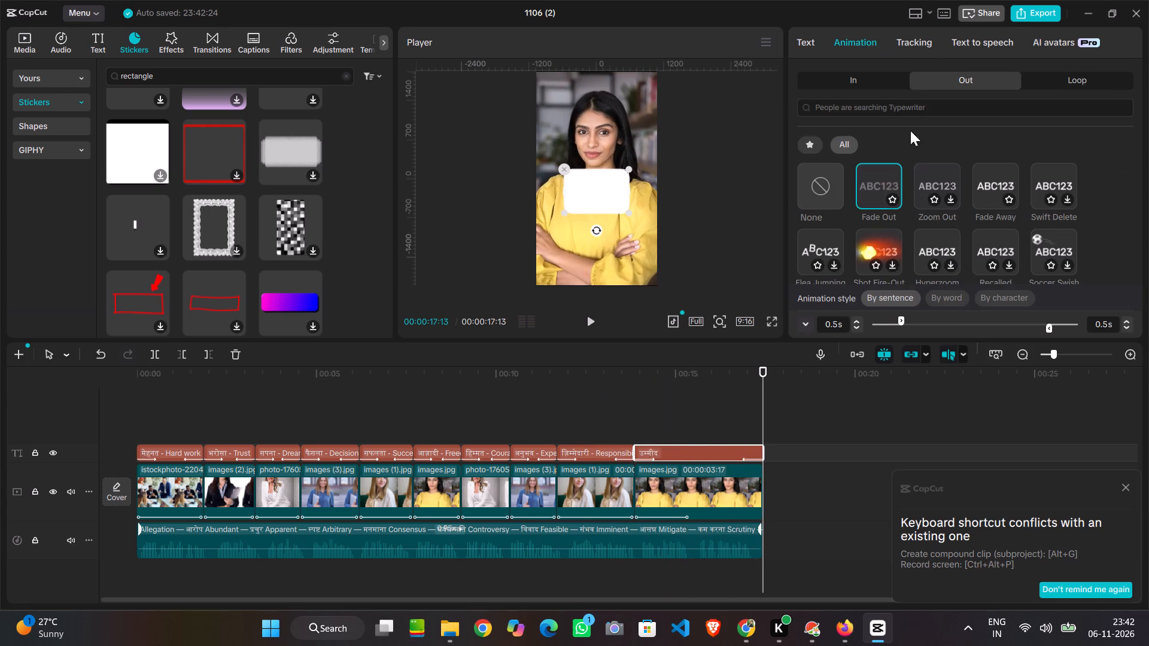
{"action": "left_click", "coordinate": [698, 467]}
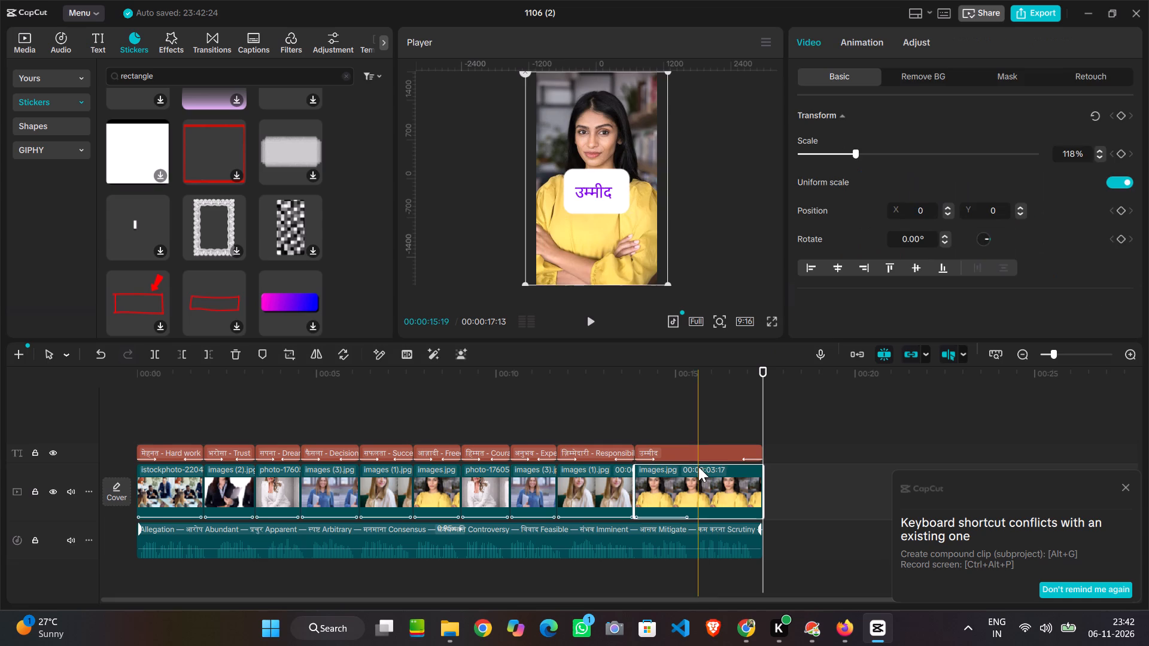
{"action": "left_click", "coordinate": [877, 42]}
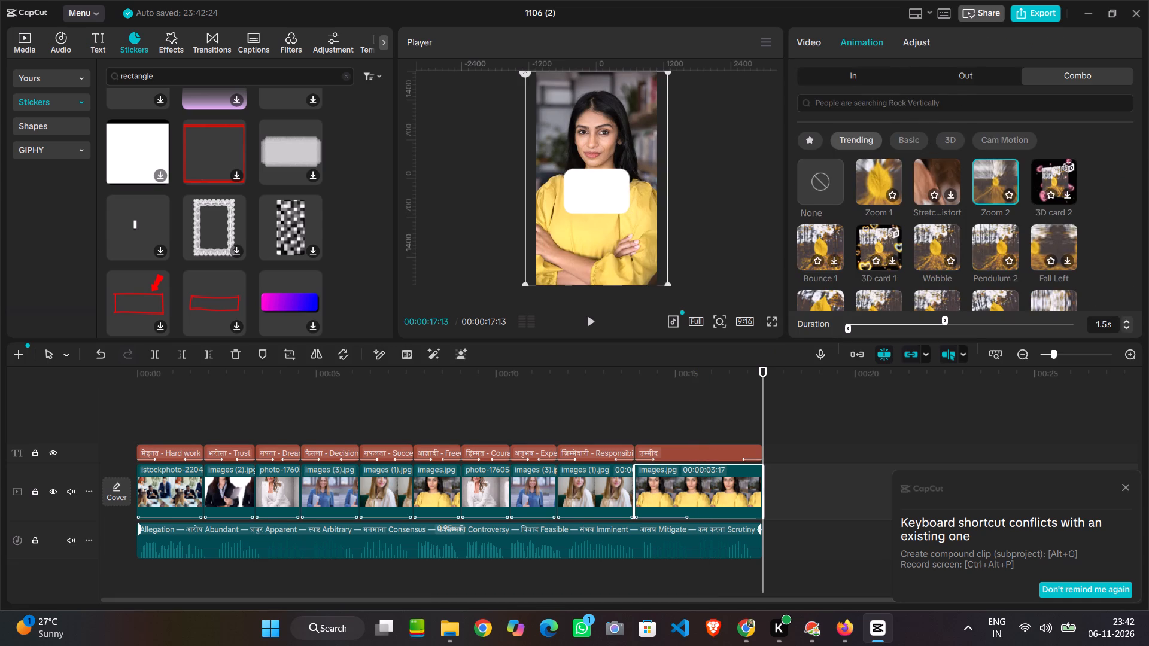
{"action": "left_click", "coordinate": [955, 78]}
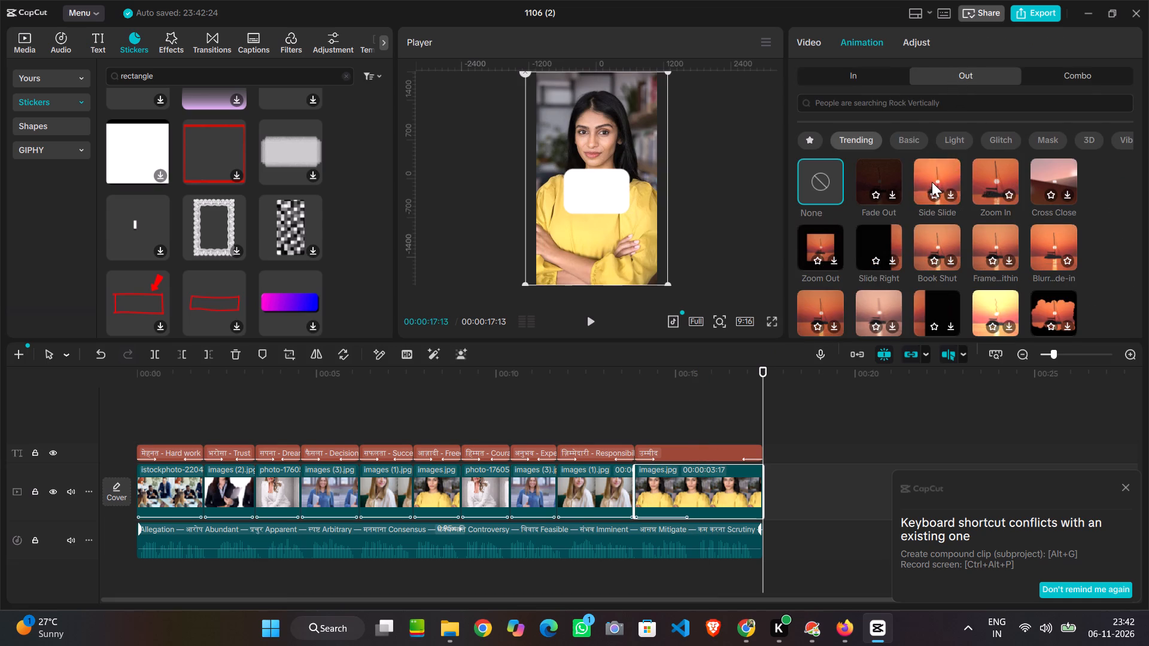
{"action": "left_click", "coordinate": [884, 185]}
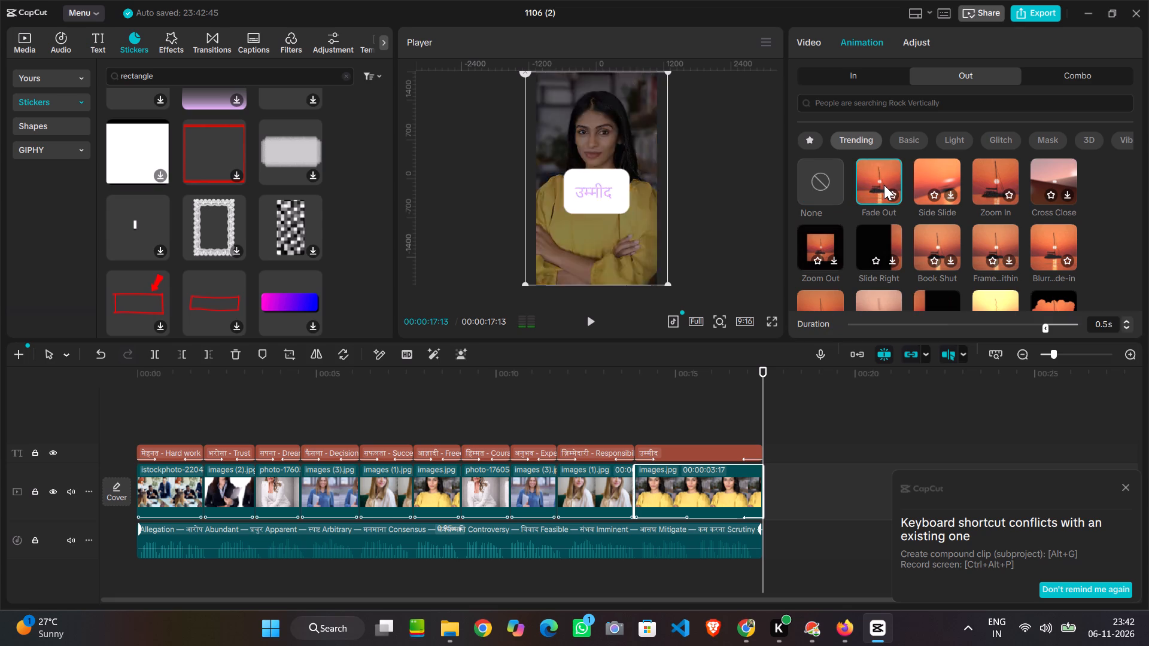
{"action": "left_click", "coordinate": [637, 388]}
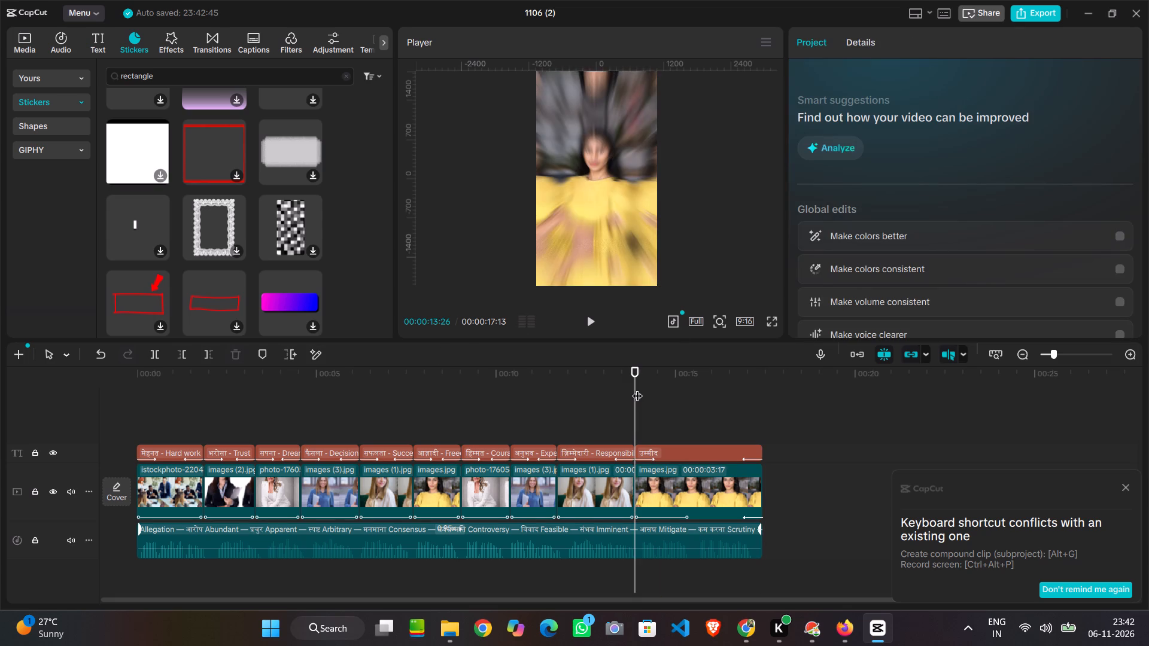
{"action": "key", "text": "space"}
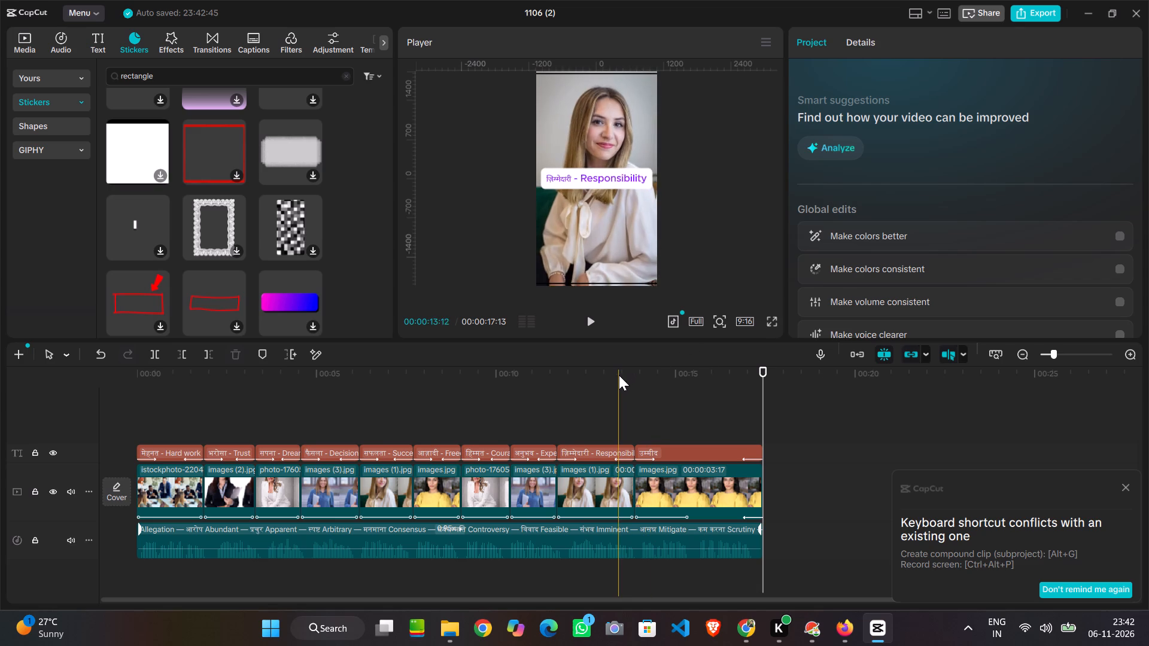
{"action": "key", "text": "space"}
{"action": "key", "text": "space"}
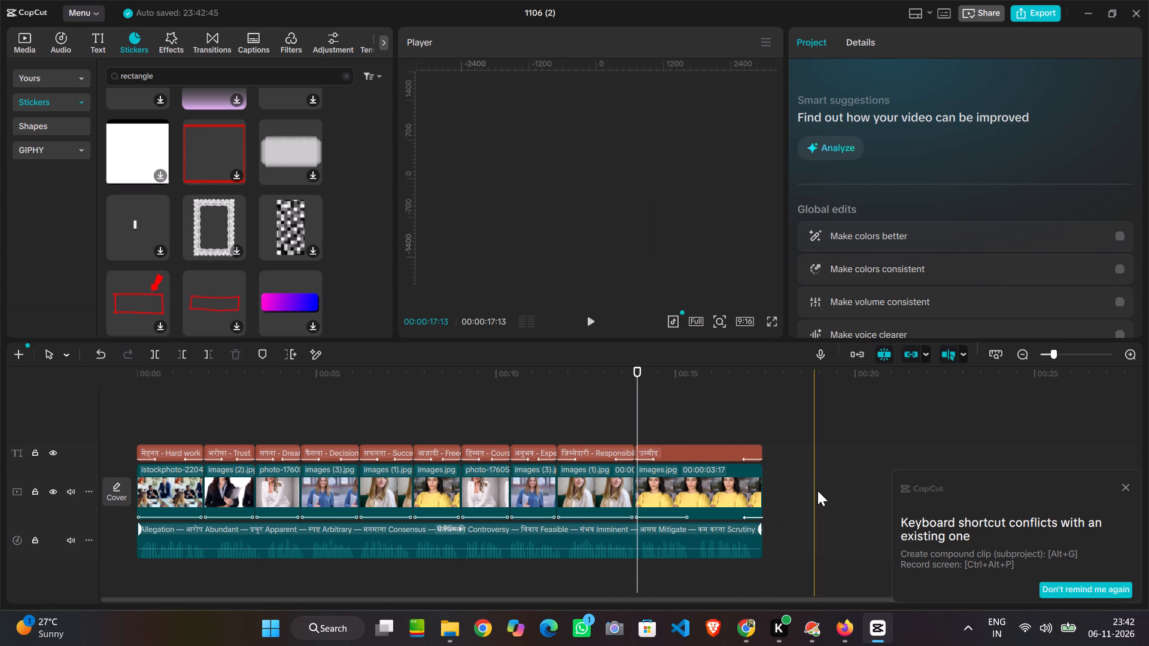
Select all the portrait clips on the main video track and combine them into one compound clip.
{"action": "left_click_drag", "start_coordinate": [825, 490], "coordinate": [589, 492]}
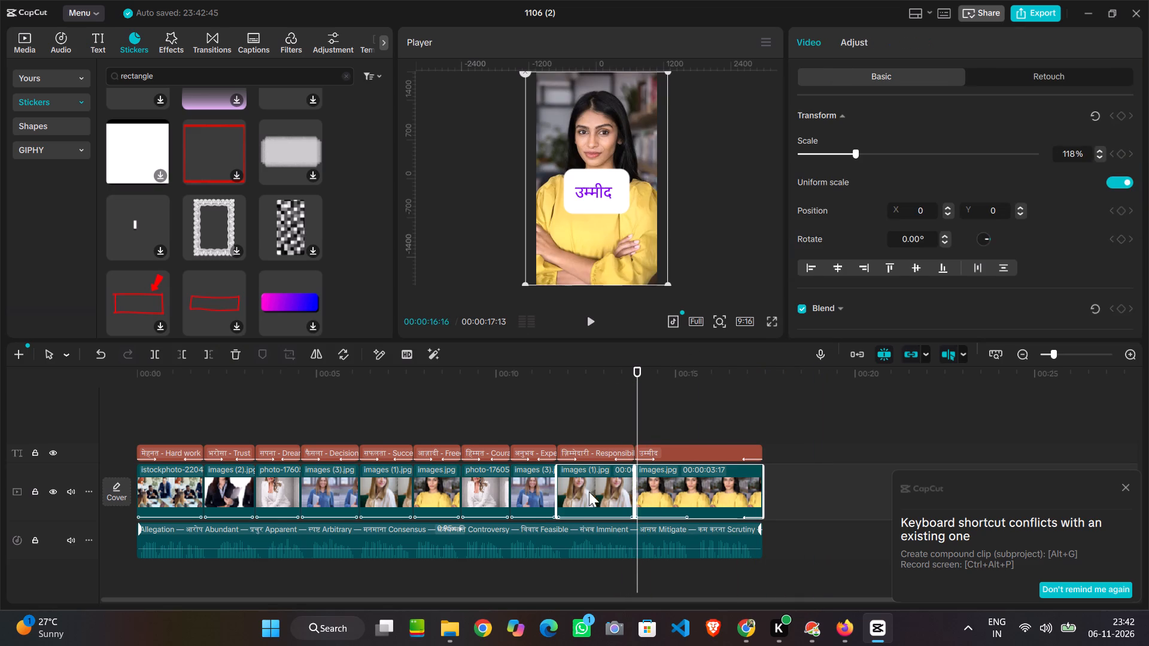
{"action": "left_click_drag", "start_coordinate": [589, 492], "coordinate": [150, 490]}
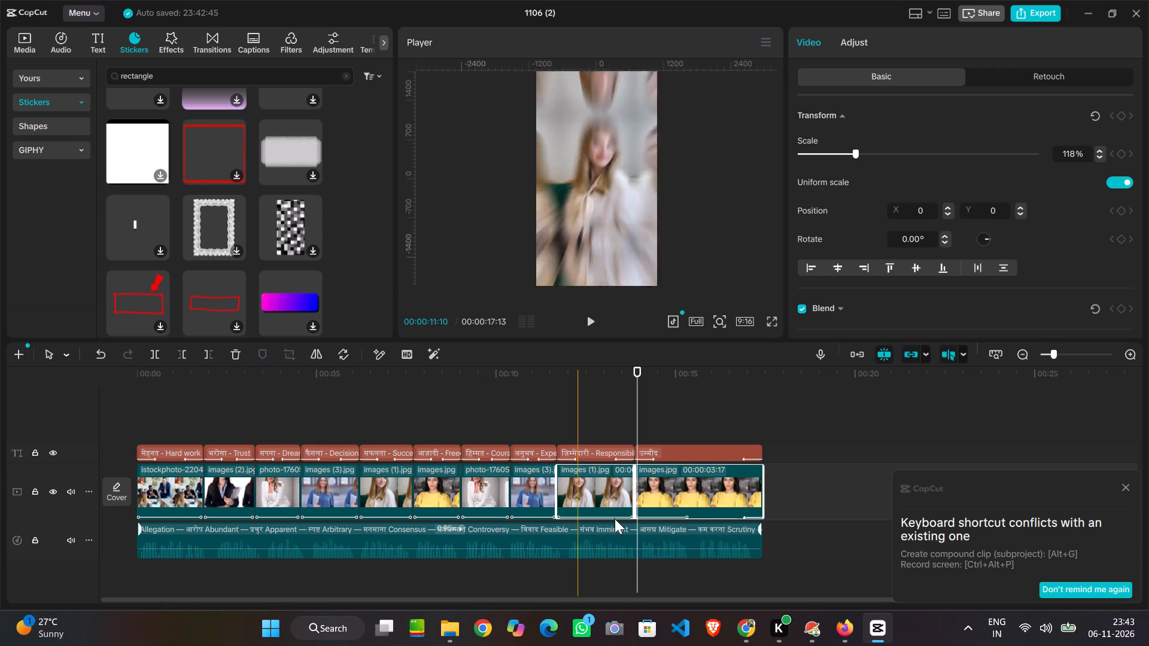
{"action": "left_click", "coordinate": [823, 498]}
{"action": "left_click_drag", "start_coordinate": [823, 493], "coordinate": [486, 487]}
{"action": "left_click", "coordinate": [803, 487]}
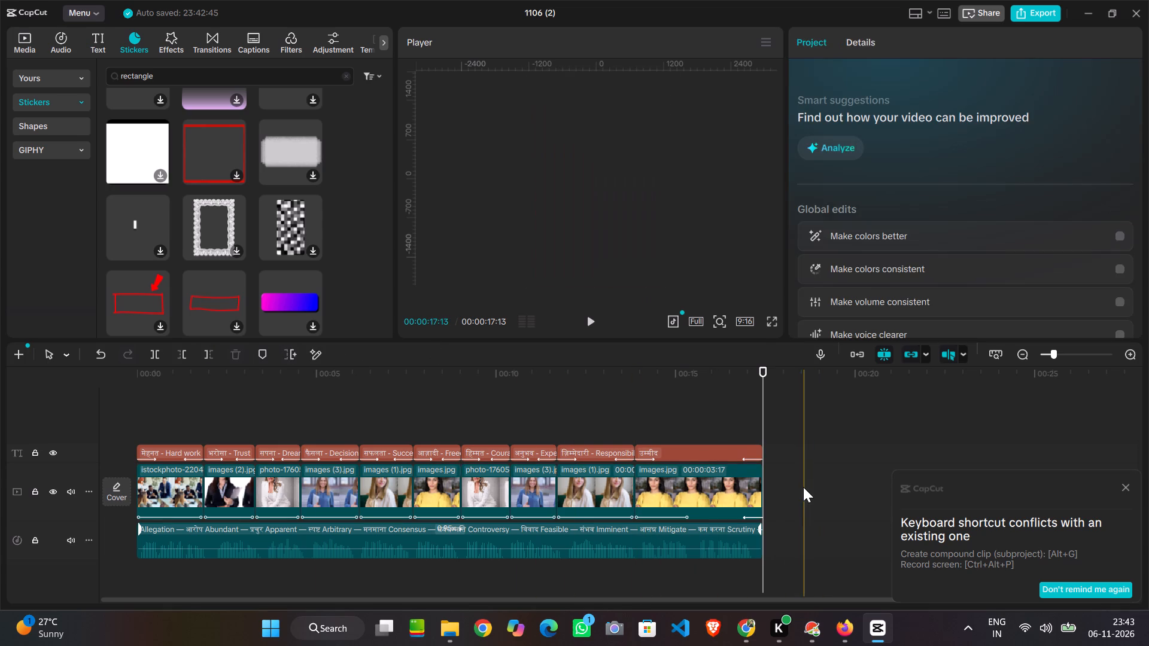
{"action": "left_click_drag", "start_coordinate": [803, 487], "coordinate": [120, 493]}
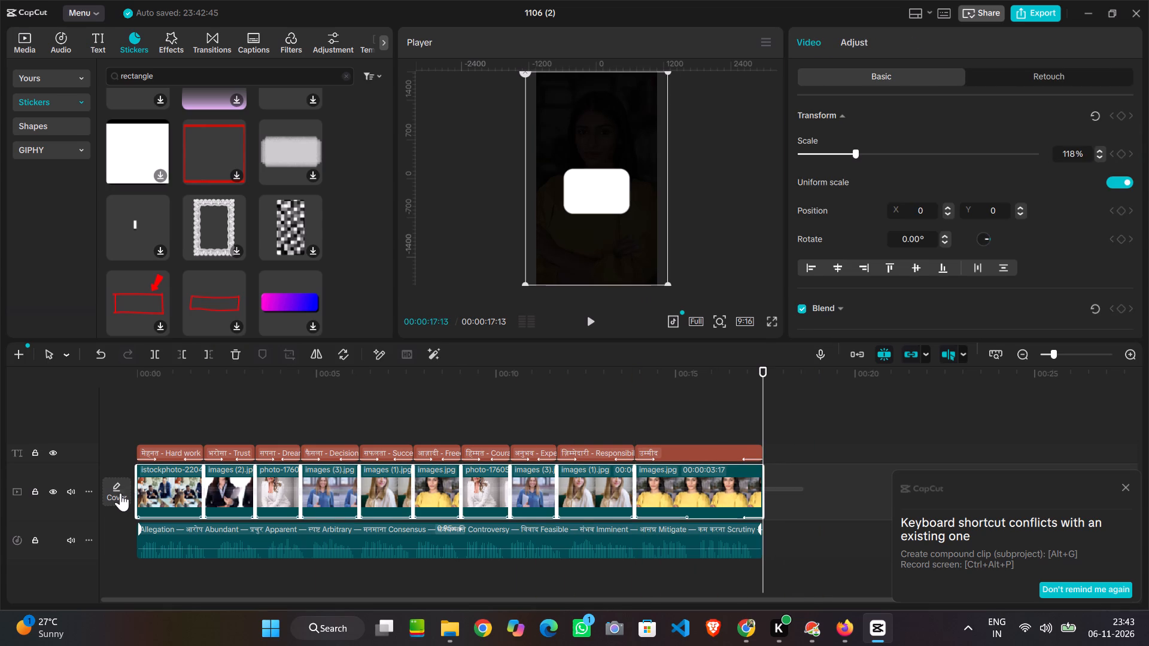
{"action": "left_click_drag", "start_coordinate": [120, 493], "coordinate": [102, 493]}
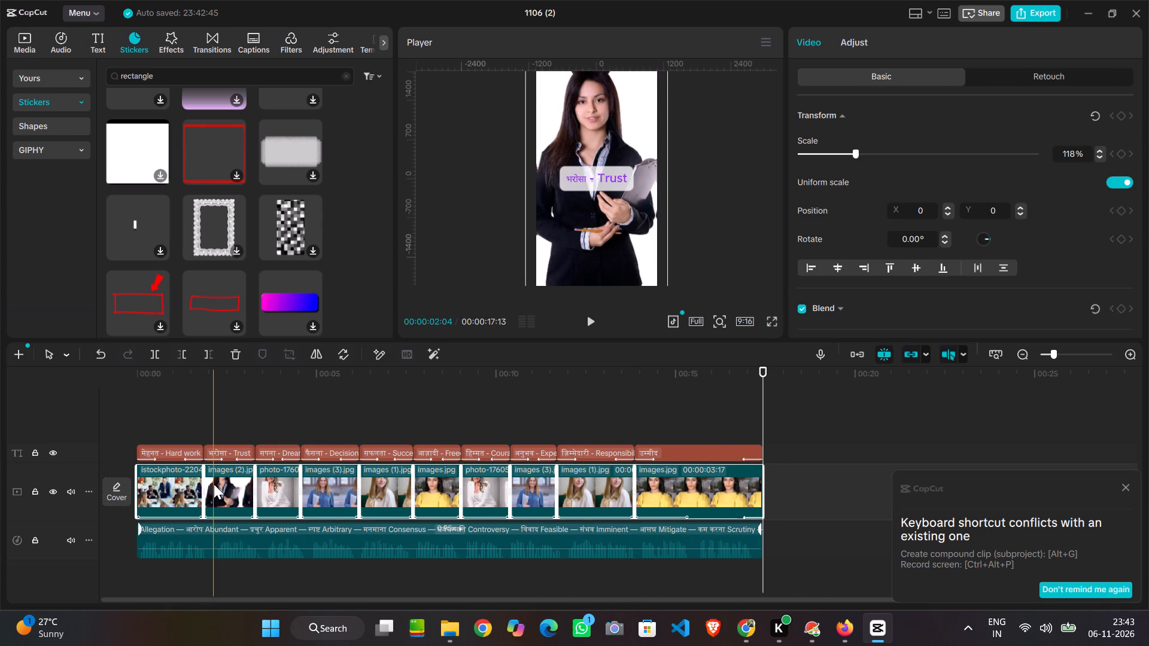
{"action": "right_click", "coordinate": [214, 484]}
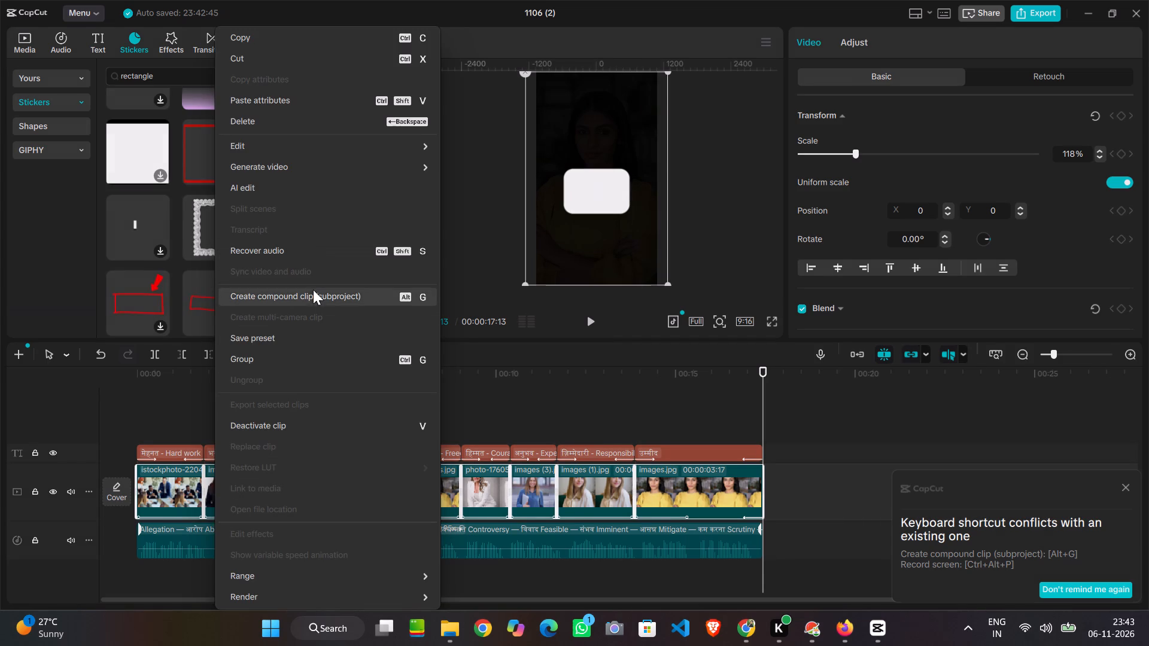
{"action": "left_click", "coordinate": [313, 294]}
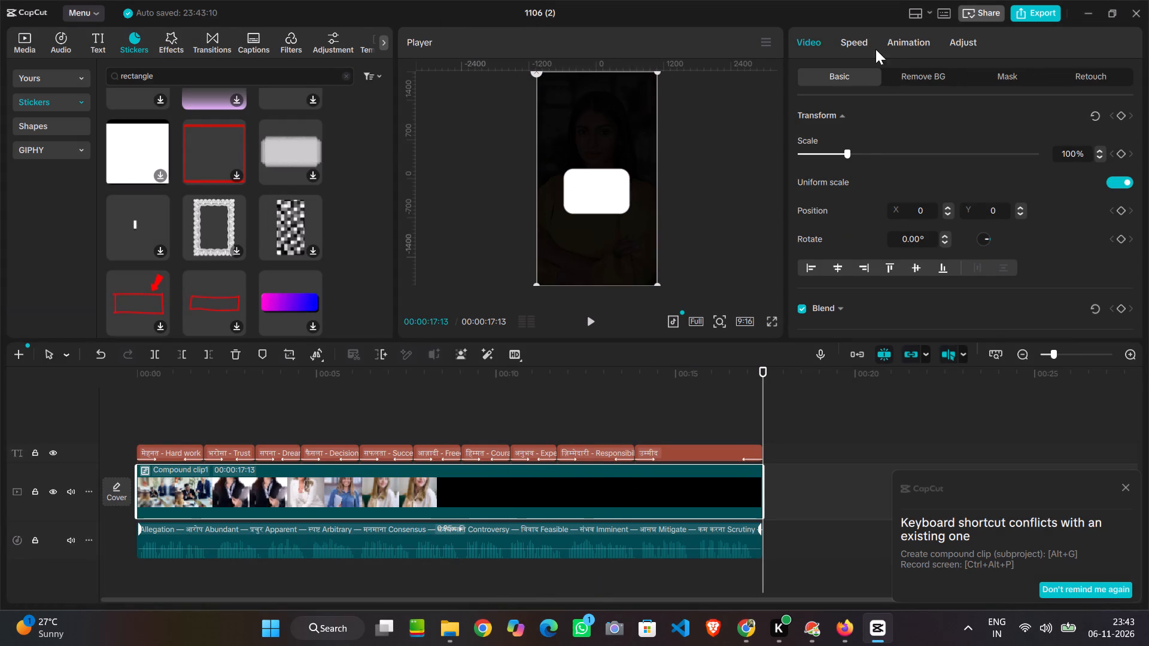
Turn on Auto adjust for the compound clip's colours at intensity 80.
{"action": "left_click", "coordinate": [955, 37]}
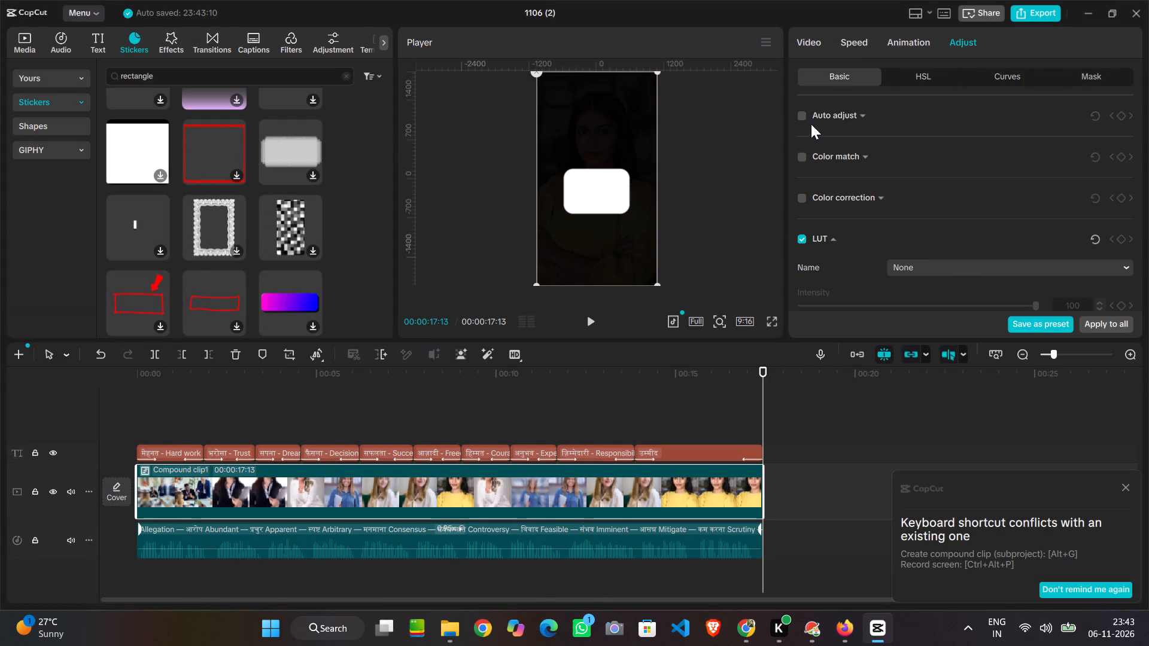
{"action": "left_click", "coordinate": [805, 115]}
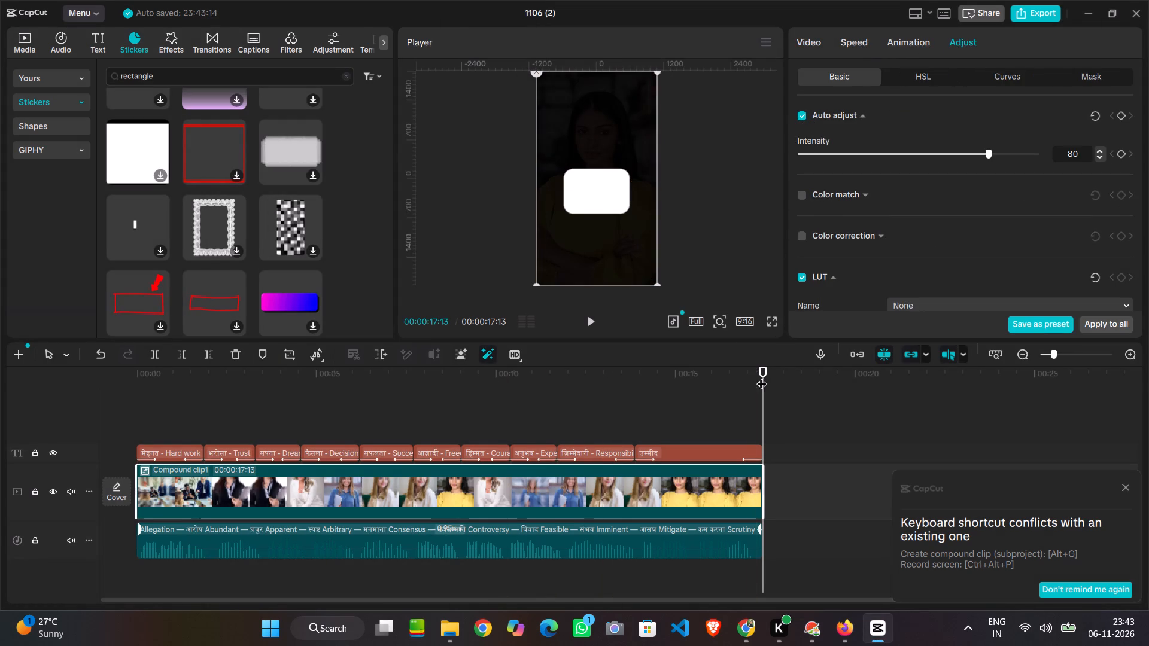
Return to the start of the video and play it through in full screen to review the result.
{"action": "left_click_drag", "start_coordinate": [763, 376], "coordinate": [120, 364]}
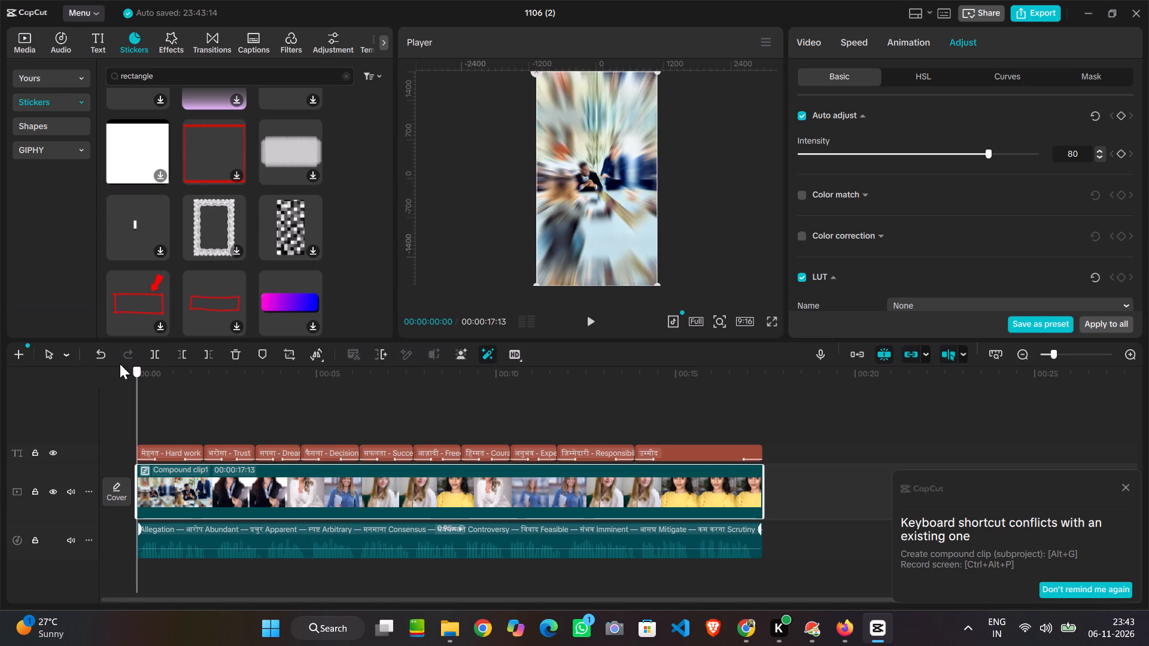
{"action": "left_click_drag", "start_coordinate": [120, 364], "coordinate": [64, 356]}
{"action": "left_click", "coordinate": [766, 325]}
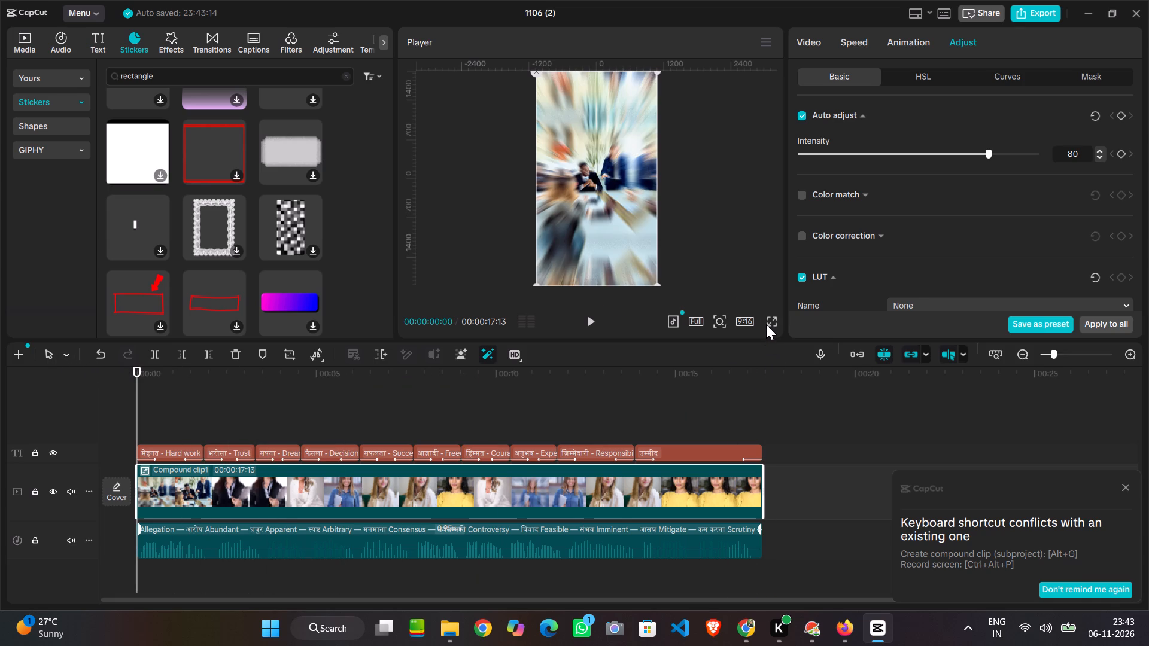
{"action": "left_click", "coordinate": [766, 324]}
{"action": "left_click", "coordinate": [773, 324]}
{"action": "key", "text": "space"}
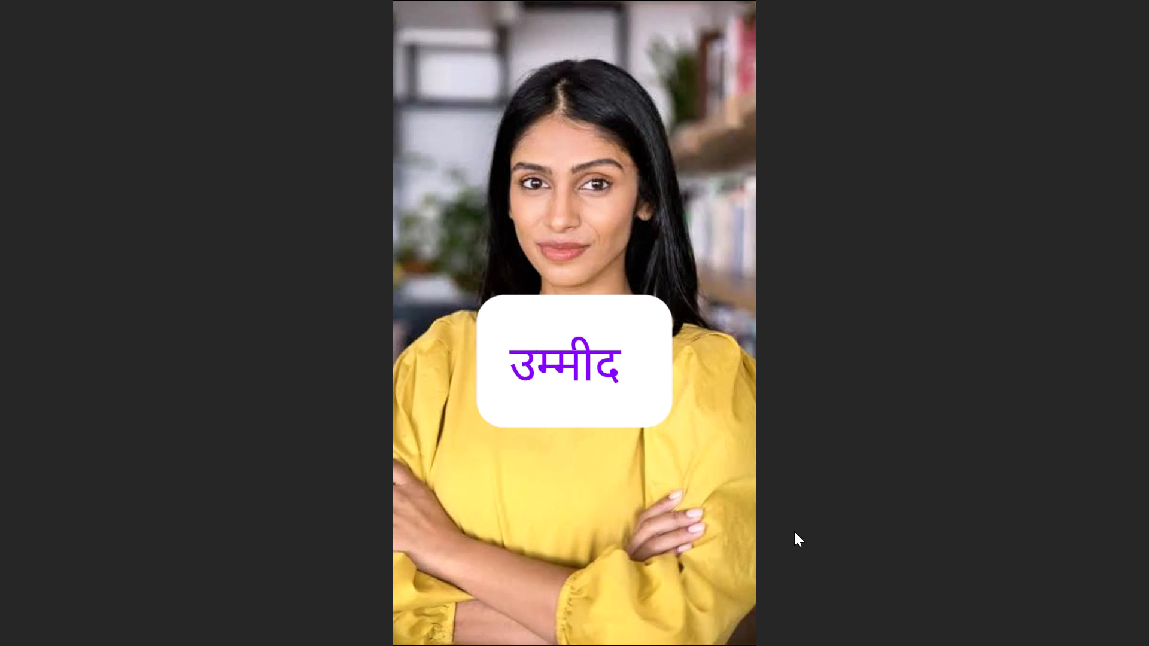
Leave the full-screen preview and export the finished video under the name c1.
{"action": "left_click", "coordinate": [729, 470]}
{"action": "left_click", "coordinate": [776, 577]}
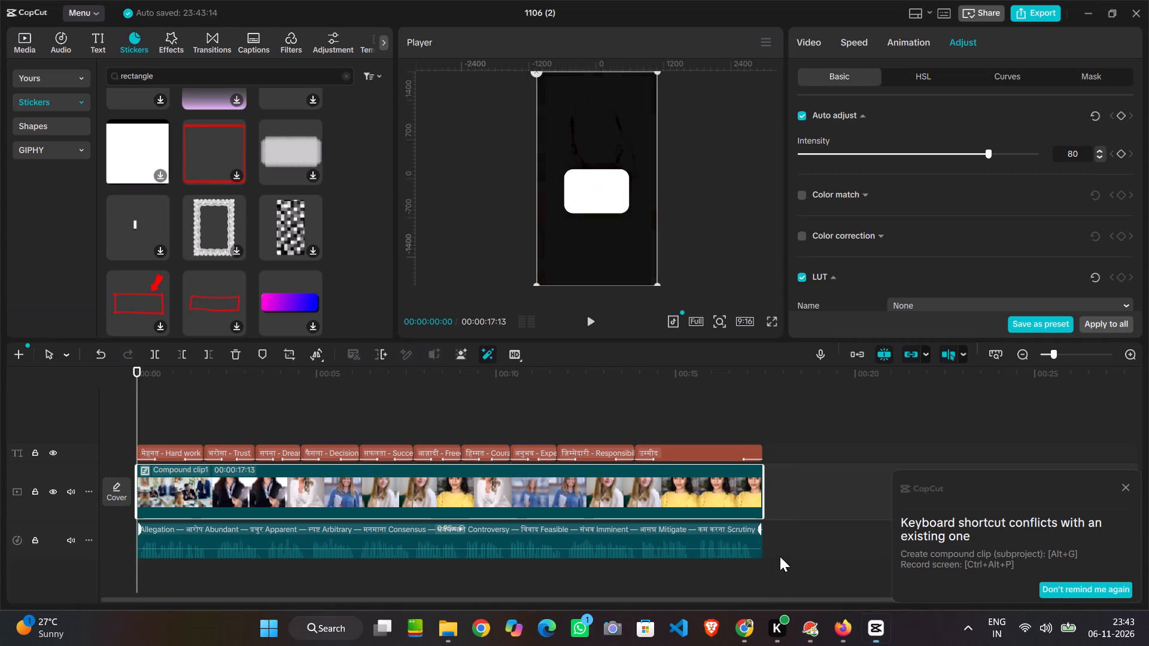
{"action": "left_click", "coordinate": [1034, 19]}
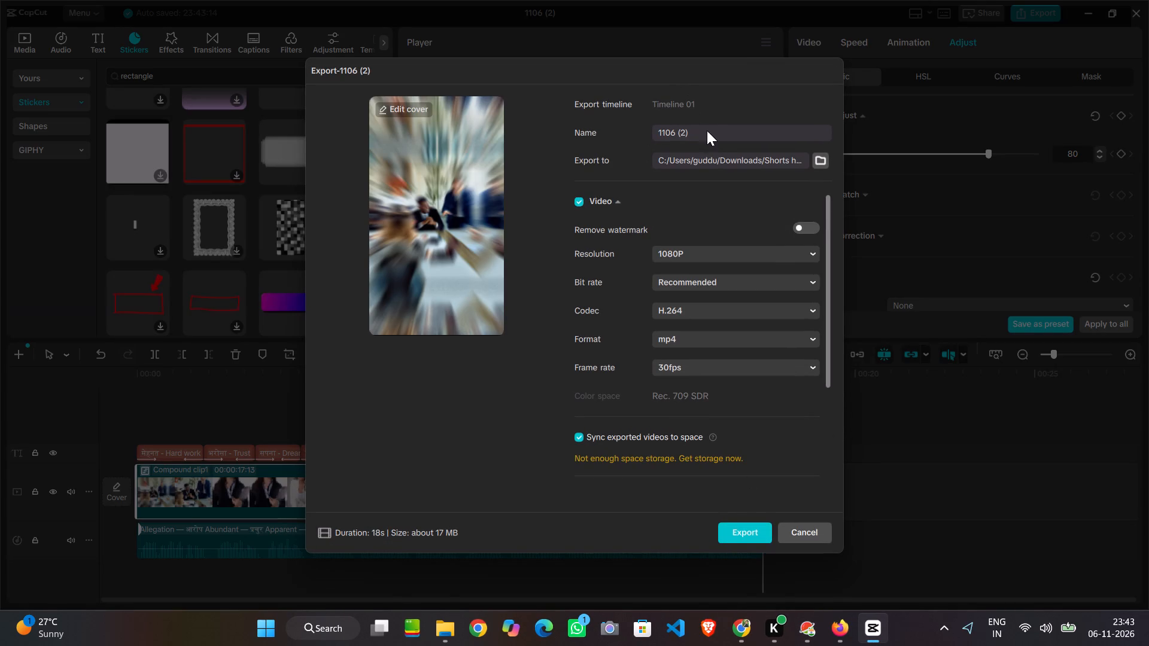
{"action": "left_click_drag", "start_coordinate": [706, 130], "coordinate": [593, 132]}
{"action": "key", "text": "c"}
{"action": "key", "text": "1"}
{"action": "key", "text": "Return"}
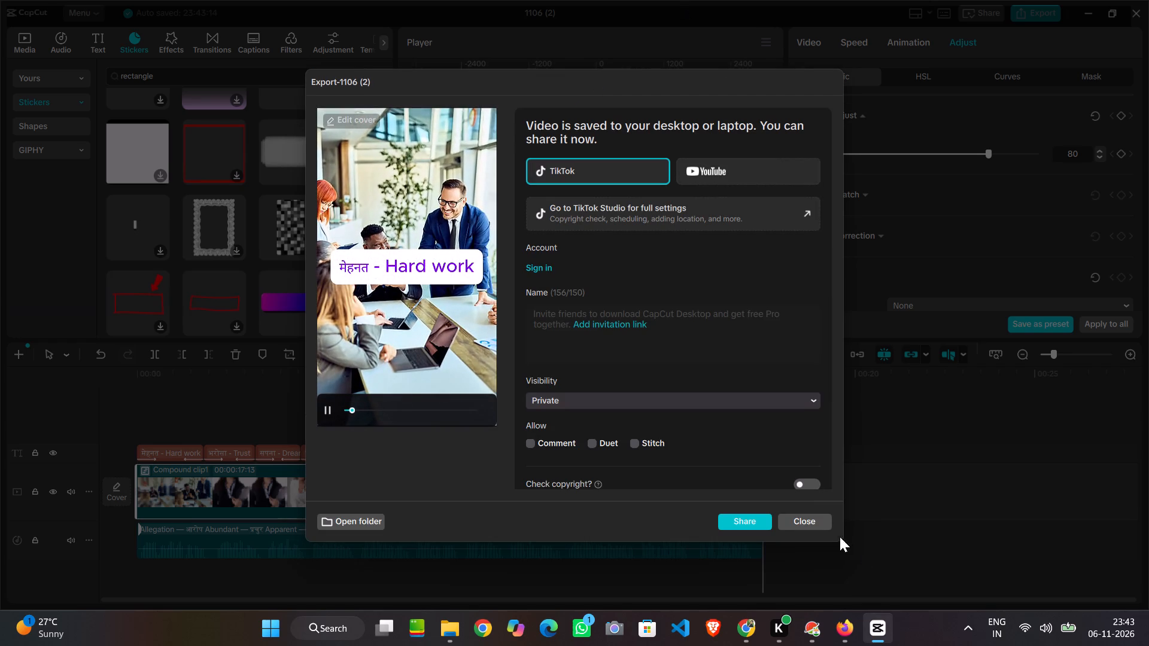
{"action": "left_click", "coordinate": [831, 517]}
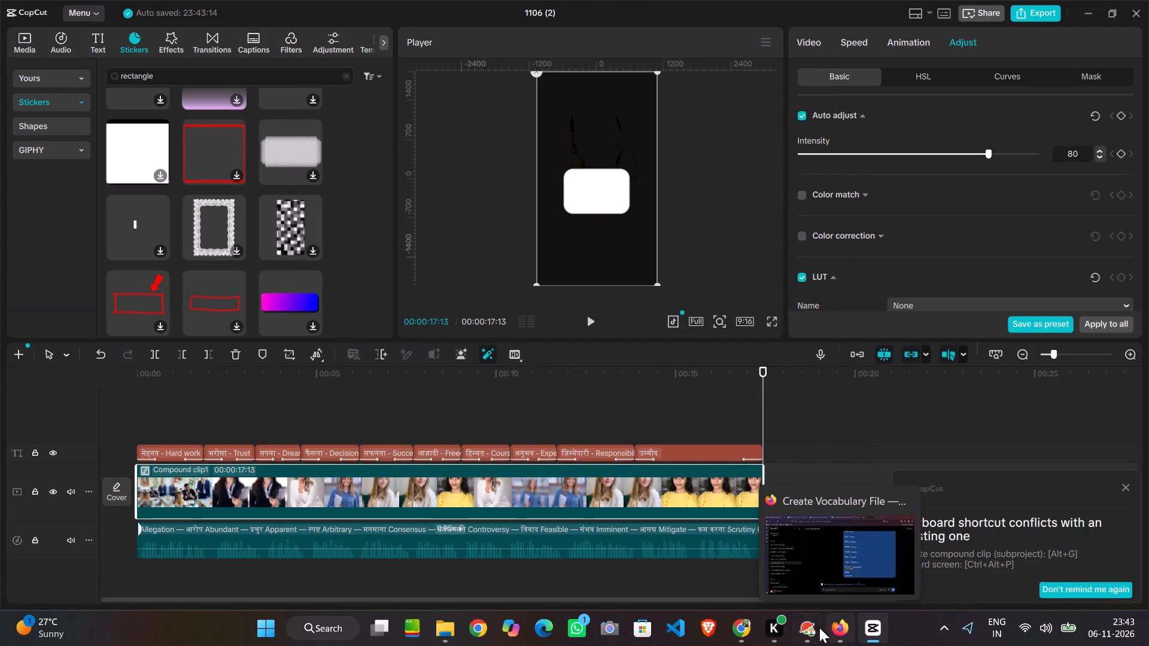
Switch to Chrome and open YouTube Studio in a new tab by searching for yt studio.
{"action": "left_click", "coordinate": [734, 627]}
{"action": "left_click", "coordinate": [651, 5]}
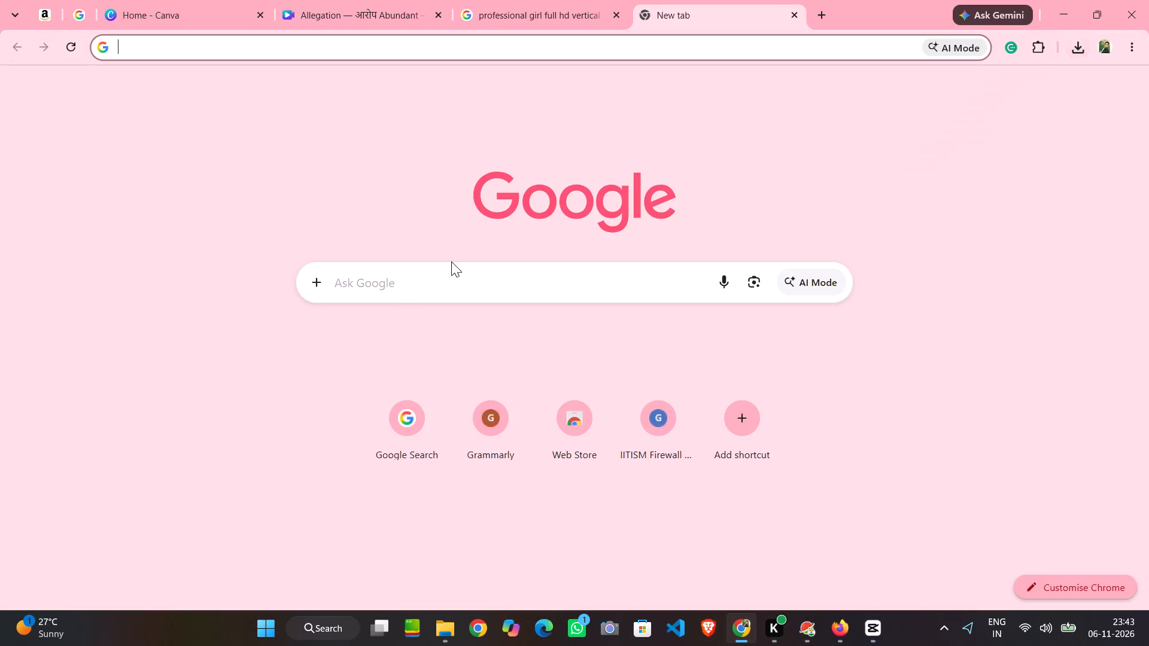
{"action": "left_click", "coordinate": [446, 266]}
{"action": "type", "text": "yt"}
{"action": "left_click", "coordinate": [390, 378]}
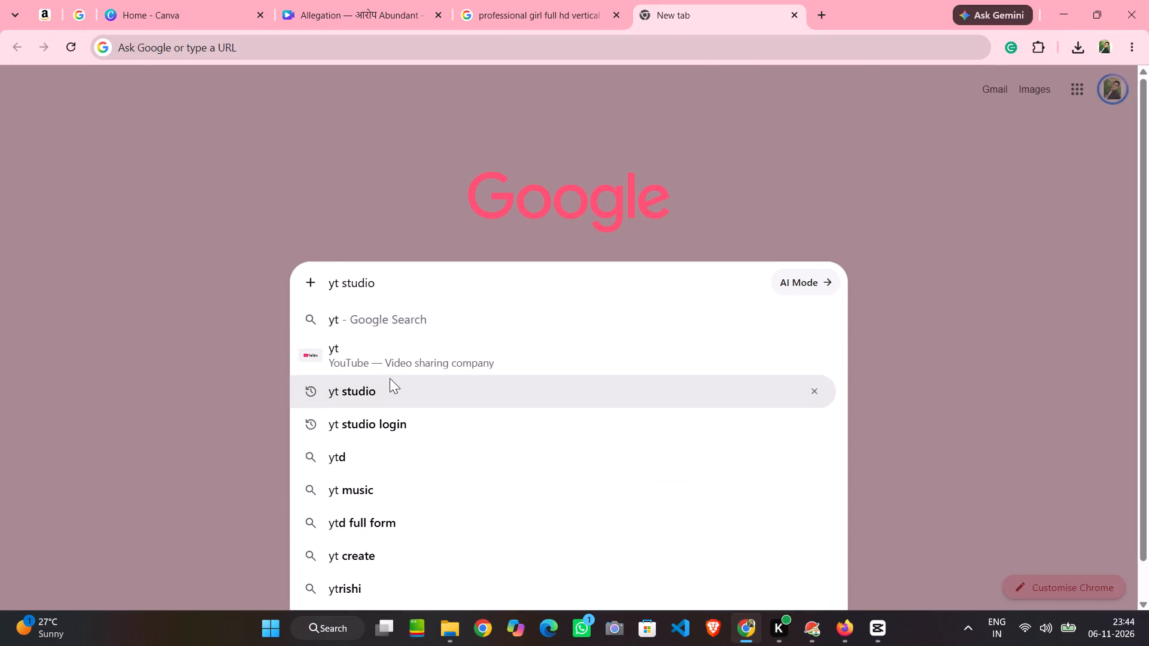
{"action": "left_click", "coordinate": [193, 226]}
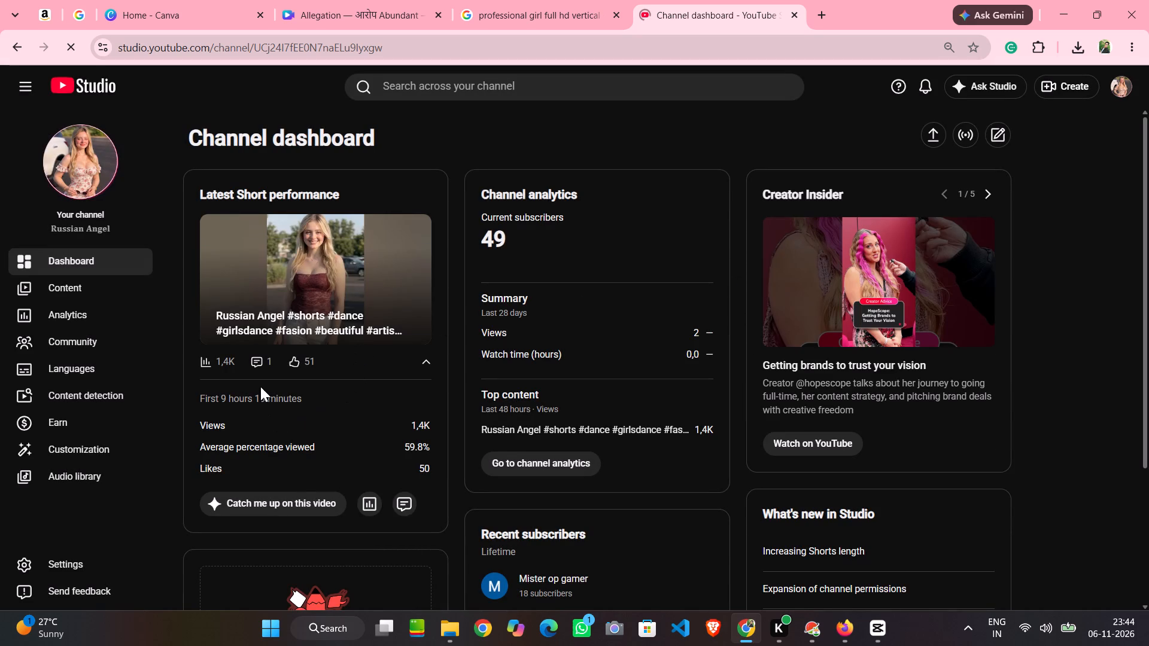
Open the latest Short's video analytics and examine its overview and engagement figures.
{"action": "left_click", "coordinate": [373, 505]}
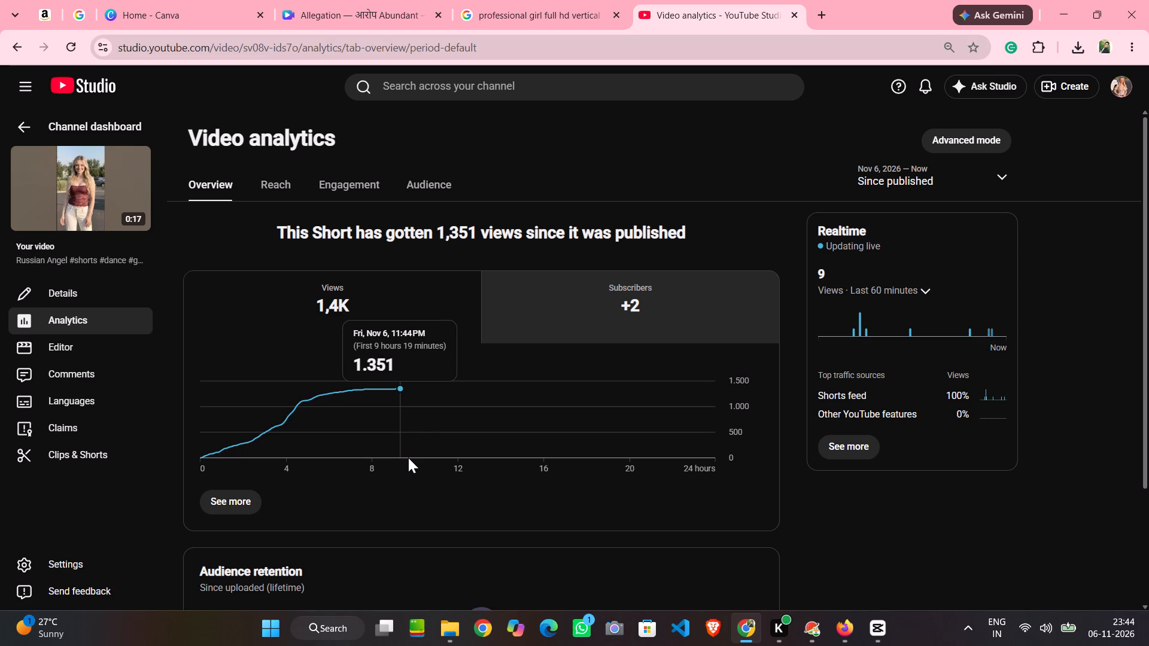
{"action": "left_click", "coordinate": [345, 180]}
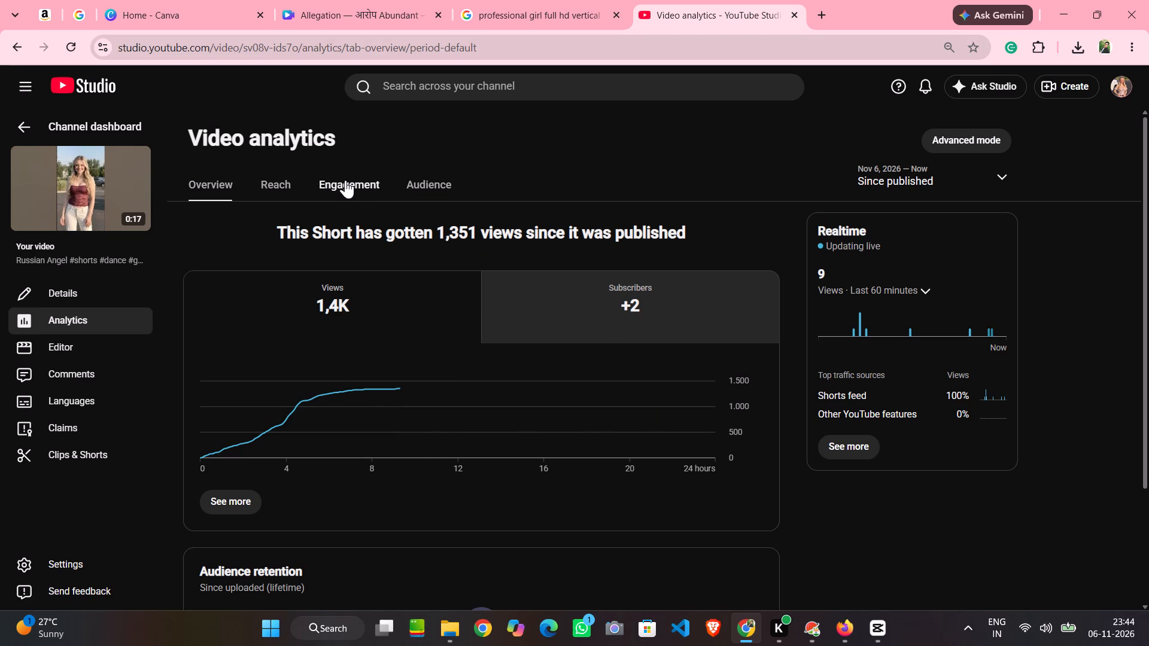
{"action": "scroll", "coordinate": [494, 296], "scroll_direction": "down", "scroll_amount": 3}
{"action": "scroll", "coordinate": [521, 375], "scroll_direction": "down", "scroll_amount": 2}
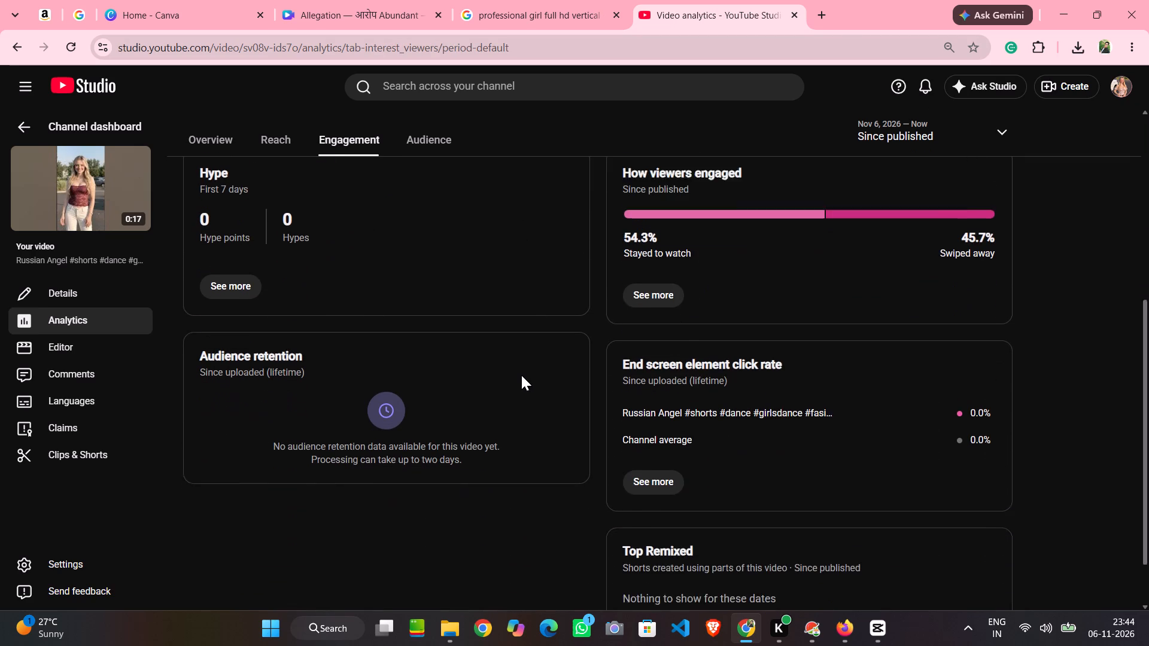
{"action": "scroll", "coordinate": [521, 375], "scroll_direction": "down", "scroll_amount": 2}
{"action": "scroll", "coordinate": [521, 375], "scroll_direction": "up", "scroll_amount": 9}
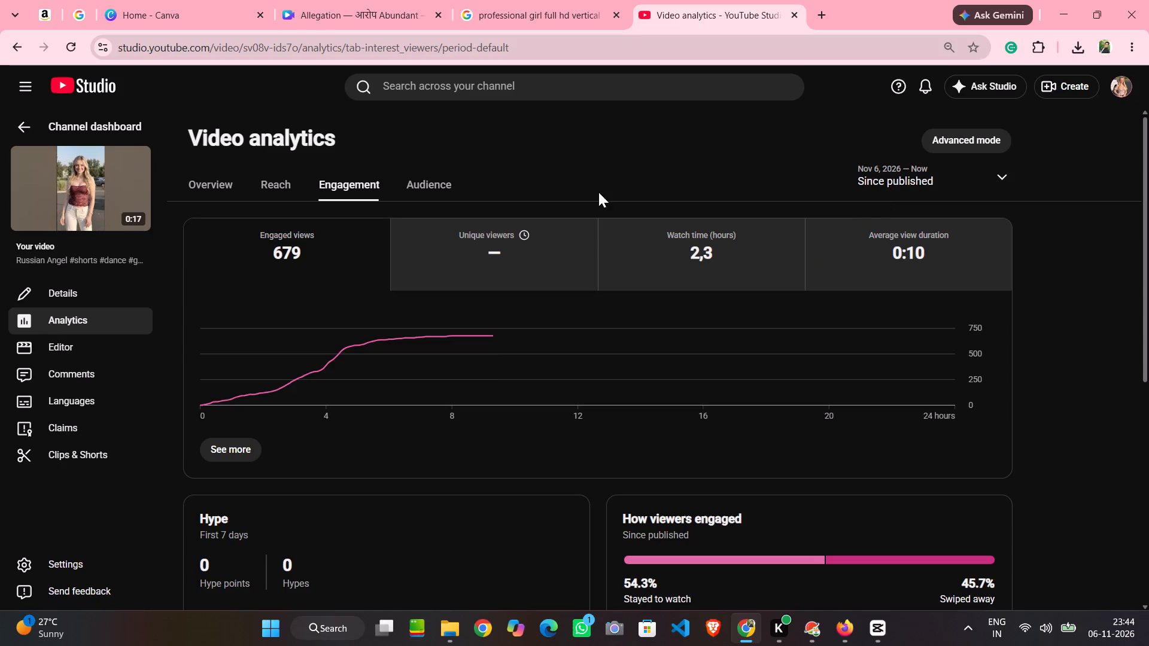
Switch YouTube Studio to the Global English Academy Pro channel.
{"action": "left_click", "coordinate": [1120, 92]}
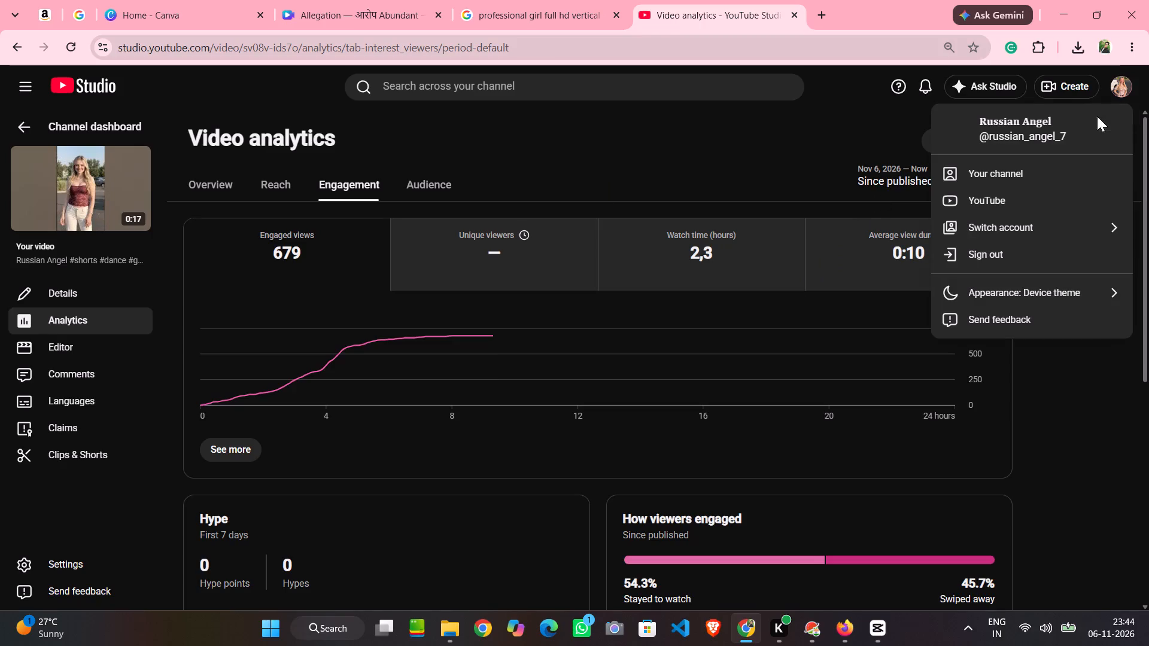
{"action": "left_click", "coordinate": [1016, 224]}
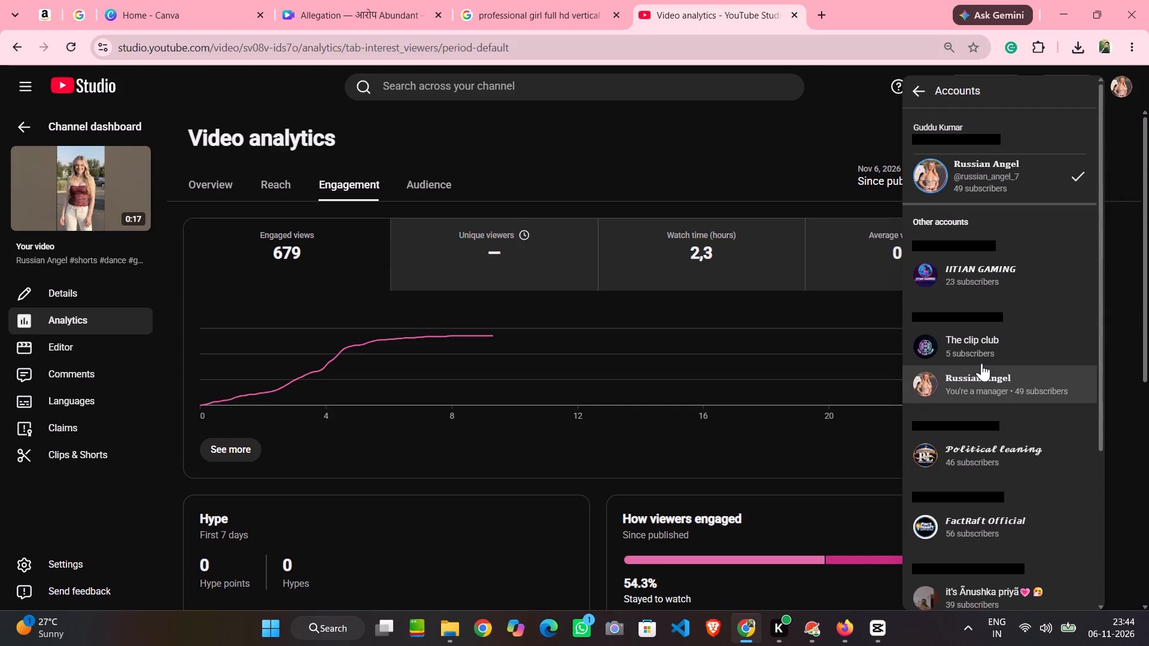
{"action": "scroll", "coordinate": [962, 460], "scroll_direction": "down", "scroll_amount": 1}
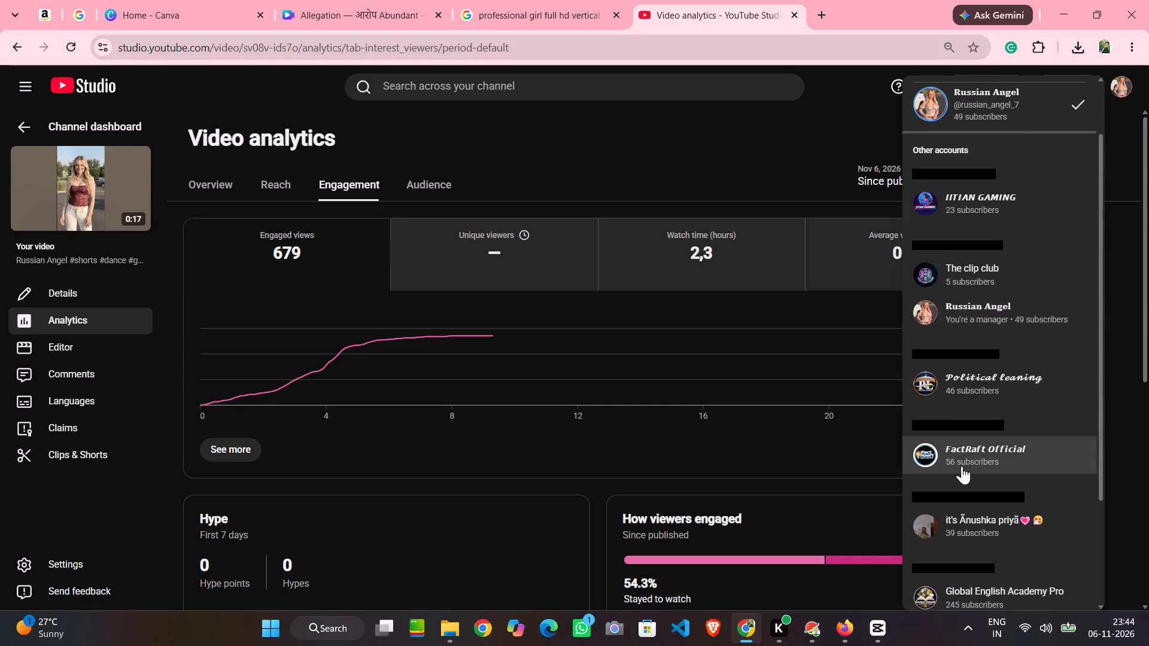
{"action": "scroll", "coordinate": [962, 466], "scroll_direction": "down", "scroll_amount": 2}
{"action": "left_click", "coordinate": [968, 452]}
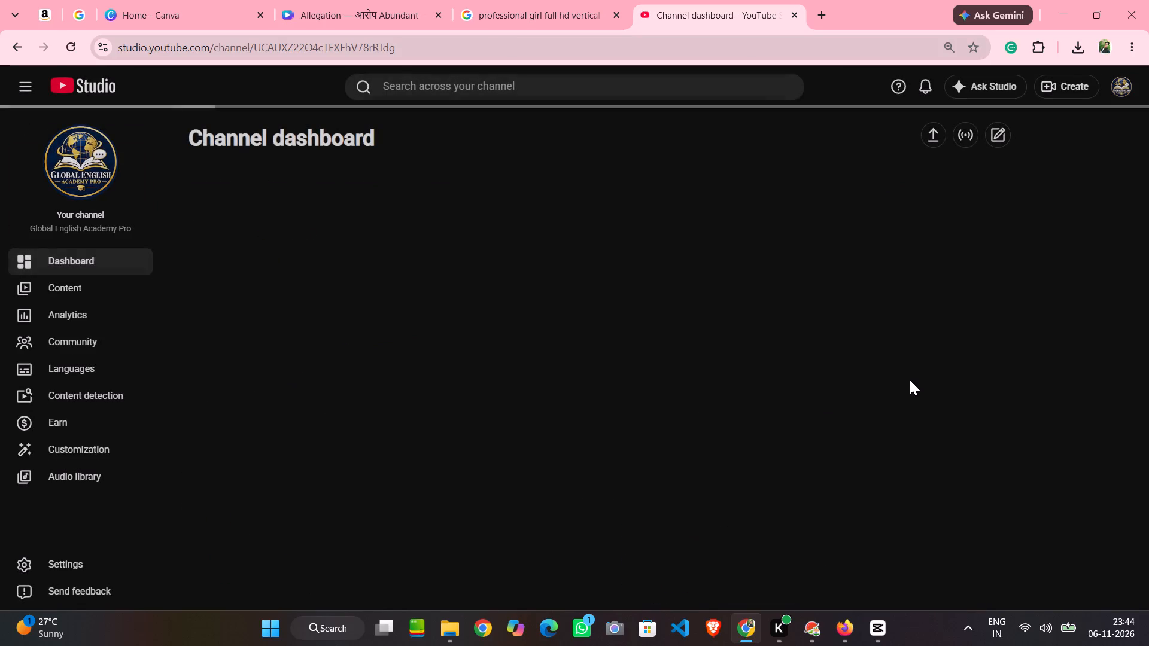
Start a new video upload with the file c1 from the Shorts here folder in Downloads.
{"action": "left_click", "coordinate": [1042, 97]}
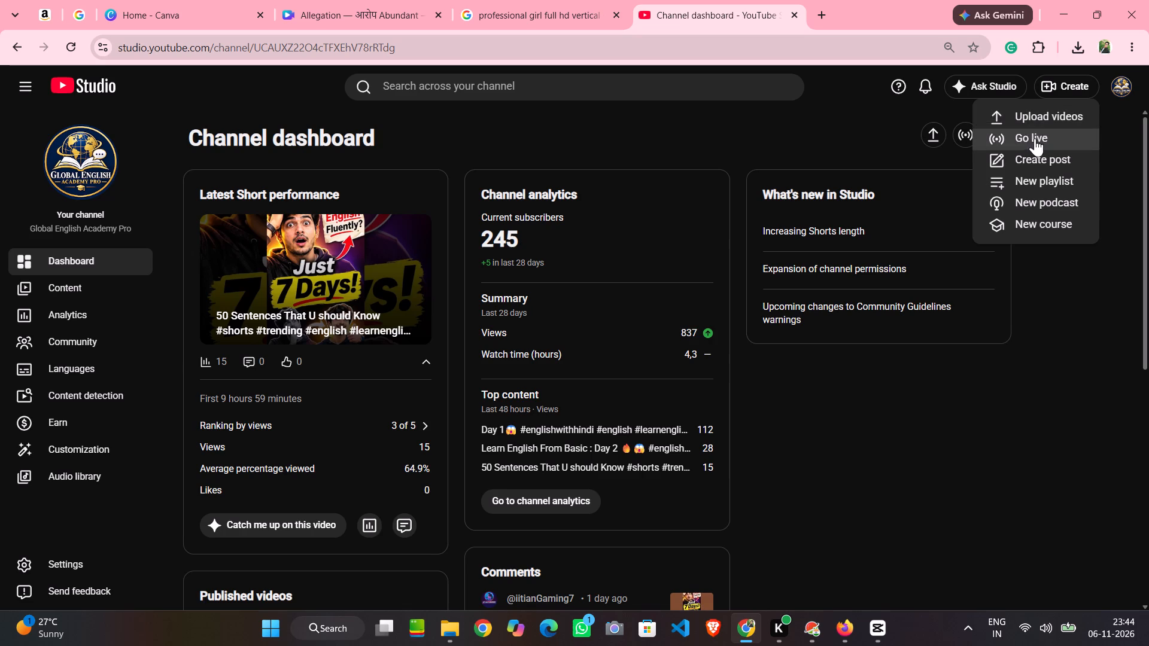
{"action": "left_click", "coordinate": [1029, 121]}
{"action": "left_click", "coordinate": [577, 409]}
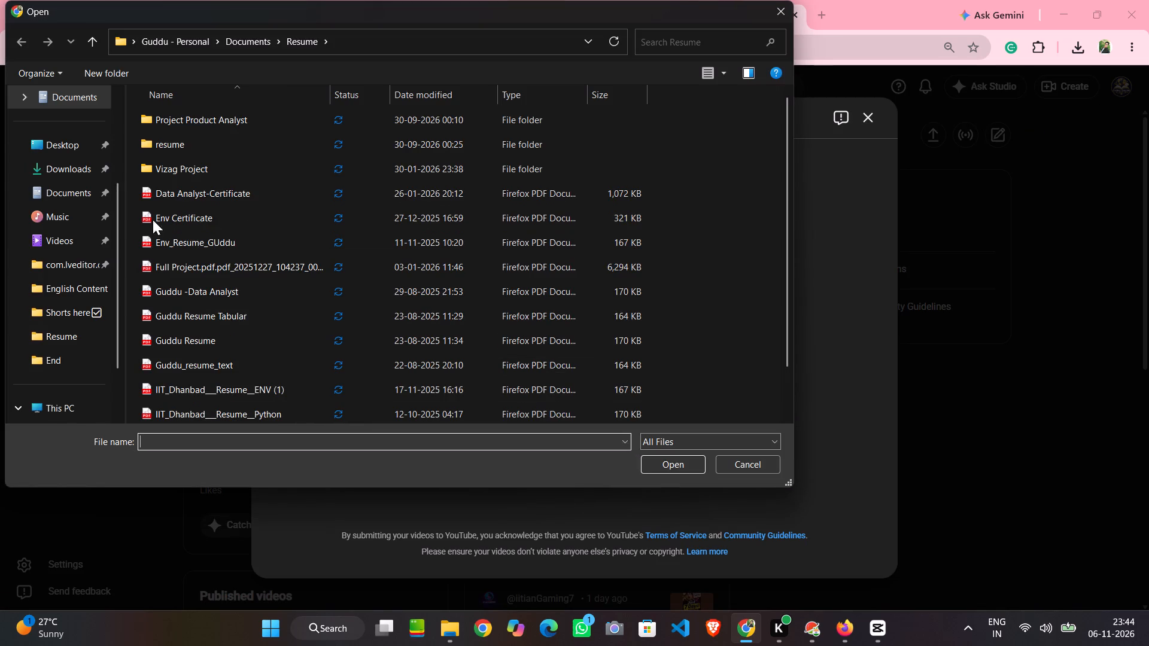
{"action": "left_click", "coordinate": [42, 153]}
{"action": "left_click", "coordinate": [47, 169]}
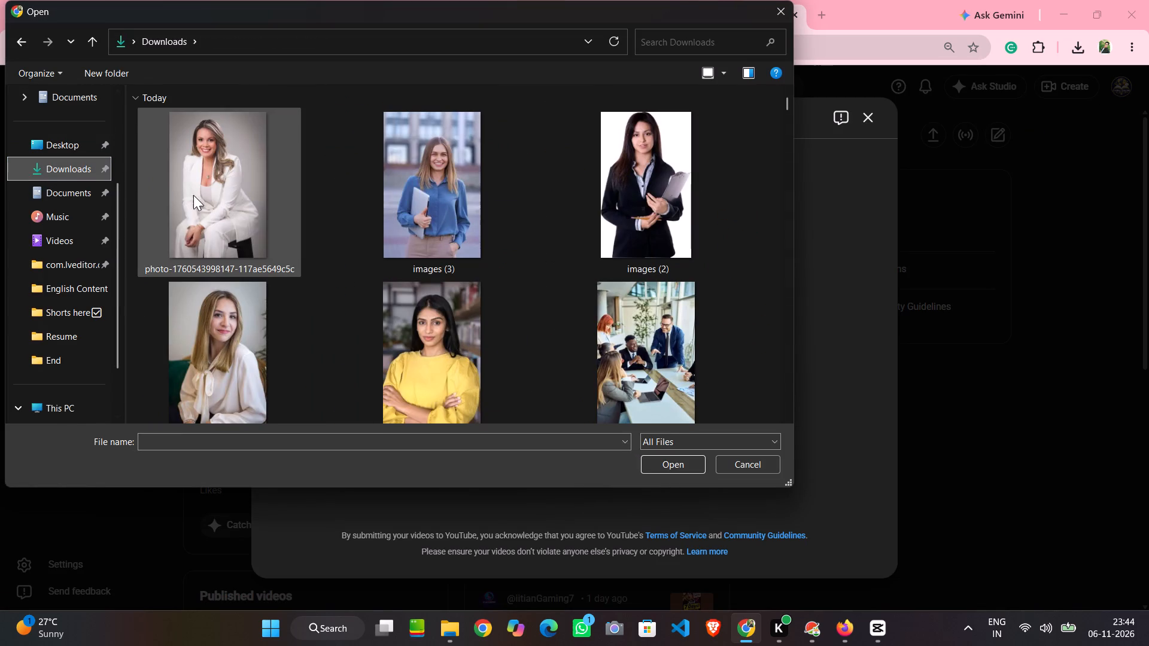
{"action": "scroll", "coordinate": [222, 294], "scroll_direction": "down", "scroll_amount": 3}
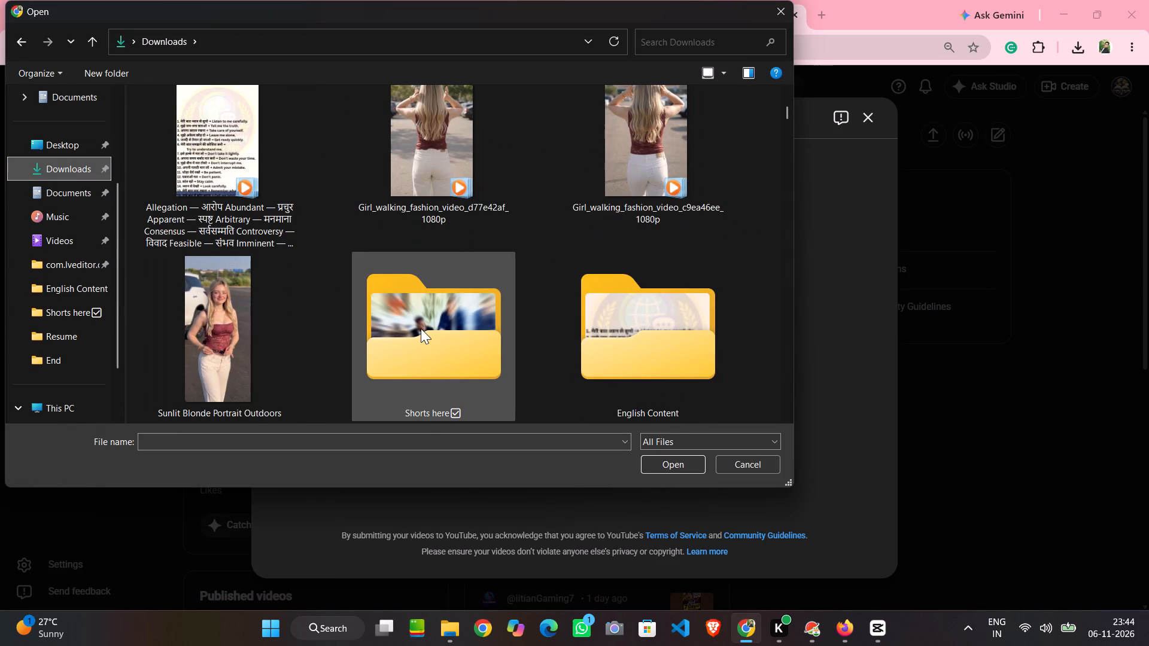
{"action": "left_click", "coordinate": [643, 351]}
{"action": "left_click", "coordinate": [643, 351]}
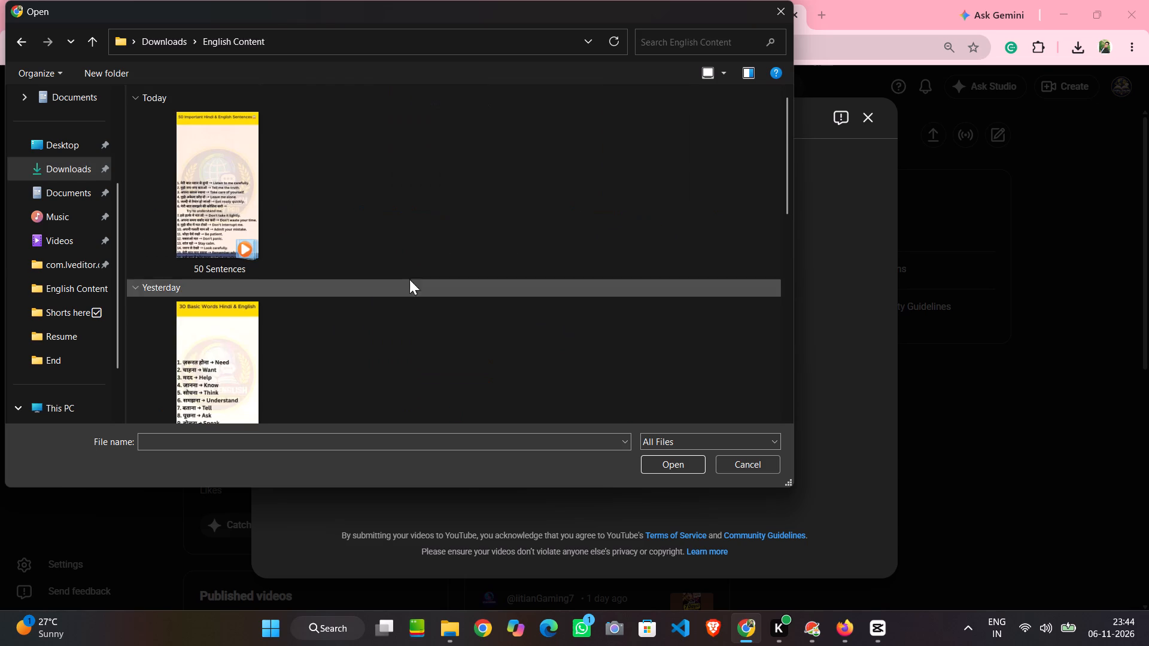
{"action": "left_click", "coordinate": [23, 42]}
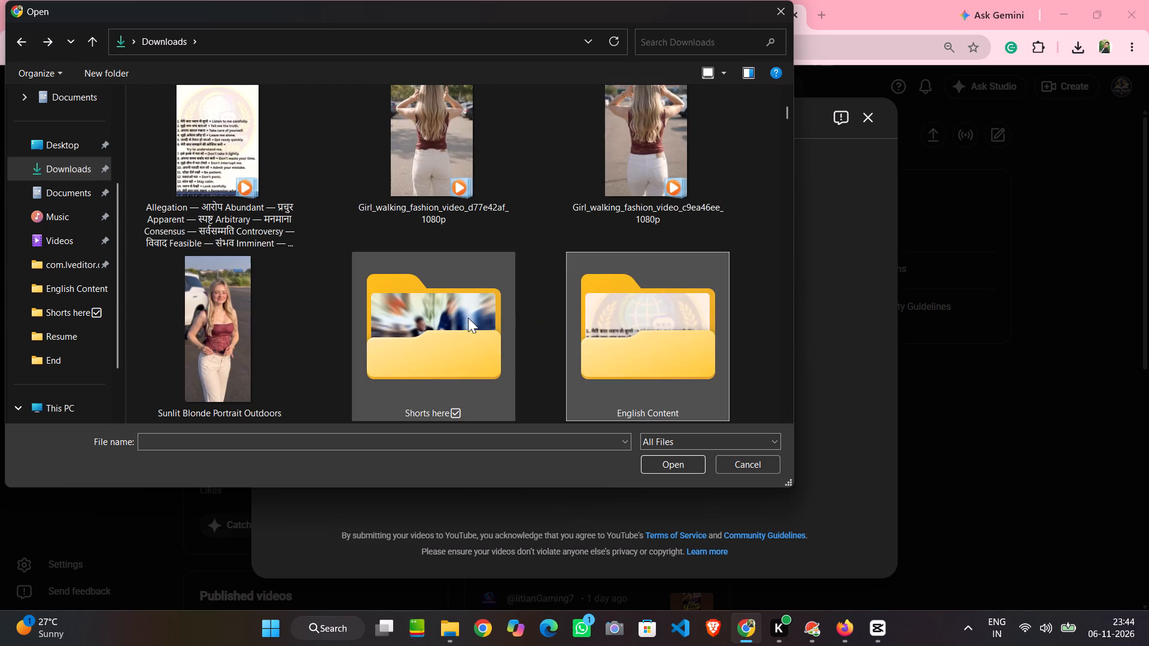
{"action": "double_click", "coordinate": [468, 316]}
{"action": "double_click", "coordinate": [426, 349]}
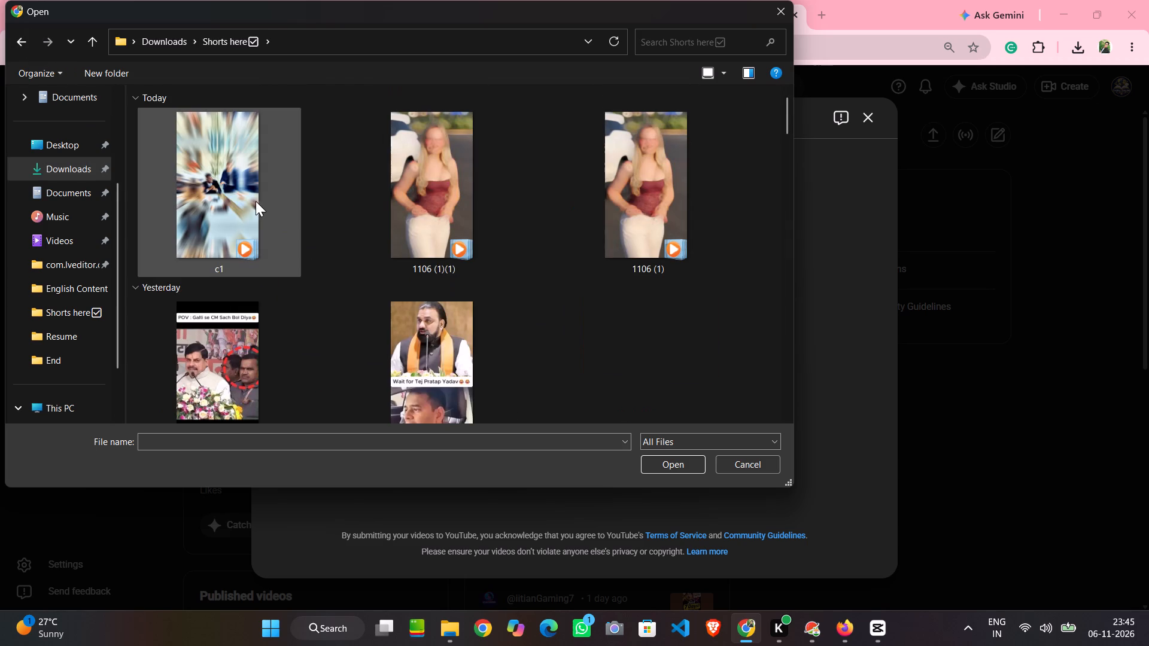
{"action": "left_click", "coordinate": [222, 183]}
{"action": "left_click", "coordinate": [650, 467]}
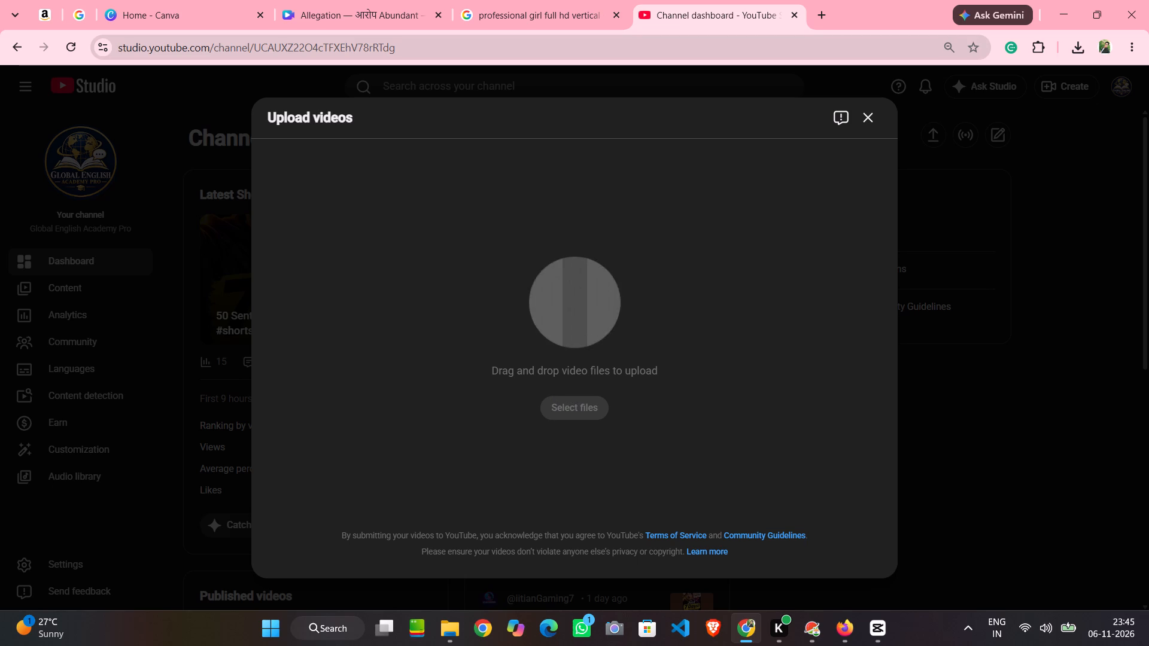
Replace the uploaded video's default title with the draft word "Vocabluraly".
{"action": "left_click_drag", "start_coordinate": [358, 258], "coordinate": [115, 257]}
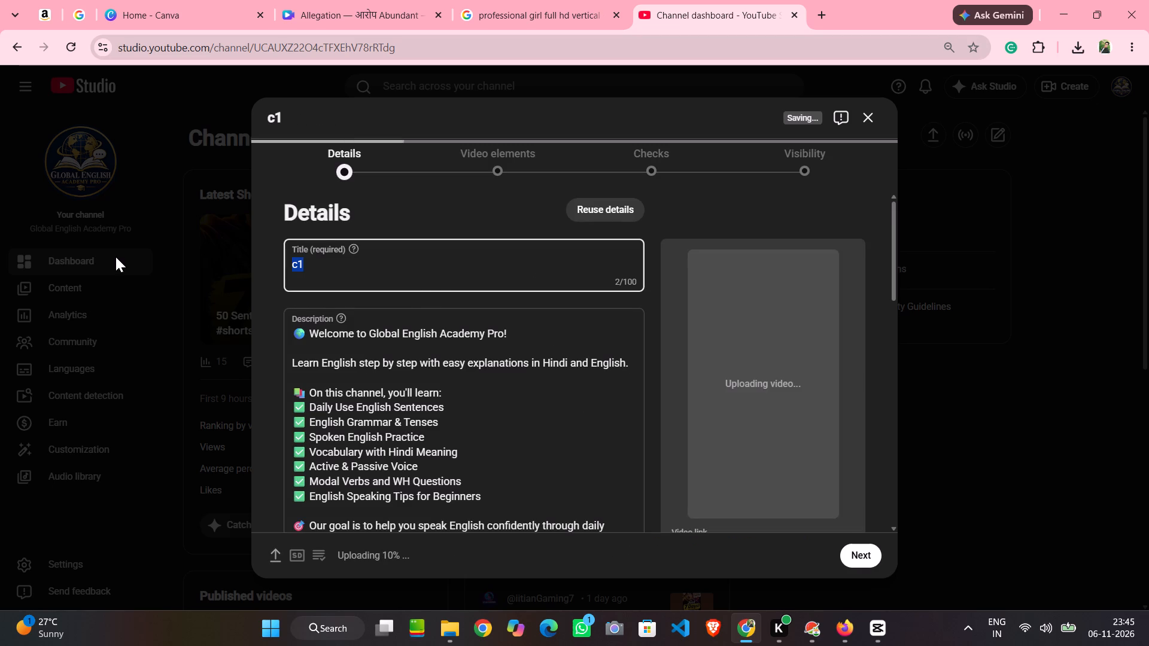
{"action": "key", "text": "BackSpace"}
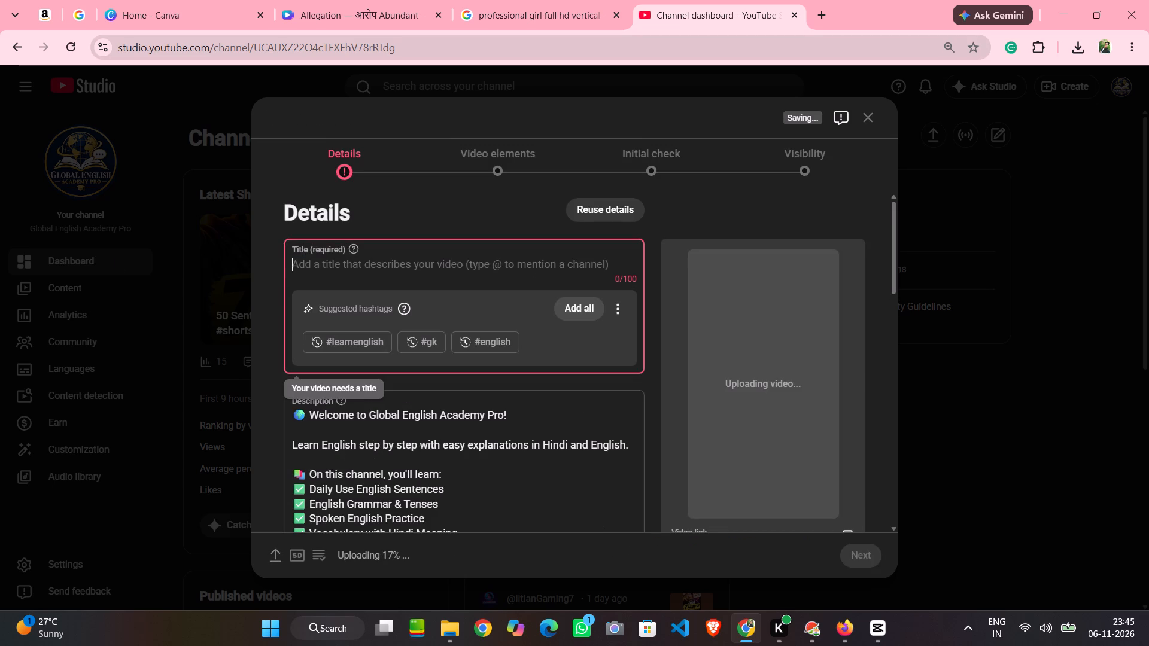
{"action": "type", "text": "Vocab"}
{"action": "key", "text": "l"}
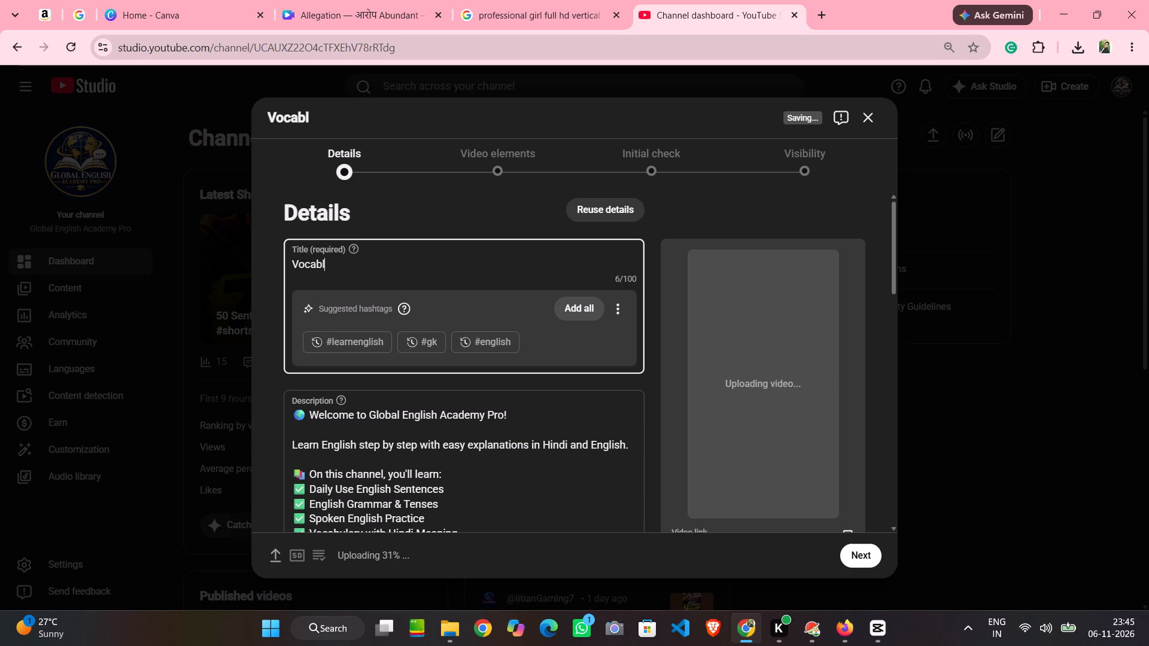
{"action": "type", "text": "ue"}
{"action": "key", "text": "BackSpace"}
{"action": "type", "text": "ra"}
{"action": "type", "text": "ly"}
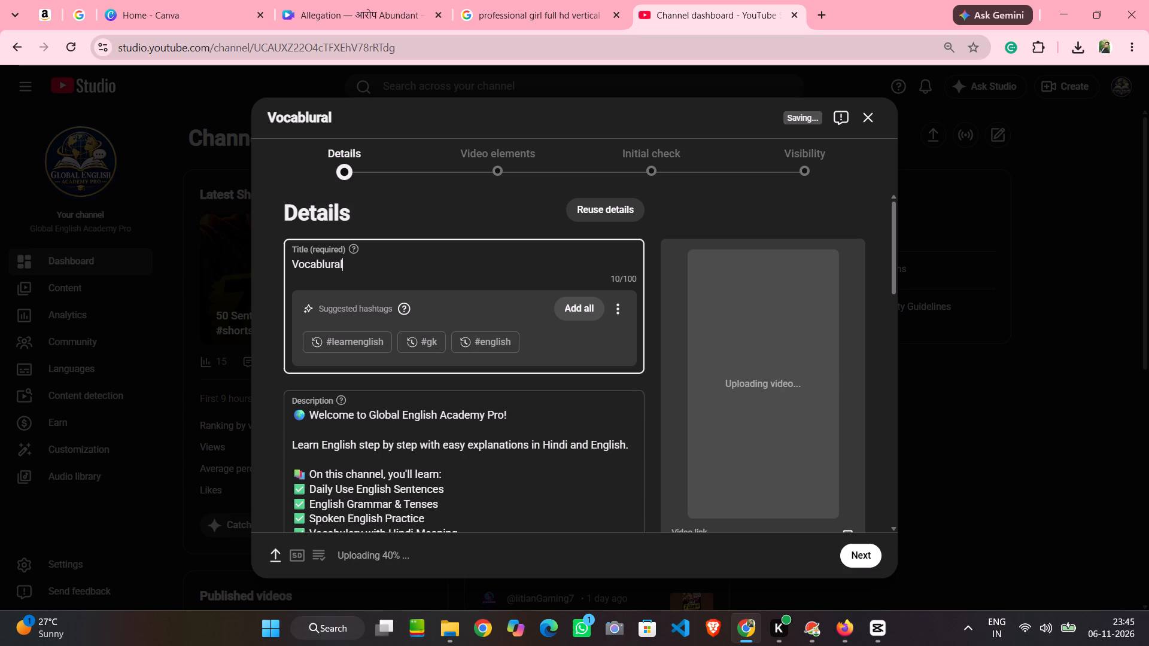
Look up the title word's spelling on Google and replace the title with "vocabulary".
{"action": "double_click", "coordinate": [344, 264]}
{"action": "key", "text": "ctrl+c"}
{"action": "left_click", "coordinate": [818, 11]}
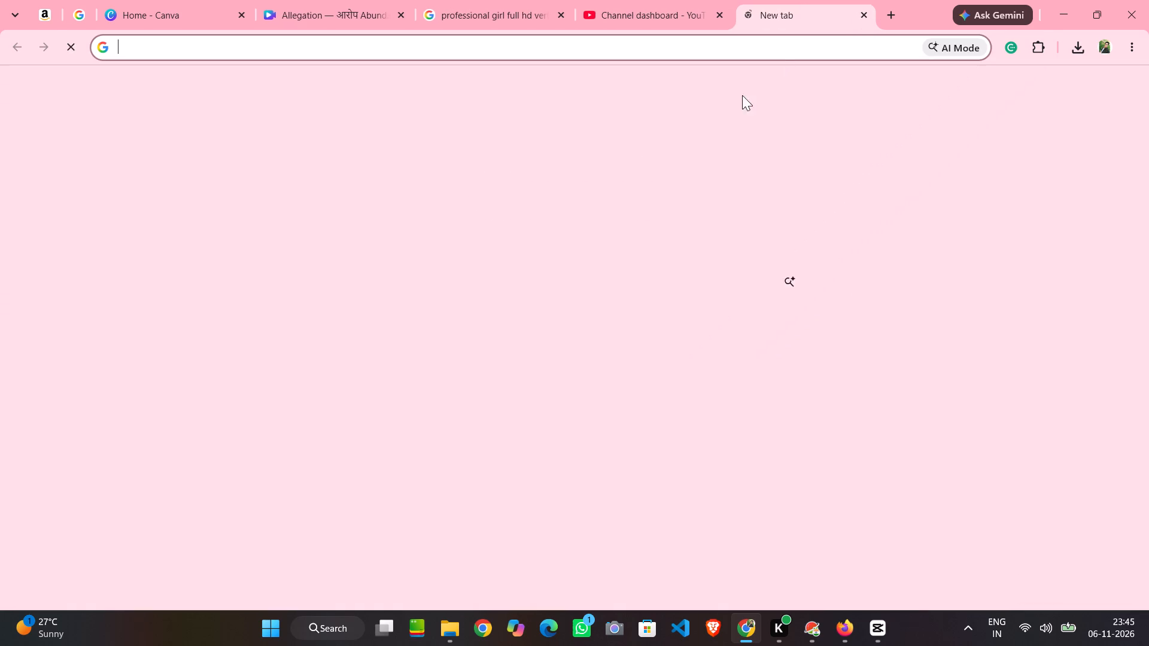
{"action": "left_click", "coordinate": [430, 291]}
{"action": "key", "text": "ctrl+v"}
{"action": "key", "text": "Return"}
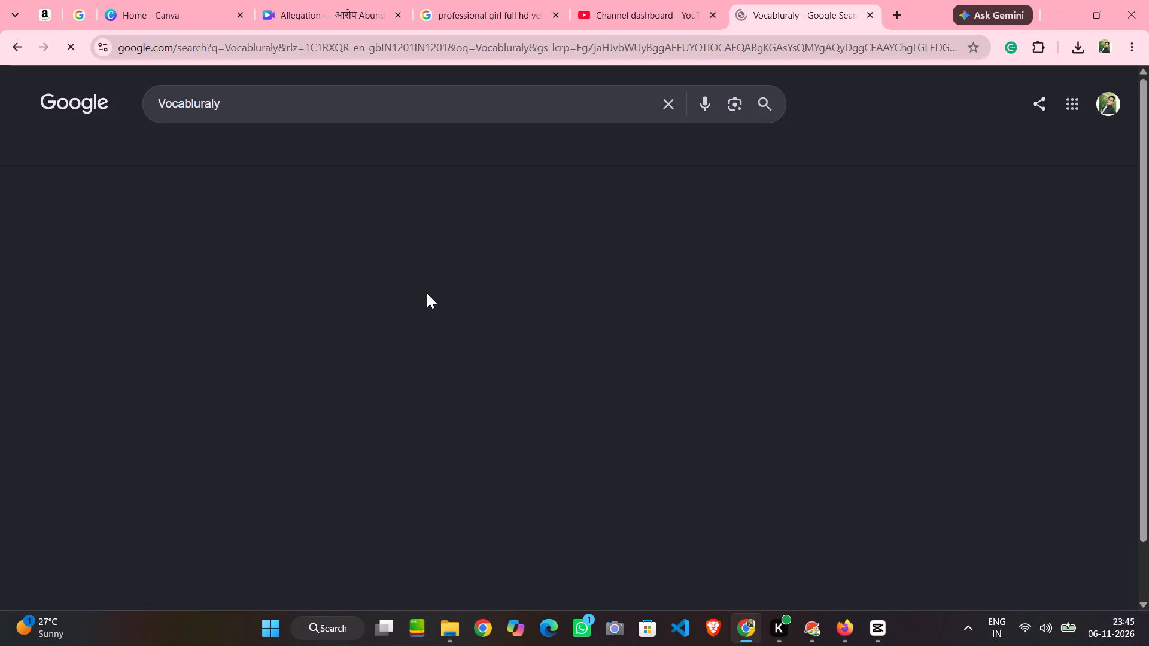
{"action": "double_click", "coordinate": [251, 310]}
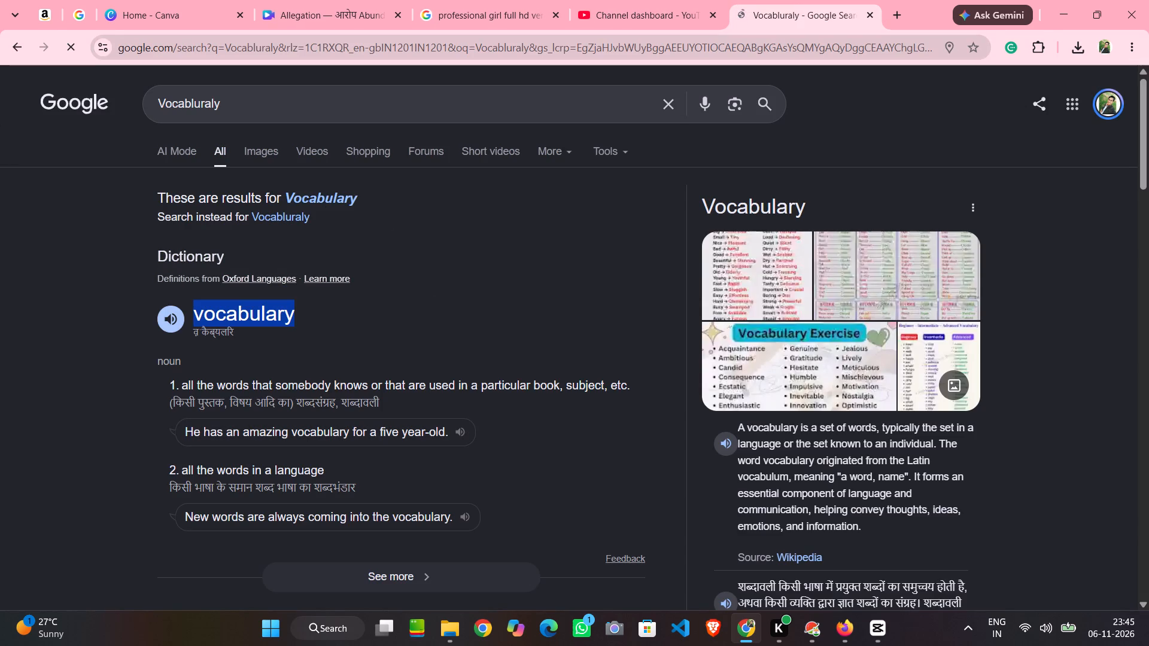
{"action": "key", "text": "ctrl+c"}
{"action": "left_click", "coordinate": [594, 18]}
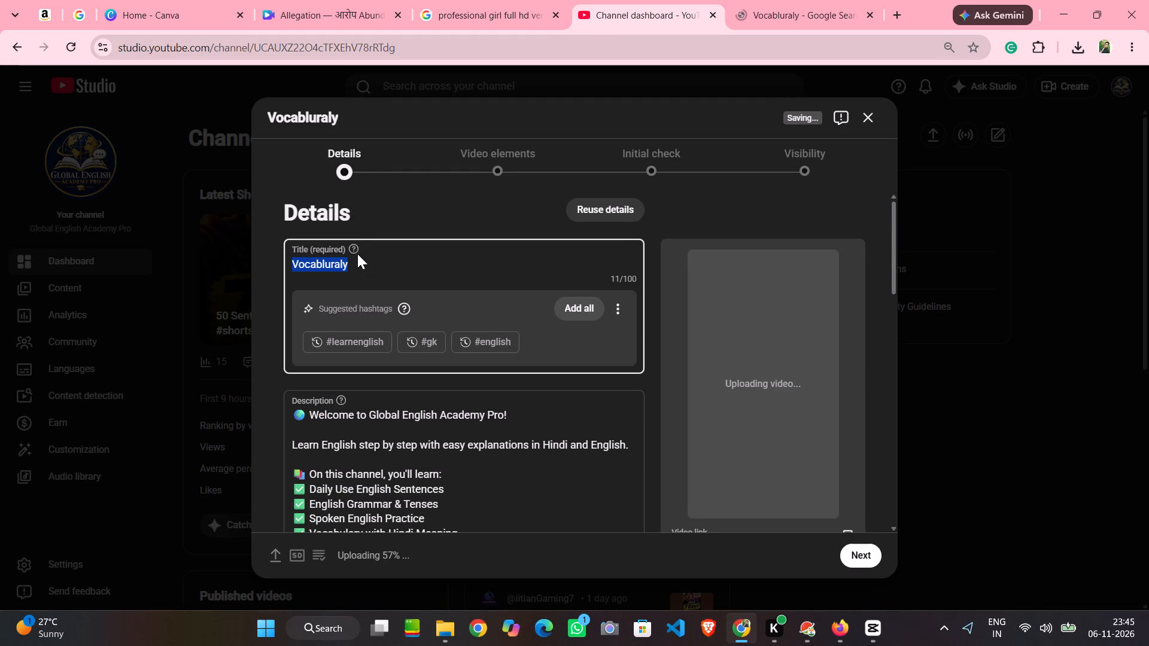
{"action": "key", "text": "ctrl+v"}
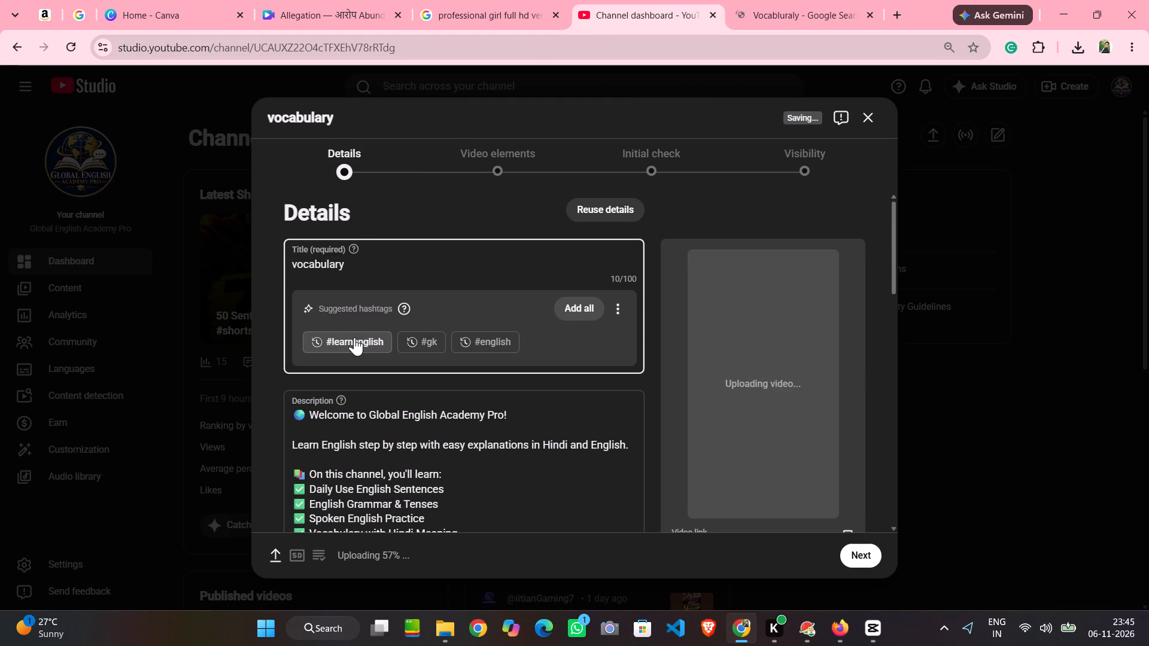
Append the hashtags #learnenglish, #english, #englishwithhindi, #education, #easyenglisheveryday and #shorts to the video title.
{"action": "key", "text": "space"}
{"action": "left_click", "coordinate": [354, 337]}
{"action": "left_click", "coordinate": [376, 341]}
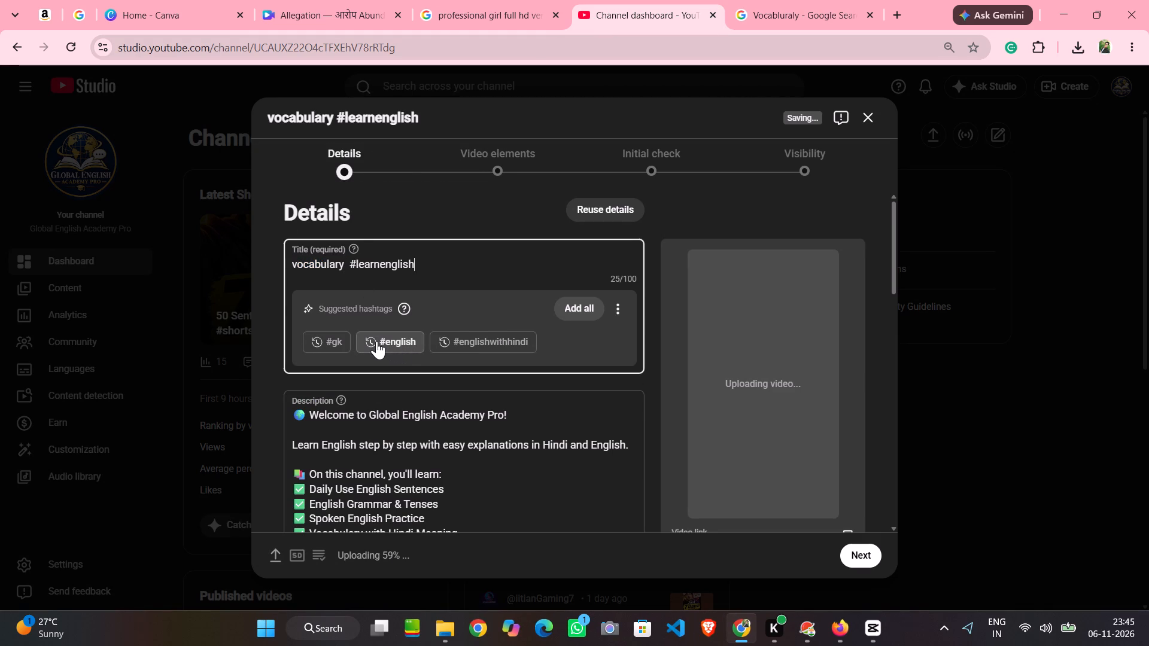
{"action": "left_click", "coordinate": [393, 345]}
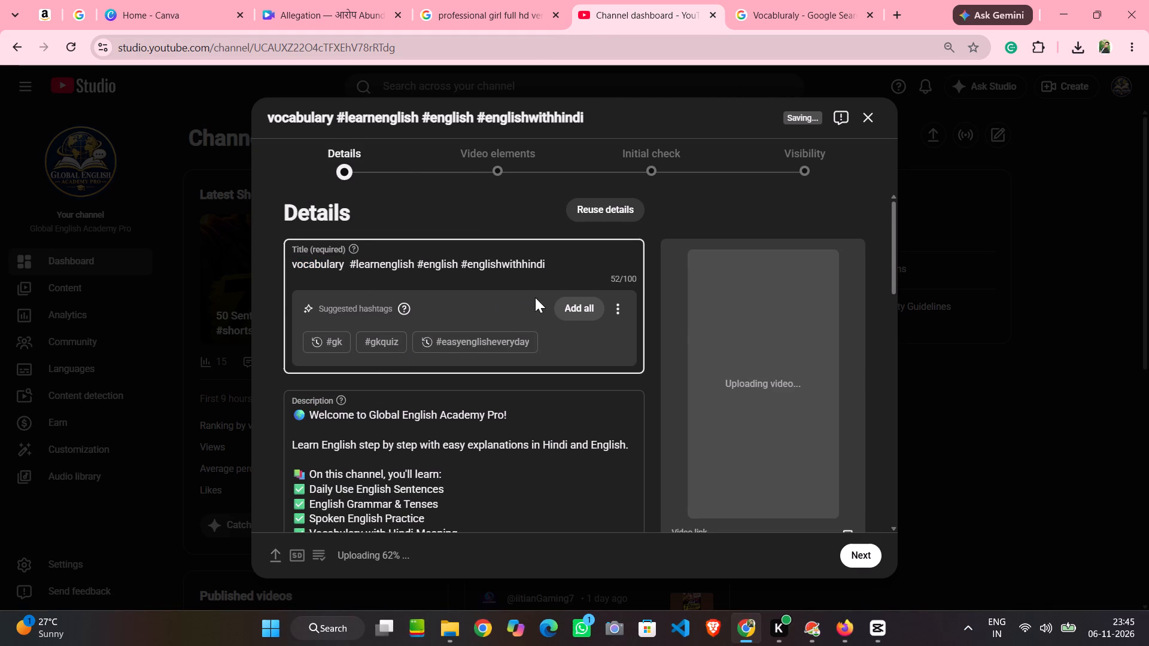
{"action": "key", "text": "space"}
{"action": "type", "text": "#edu"}
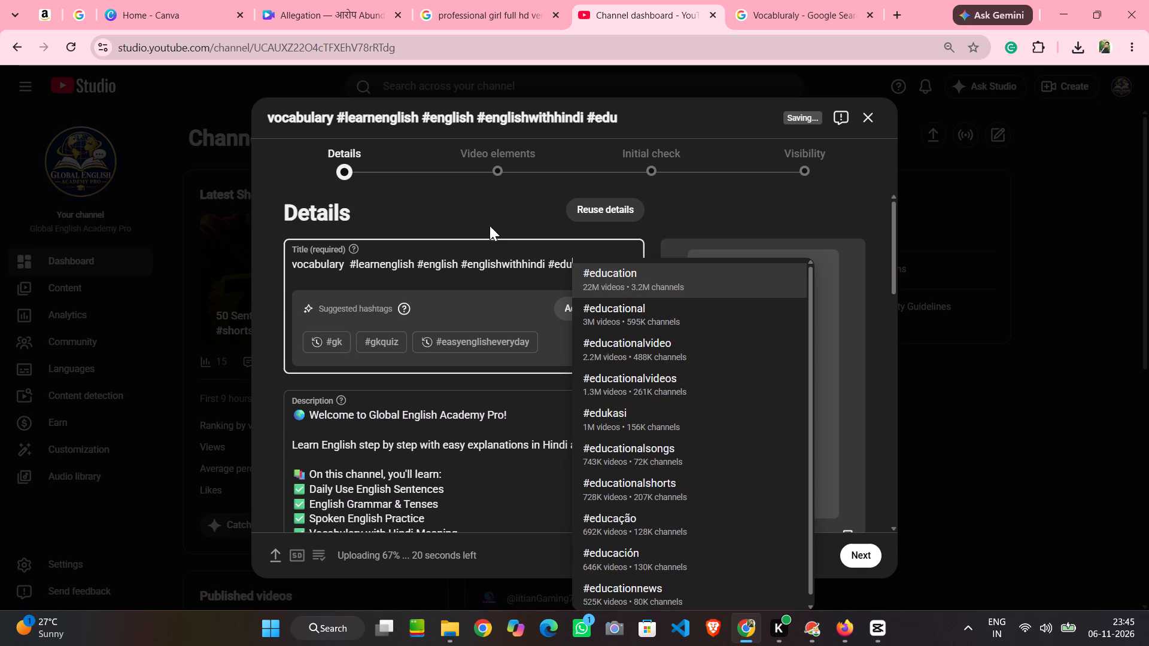
{"action": "left_click", "coordinate": [618, 281]}
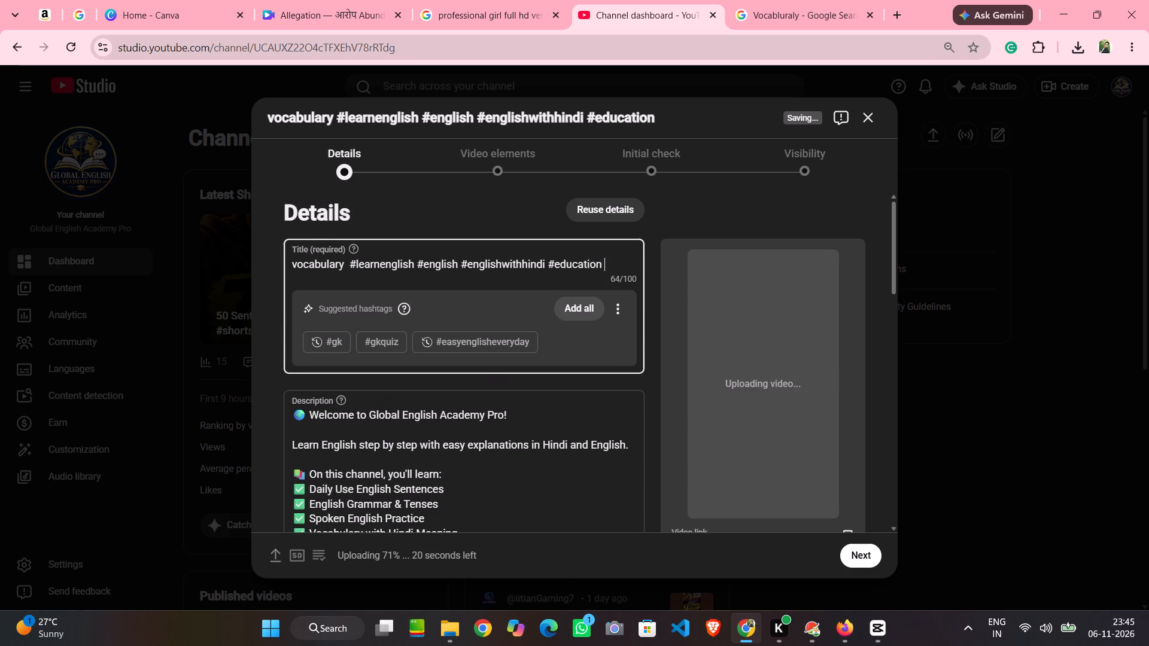
{"action": "key", "text": "shift+numbersign"}
{"action": "key", "text": "BackSpace"}
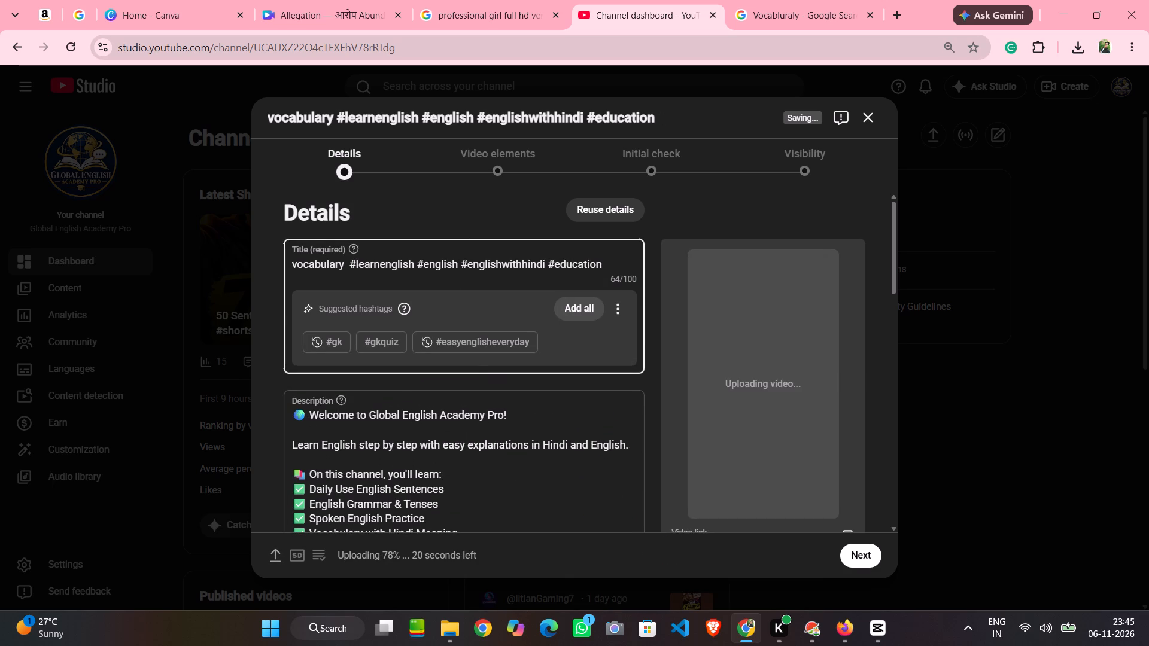
{"action": "left_click", "coordinate": [478, 351]}
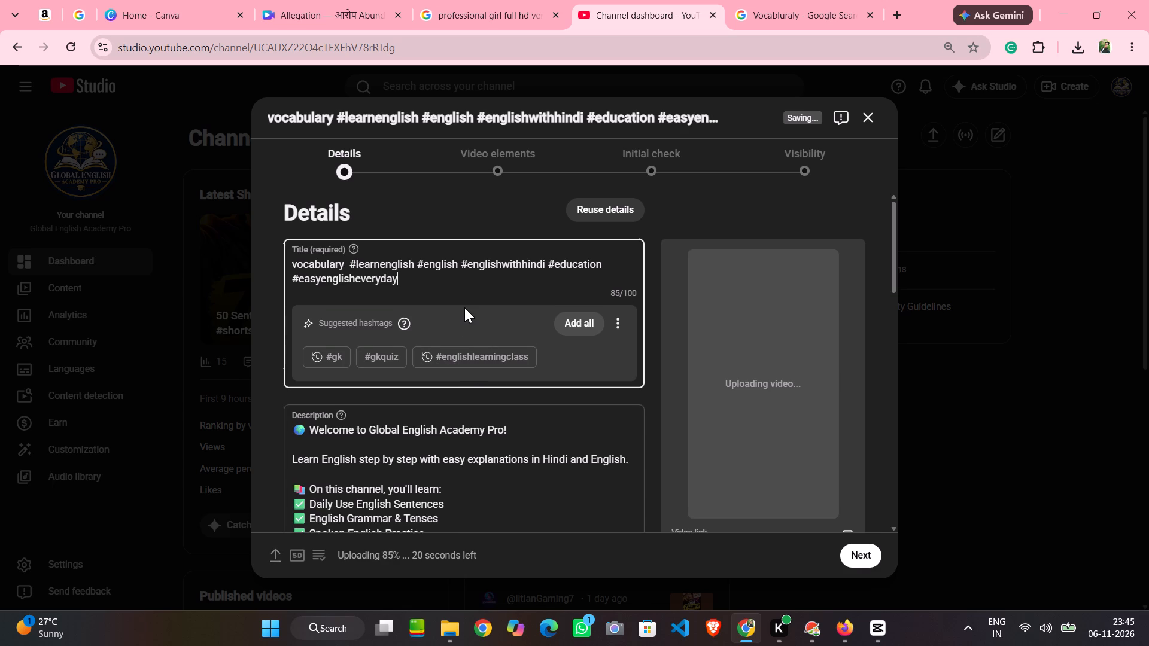
{"action": "key", "text": "space"}
{"action": "type", "text": "#shorts"}
{"action": "left_click", "coordinate": [457, 294]}
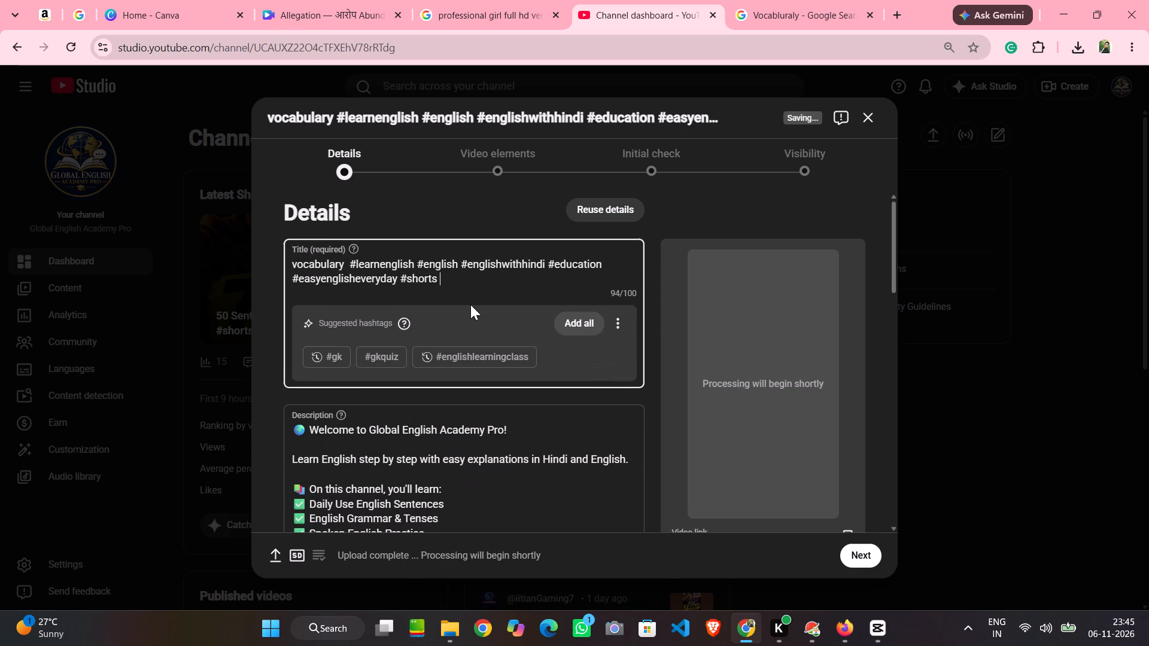
Upload the picture images (1) from the Downloads folder as the video's thumbnail.
{"action": "scroll", "coordinate": [480, 306], "scroll_direction": "down", "scroll_amount": 5}
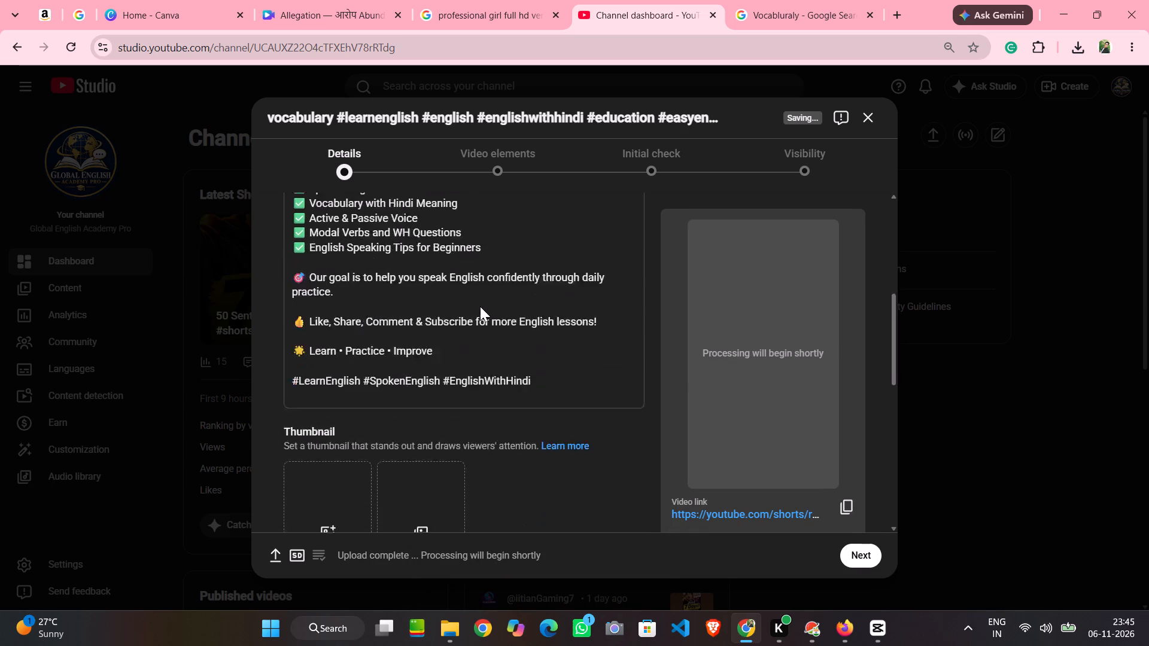
{"action": "scroll", "coordinate": [480, 306], "scroll_direction": "down", "scroll_amount": 1}
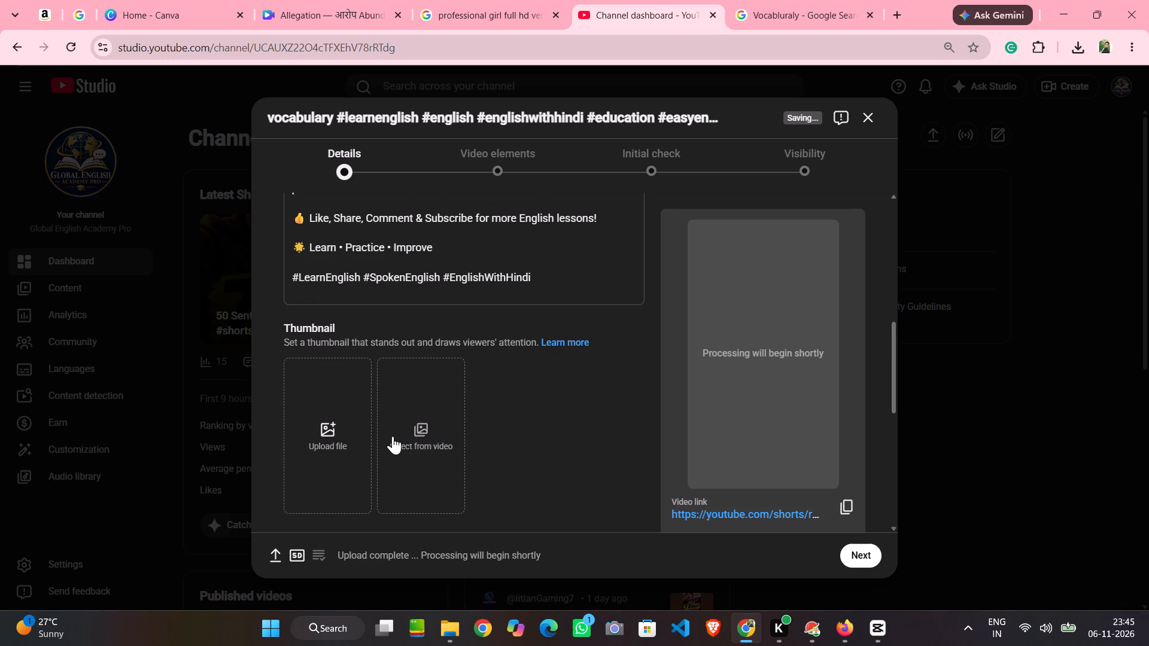
{"action": "left_click_drag", "start_coordinate": [410, 435], "coordinate": [308, 441]}
{"action": "left_click", "coordinate": [308, 441]}
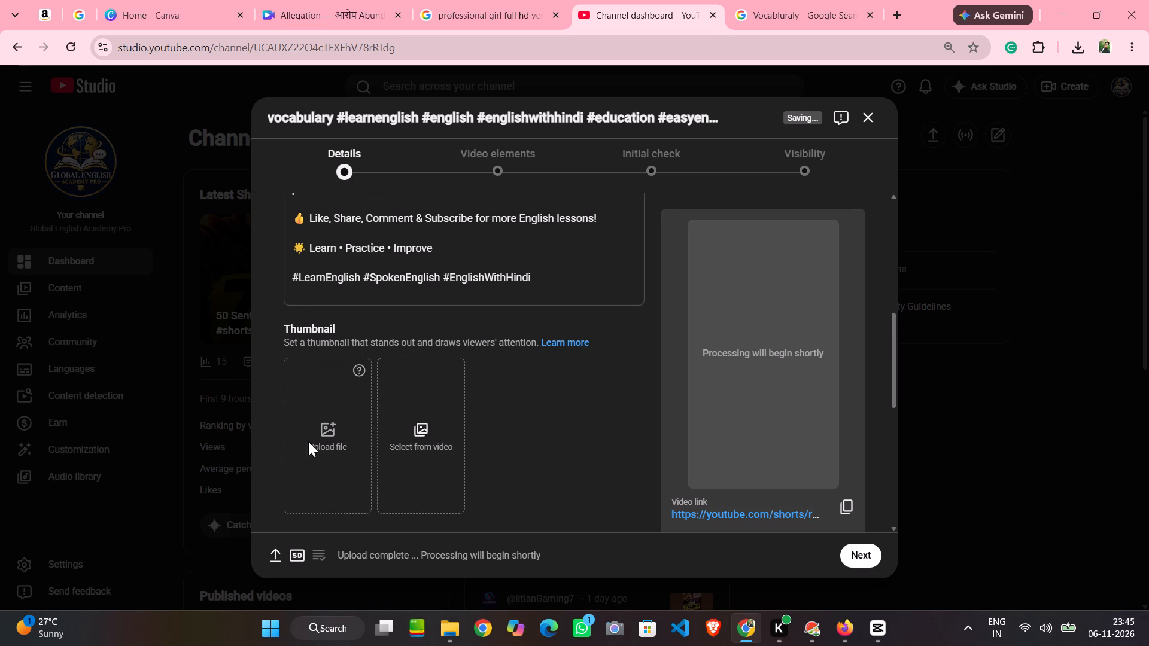
{"action": "left_click", "coordinate": [105, 255]}
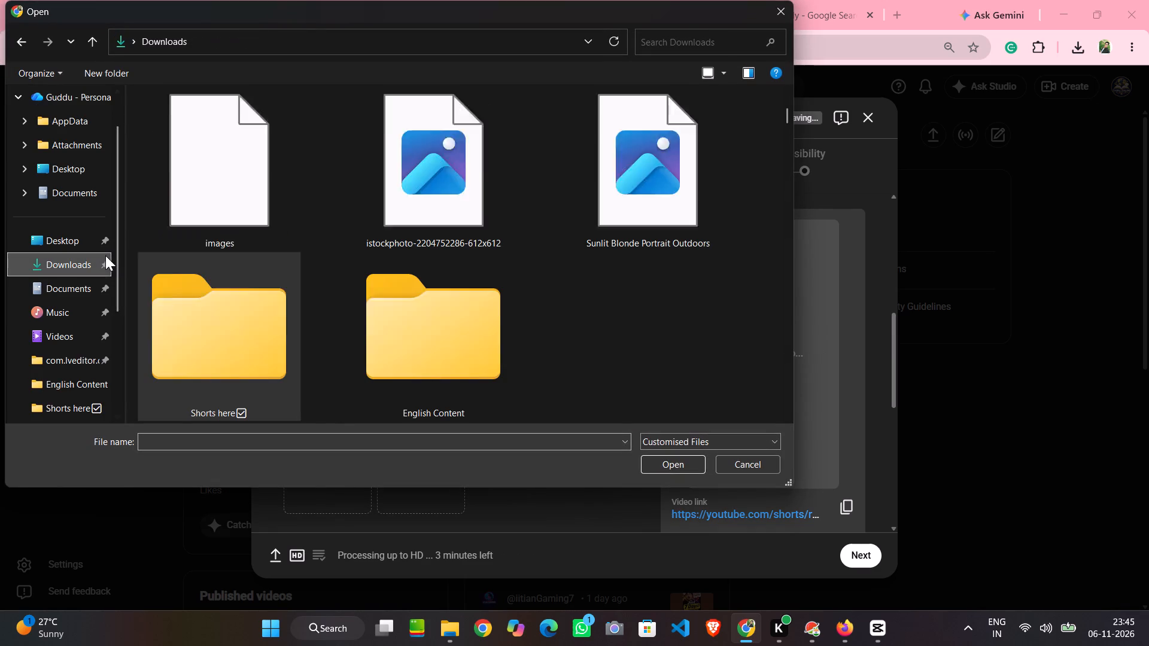
{"action": "scroll", "coordinate": [274, 308], "scroll_direction": "down", "scroll_amount": 3}
{"action": "scroll", "coordinate": [336, 307], "scroll_direction": "up", "scroll_amount": 5}
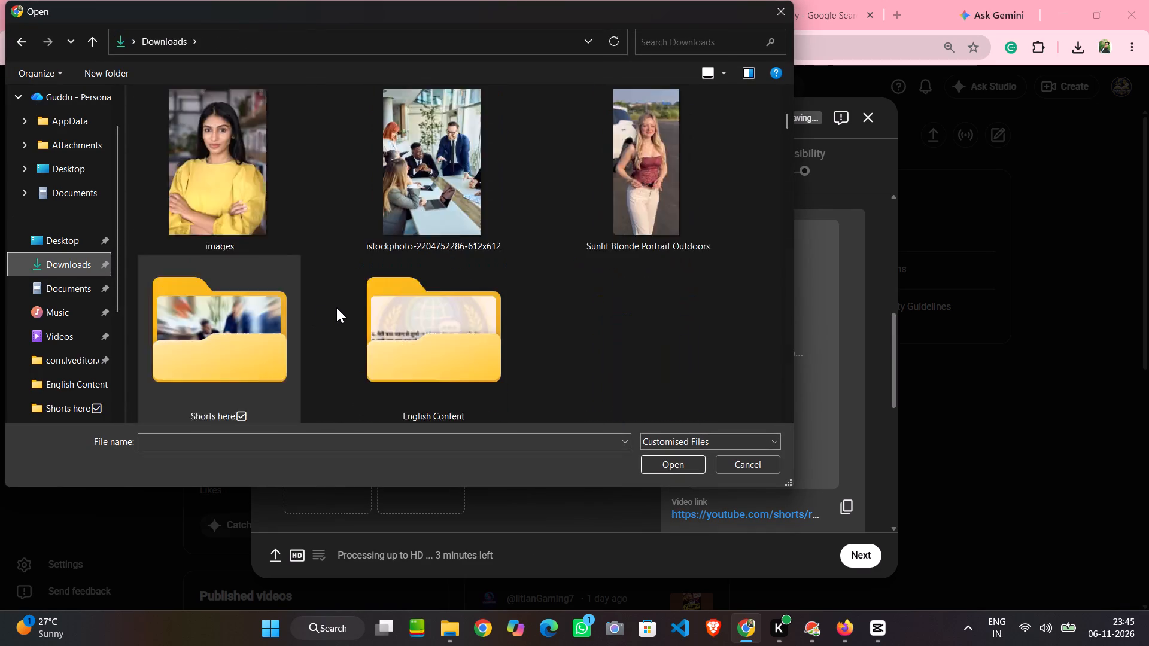
{"action": "scroll", "coordinate": [336, 307], "scroll_direction": "up", "scroll_amount": 1}
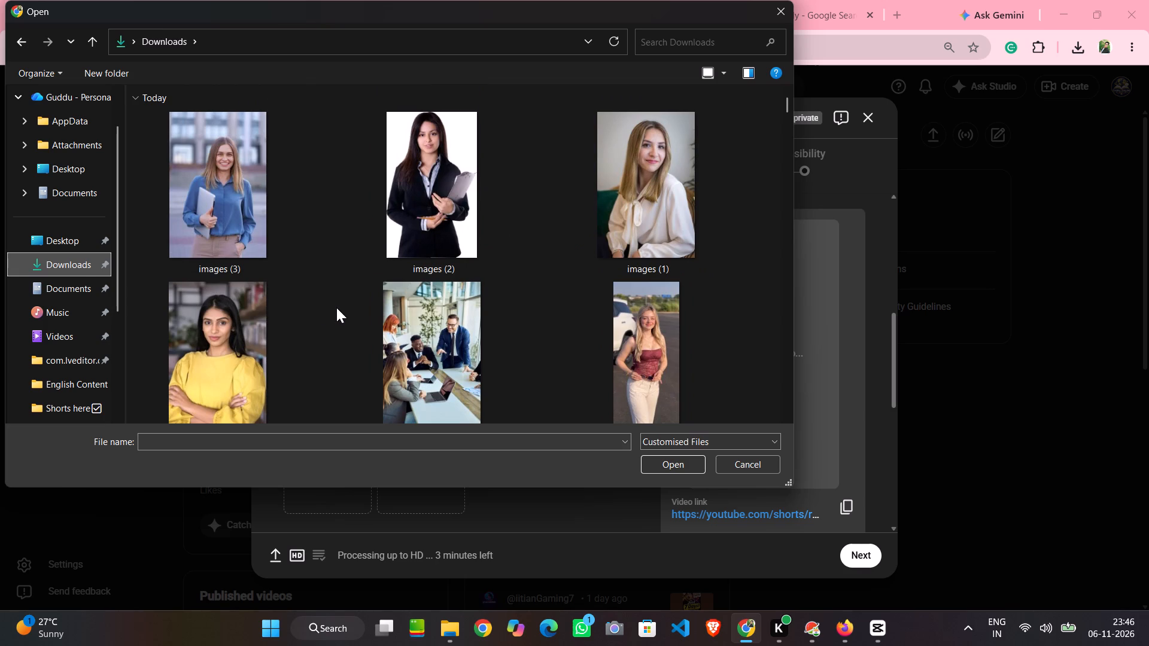
{"action": "scroll", "coordinate": [395, 297], "scroll_direction": "down", "scroll_amount": 2}
{"action": "scroll", "coordinate": [406, 298], "scroll_direction": "up", "scroll_amount": 2}
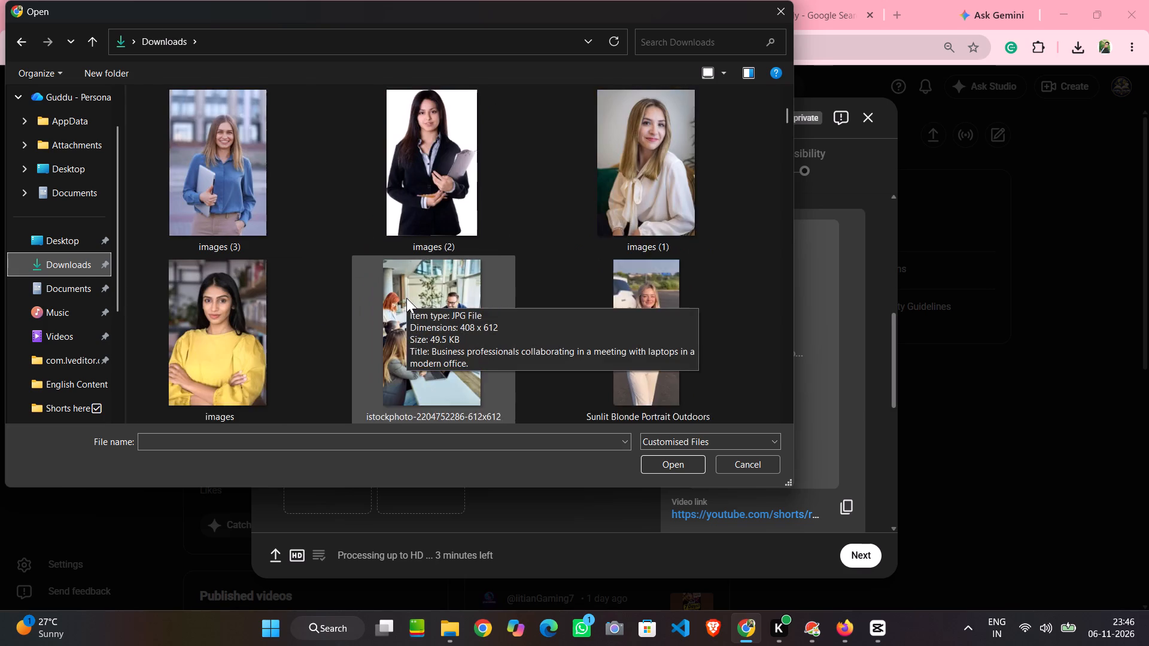
{"action": "scroll", "coordinate": [406, 298], "scroll_direction": "up", "scroll_amount": 6}
{"action": "scroll", "coordinate": [406, 298], "scroll_direction": "down", "scroll_amount": 5}
{"action": "scroll", "coordinate": [406, 298], "scroll_direction": "up", "scroll_amount": 2}
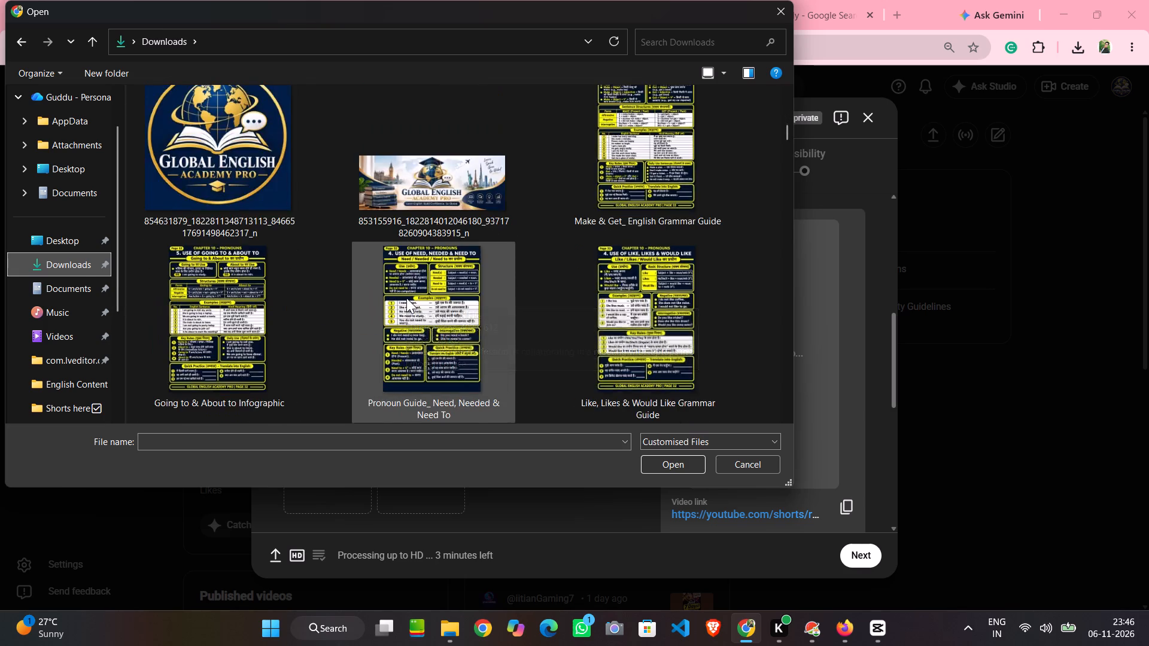
{"action": "scroll", "coordinate": [406, 298], "scroll_direction": "up", "scroll_amount": 3}
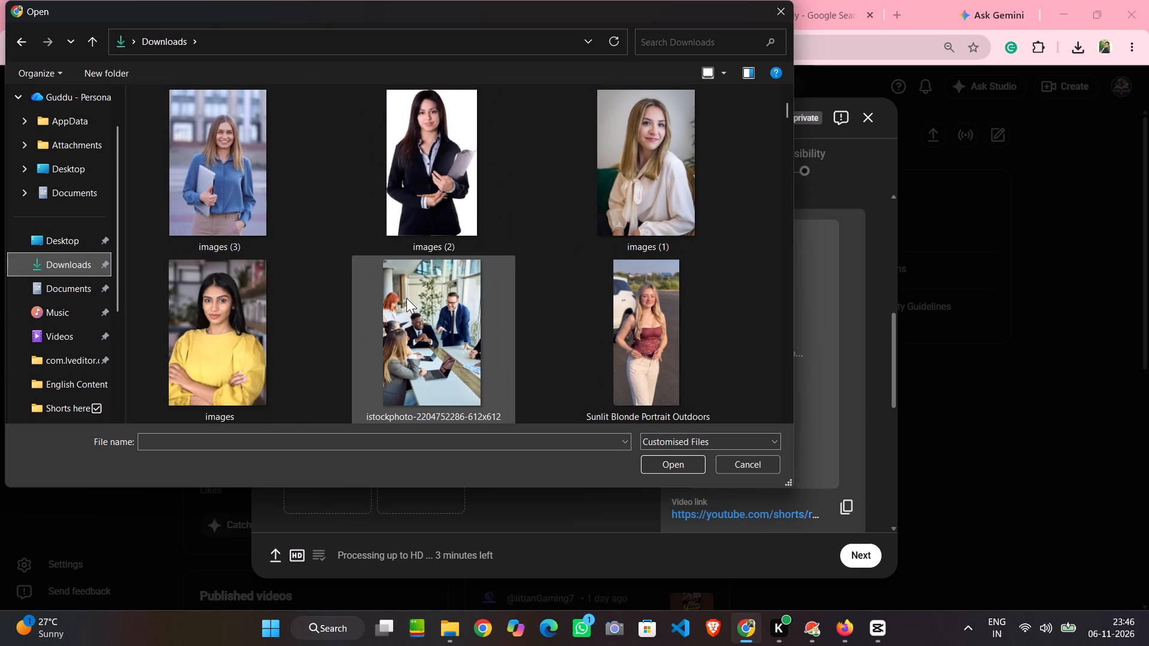
{"action": "scroll", "coordinate": [406, 298], "scroll_direction": "up", "scroll_amount": 2}
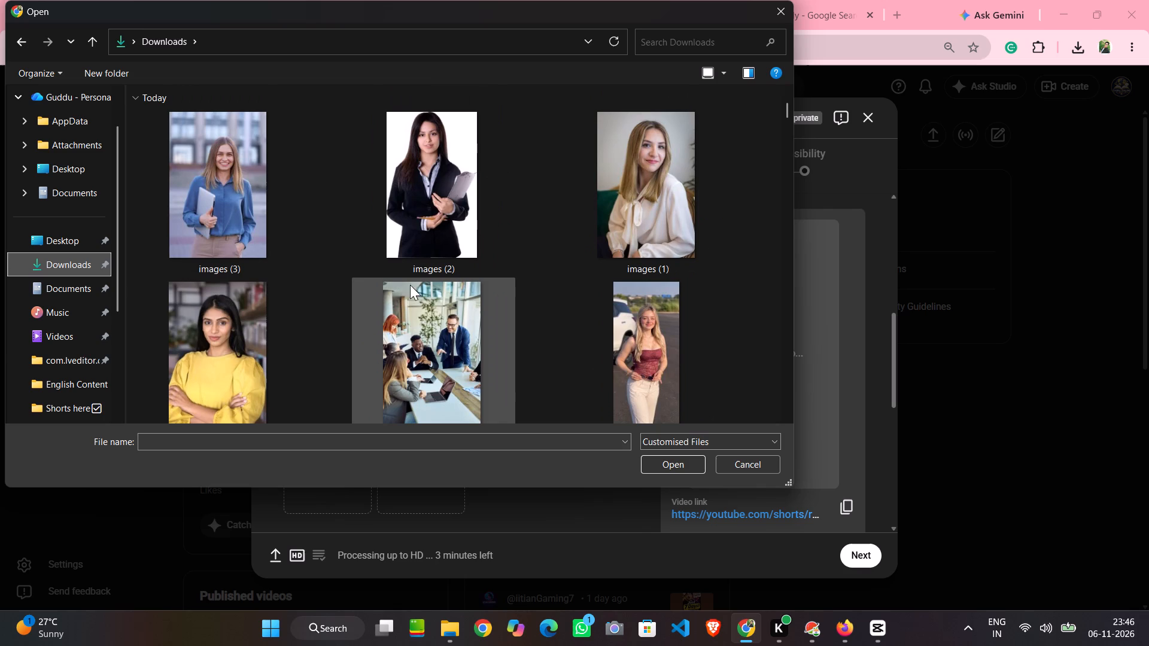
{"action": "left_click", "coordinate": [442, 205]}
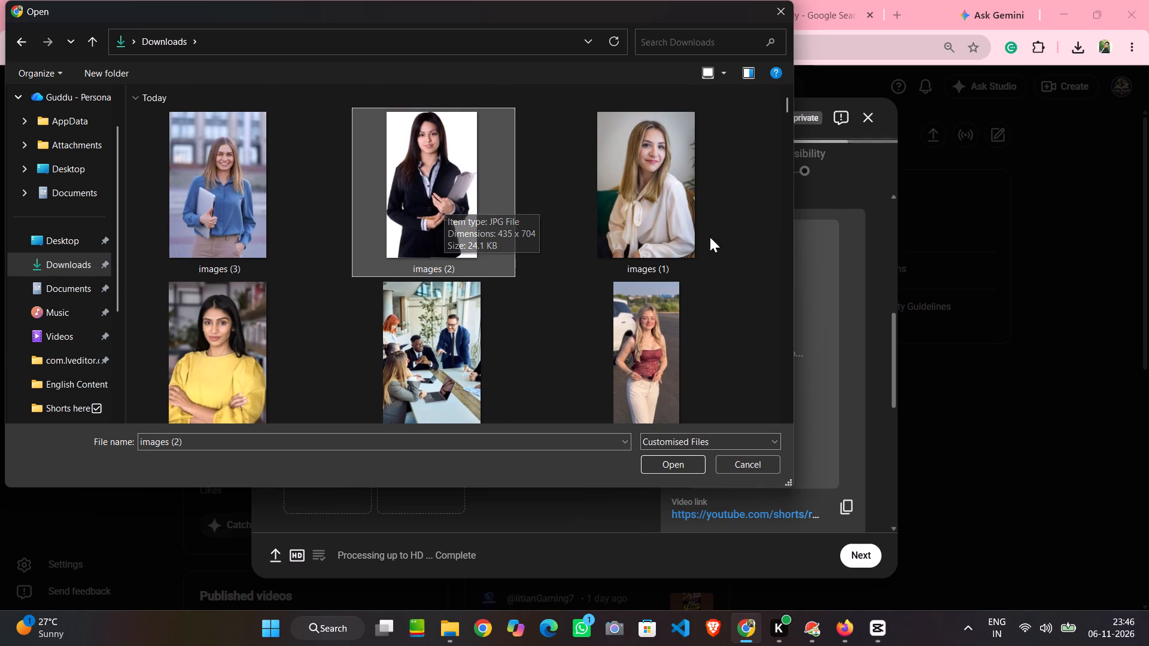
{"action": "left_click", "coordinate": [667, 221]}
{"action": "left_click", "coordinate": [665, 460]}
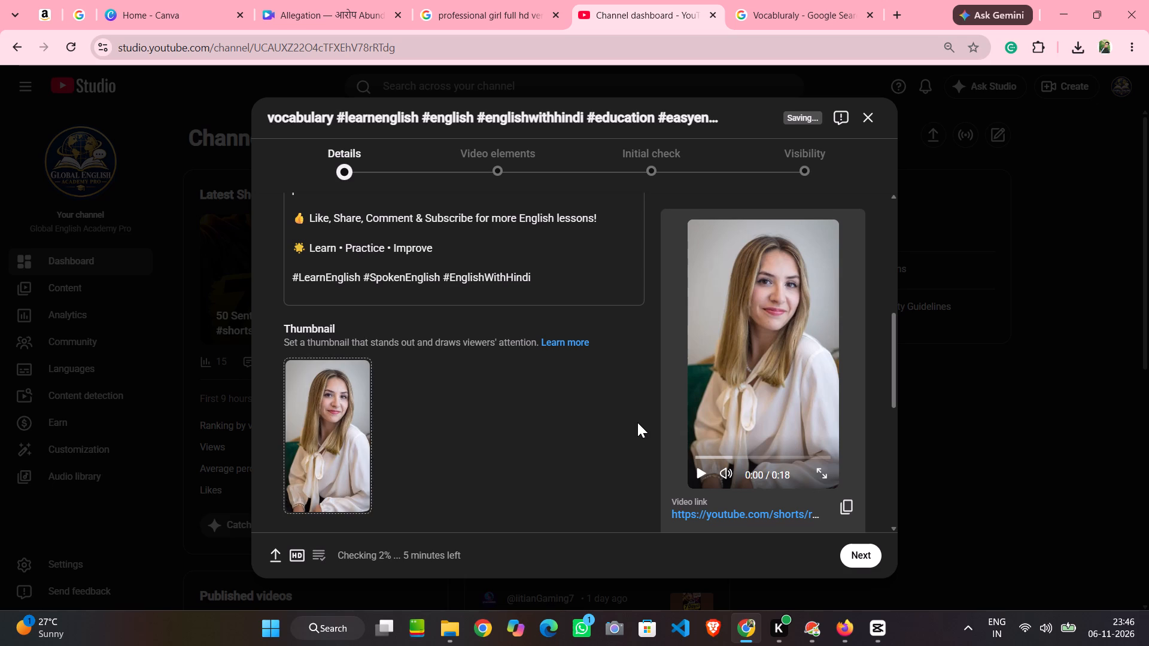
Set the video's audience to not made for kids.
{"action": "scroll", "coordinate": [625, 412], "scroll_direction": "down", "scroll_amount": 5}
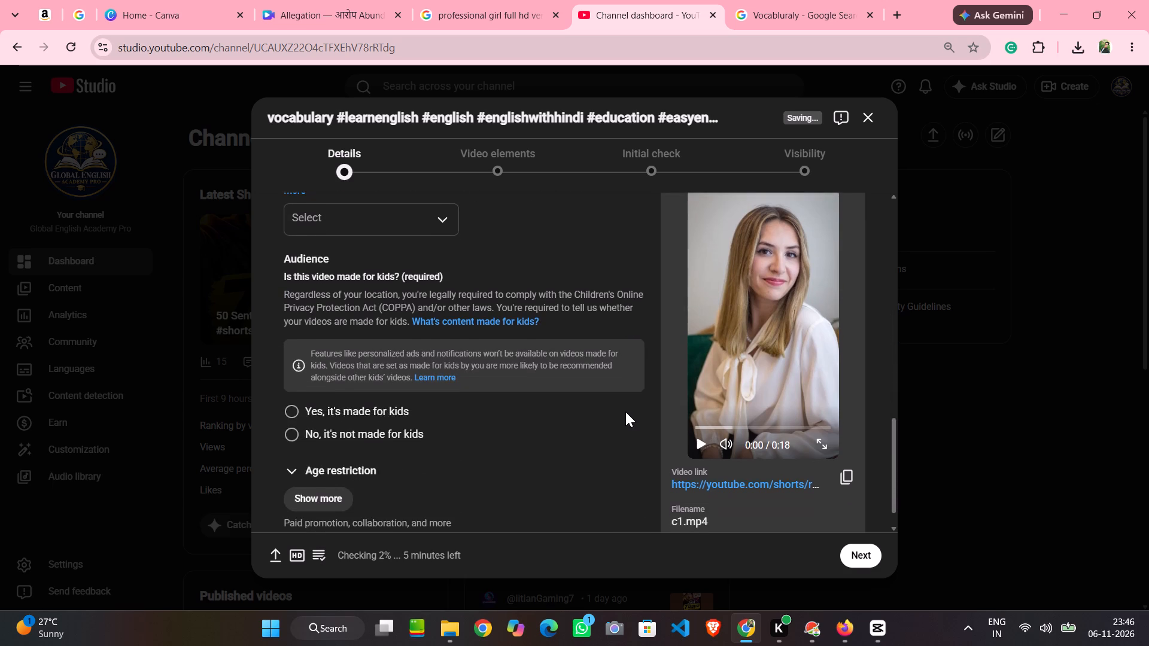
{"action": "scroll", "coordinate": [625, 412], "scroll_direction": "down", "scroll_amount": 1}
{"action": "scroll", "coordinate": [625, 412], "scroll_direction": "up", "scroll_amount": 1}
{"action": "left_click", "coordinate": [302, 477]}
Expand the additional video details and review the AI use, tags, language, and comments and ratings settings.
{"action": "scroll", "coordinate": [529, 395], "scroll_direction": "down", "scroll_amount": 5}
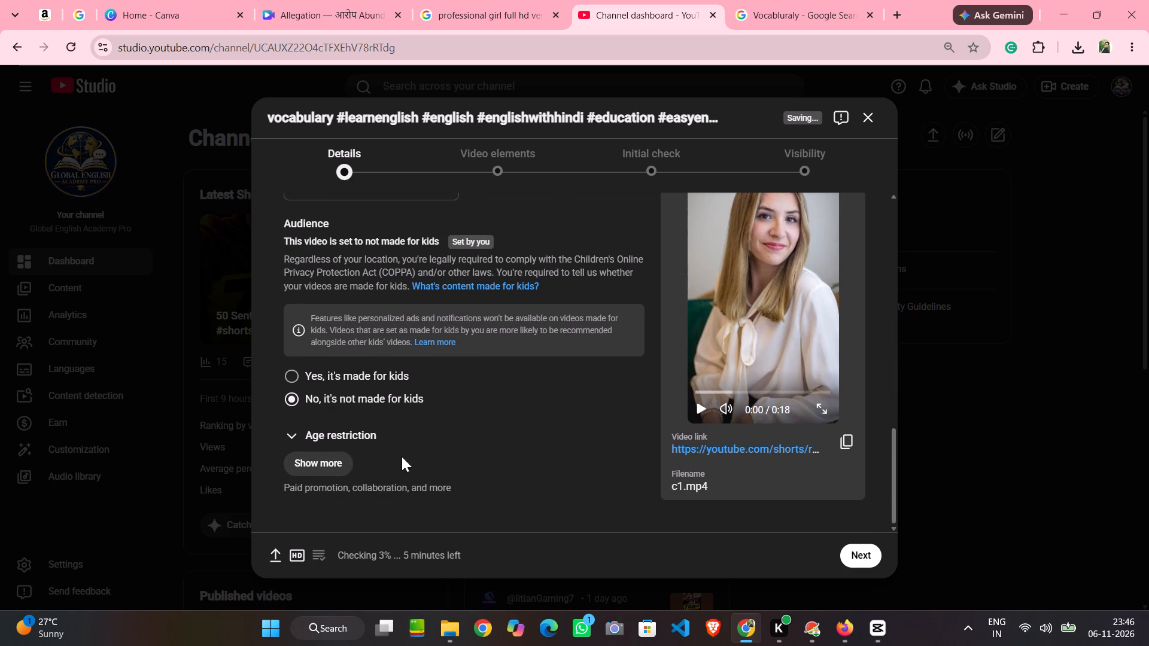
{"action": "left_click", "coordinate": [310, 462]}
{"action": "scroll", "coordinate": [485, 407], "scroll_direction": "down", "scroll_amount": 9}
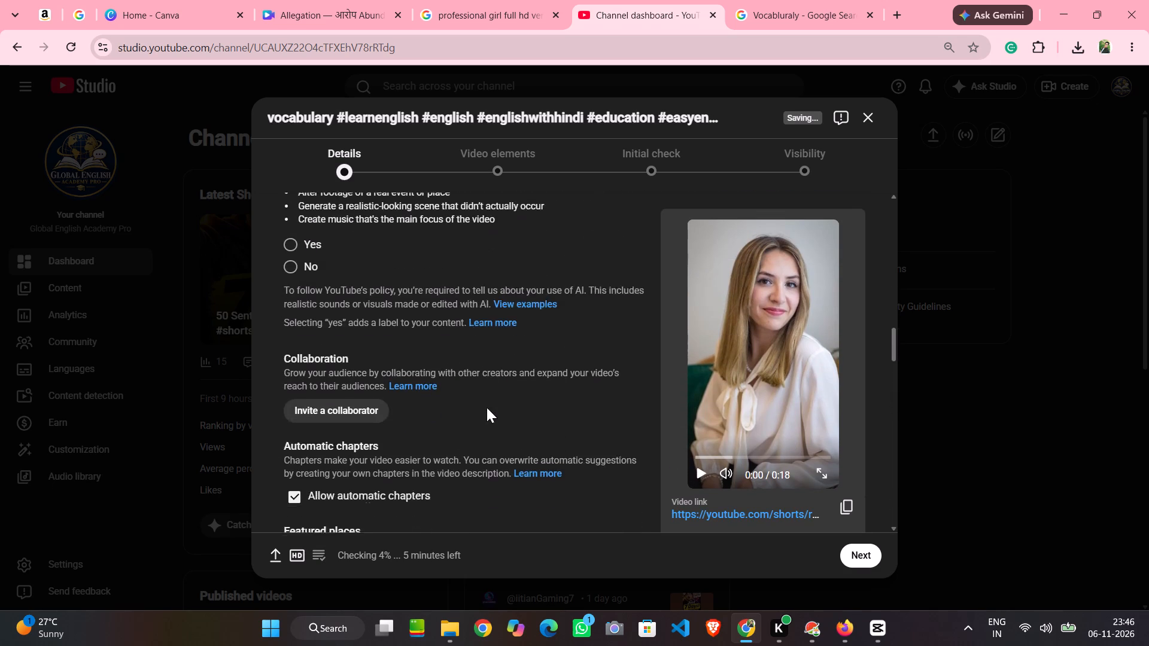
{"action": "scroll", "coordinate": [487, 407], "scroll_direction": "down", "scroll_amount": 8}
{"action": "scroll", "coordinate": [487, 407], "scroll_direction": "up", "scroll_amount": 1}
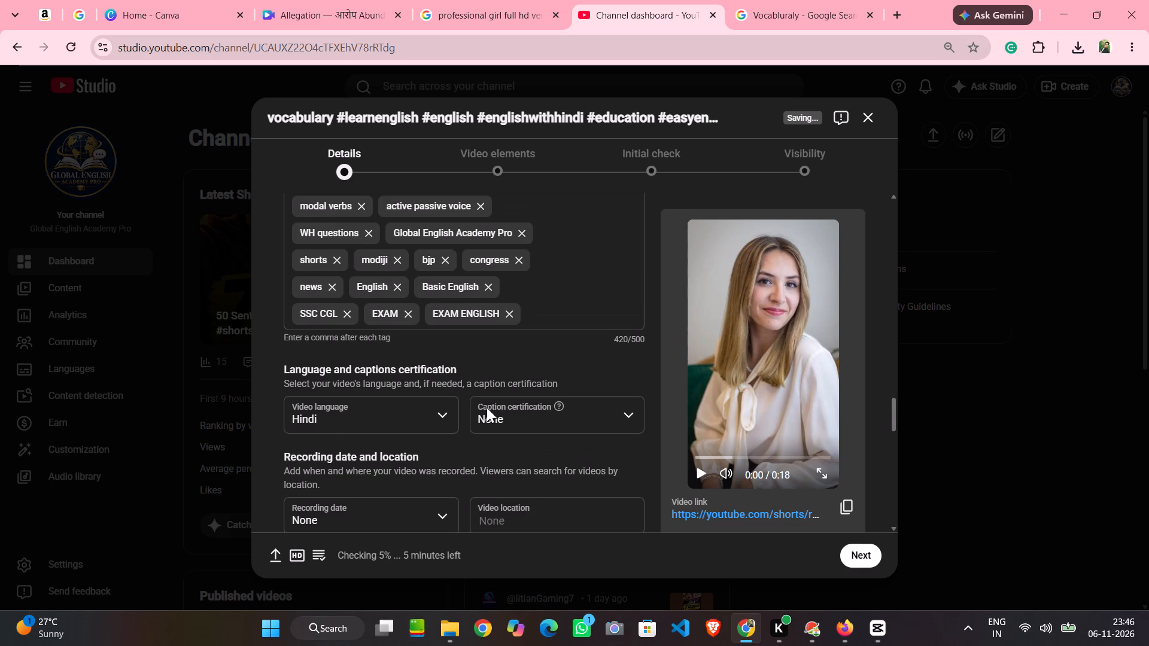
{"action": "scroll", "coordinate": [487, 407], "scroll_direction": "up", "scroll_amount": 2}
{"action": "scroll", "coordinate": [487, 407], "scroll_direction": "down", "scroll_amount": 15}
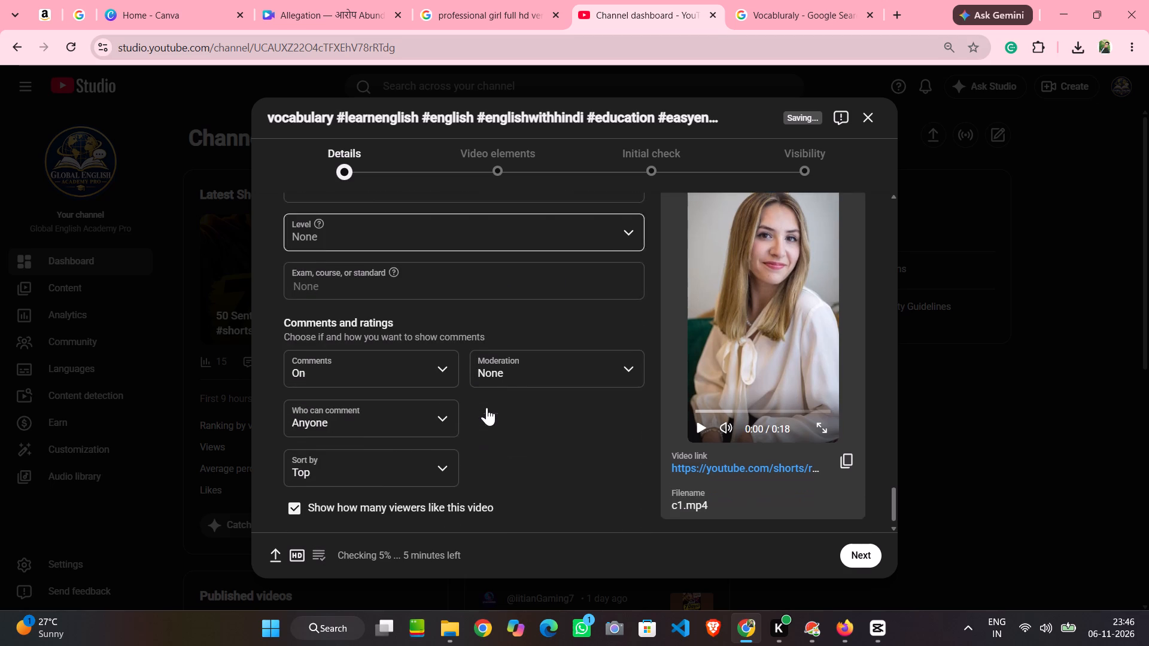
{"action": "scroll", "coordinate": [487, 406], "scroll_direction": "down", "scroll_amount": 1}
Advance the upload to the Video elements stage.
{"action": "left_click", "coordinate": [476, 175]}
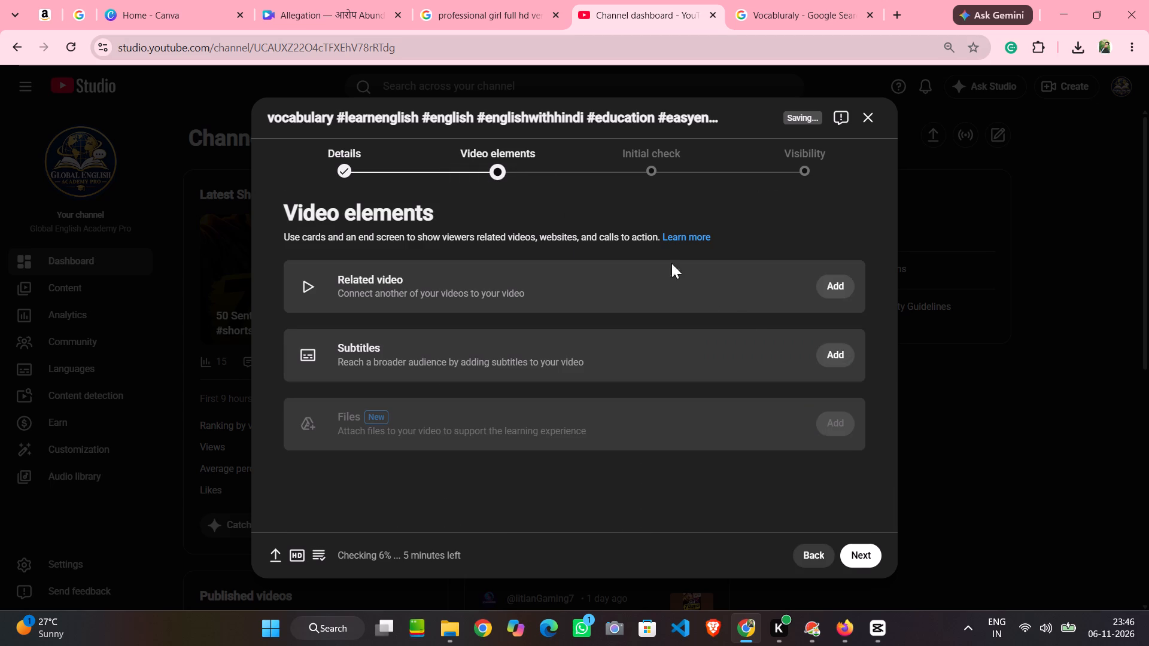
Connect the channel's video "50 Sentences That U should Know" to the upload as its related video.
{"action": "left_click", "coordinate": [838, 280]}
{"action": "left_click", "coordinate": [360, 248]}
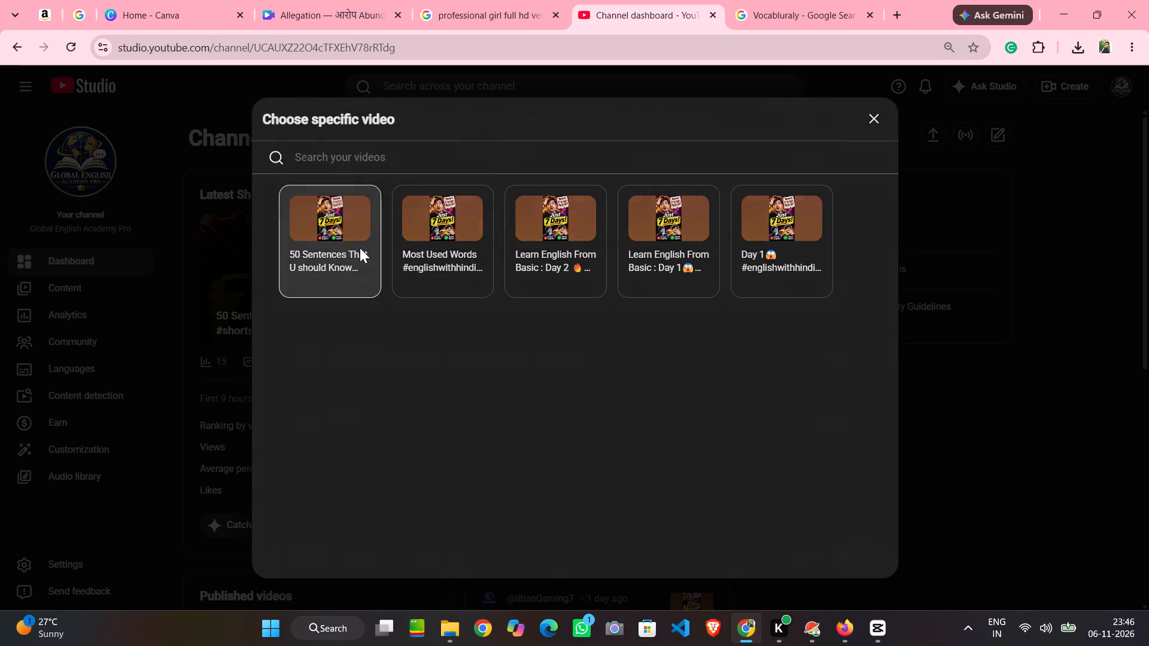
Advance the upload past the initial check to the Visibility stage and try to publish the video as Public.
{"action": "left_click", "coordinate": [663, 178]}
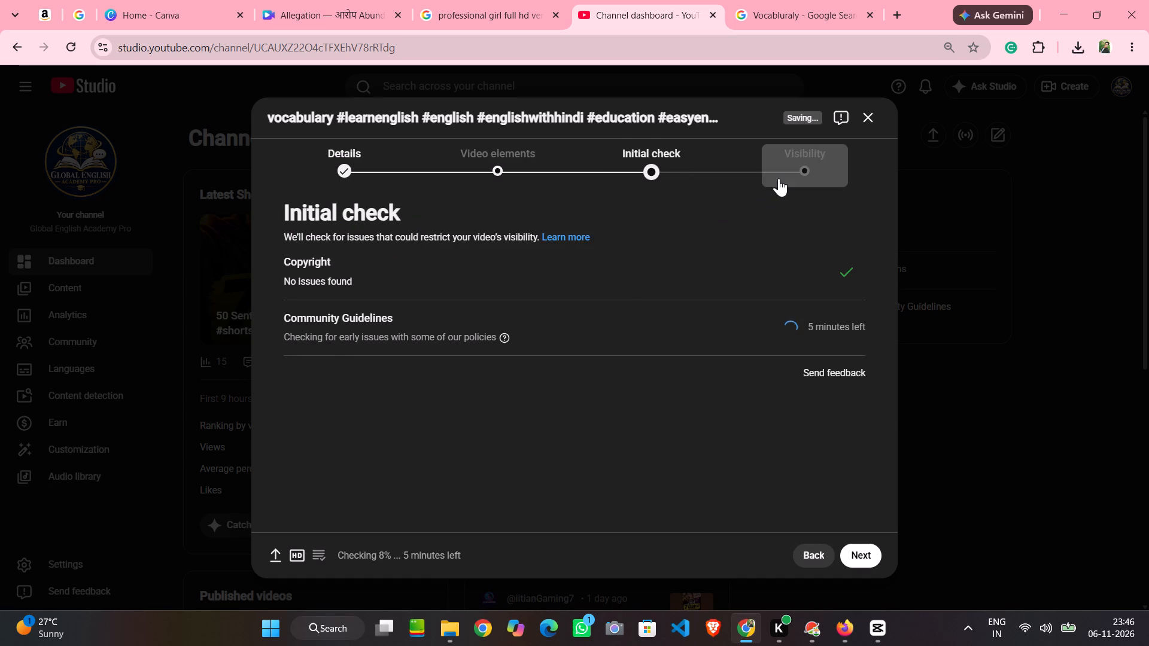
{"action": "left_click", "coordinate": [779, 178]}
{"action": "scroll", "coordinate": [451, 361], "scroll_direction": "down", "scroll_amount": 5}
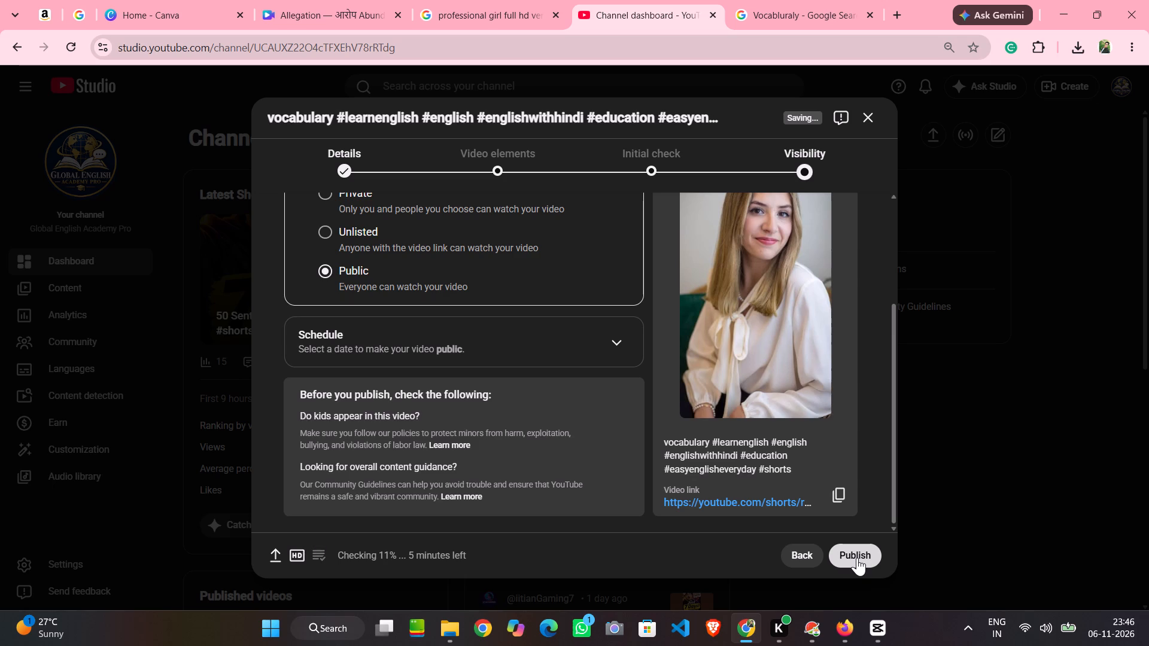
{"action": "left_click", "coordinate": [857, 557]}
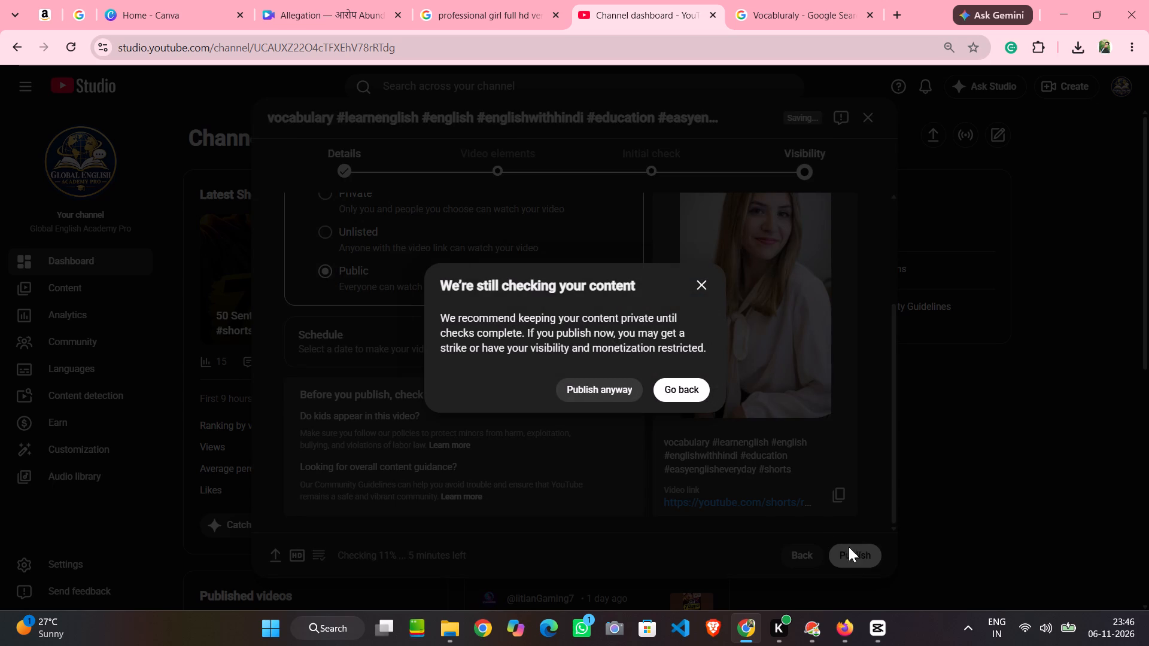
{"action": "left_click", "coordinate": [705, 279]}
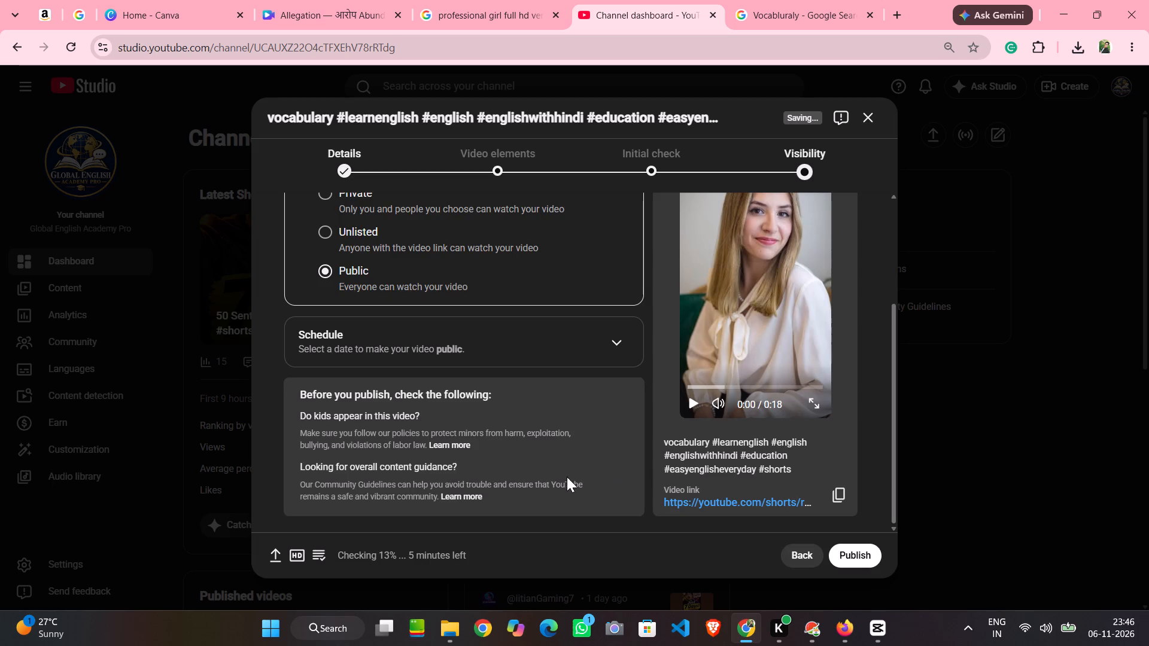
Switch to Firefox, open Facebook in a new tab, and change the active profile to Global English Academy Pro.
{"action": "left_click", "coordinate": [838, 631]}
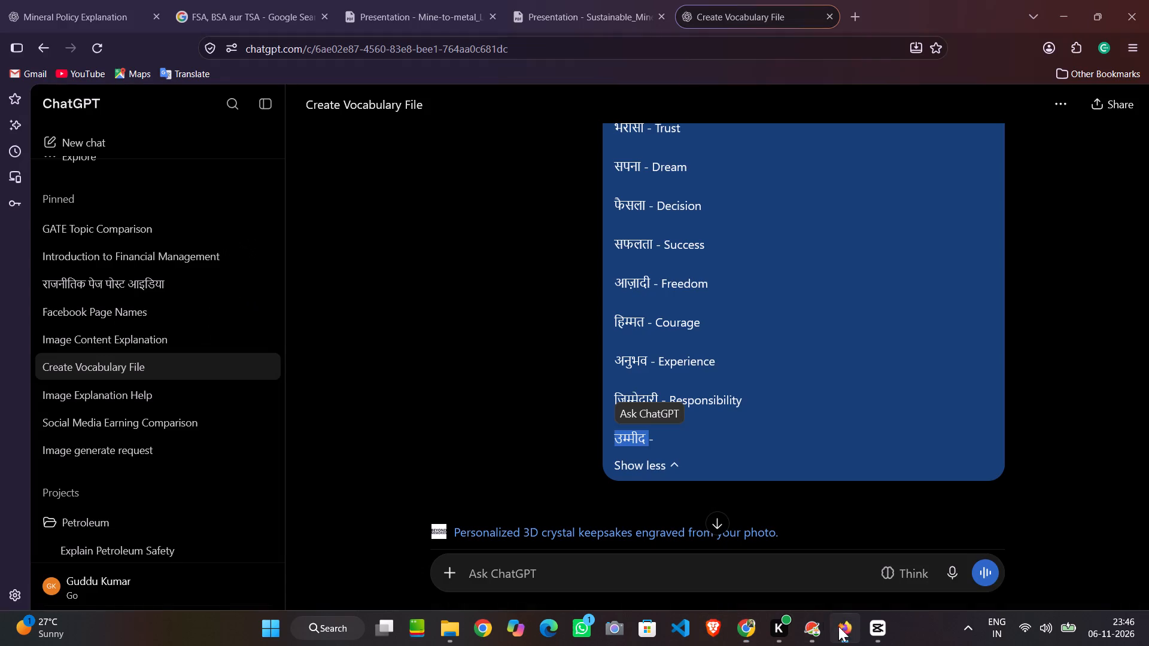
{"action": "left_click", "coordinate": [857, 13]}
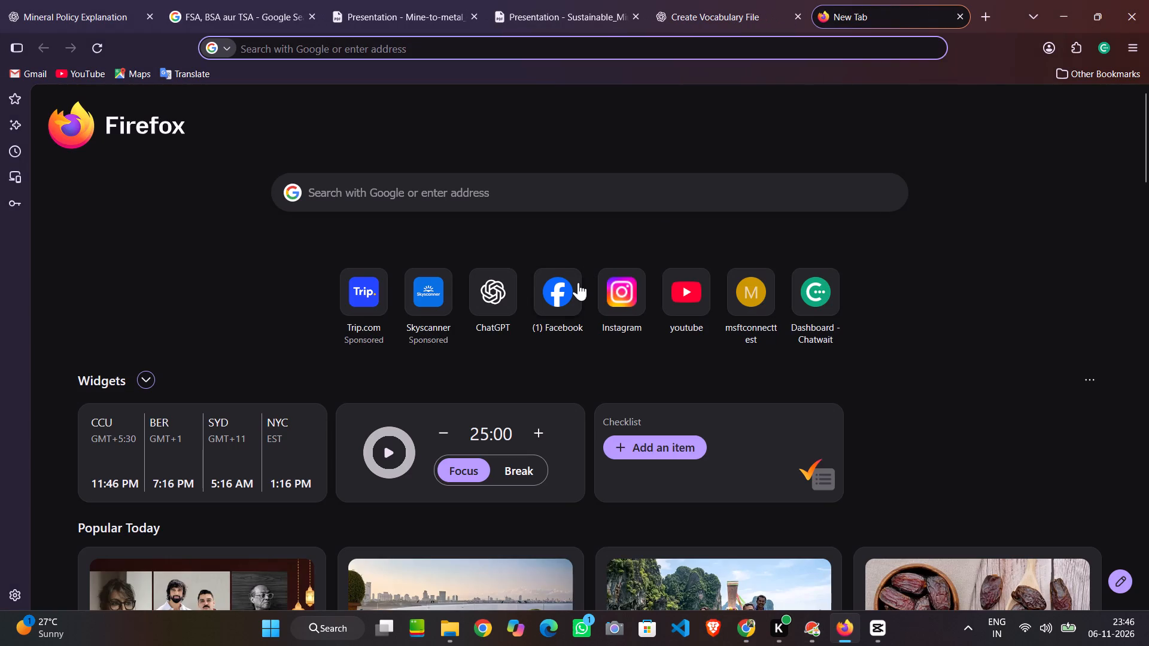
{"action": "left_click", "coordinate": [570, 287]}
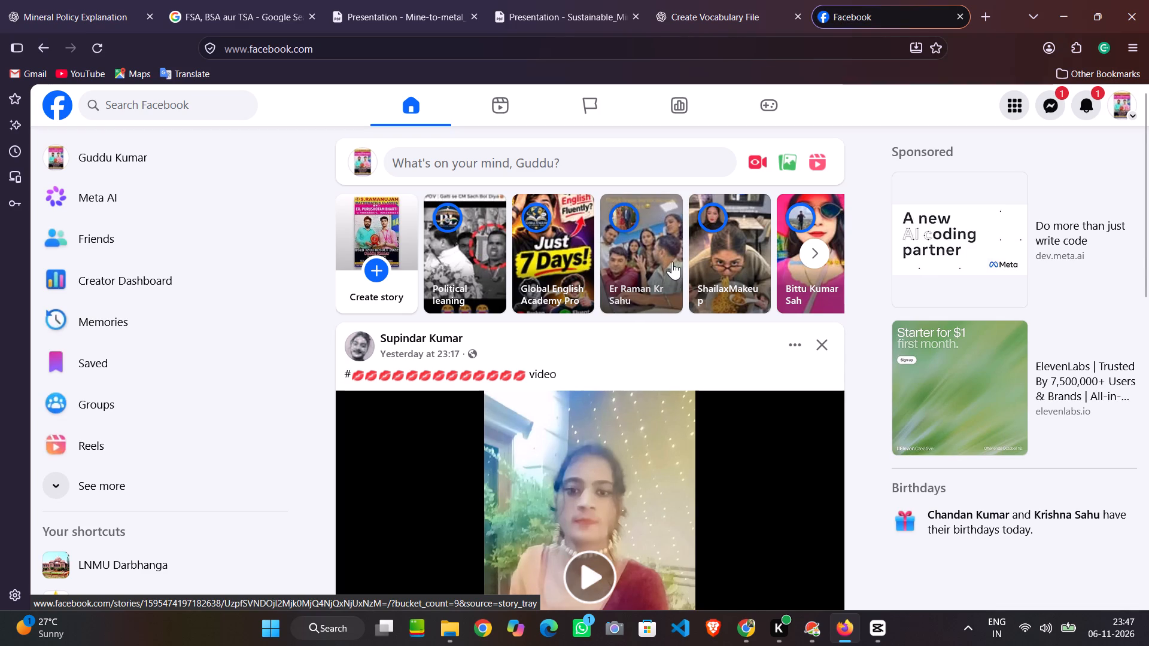
{"action": "left_click", "coordinate": [1084, 106]}
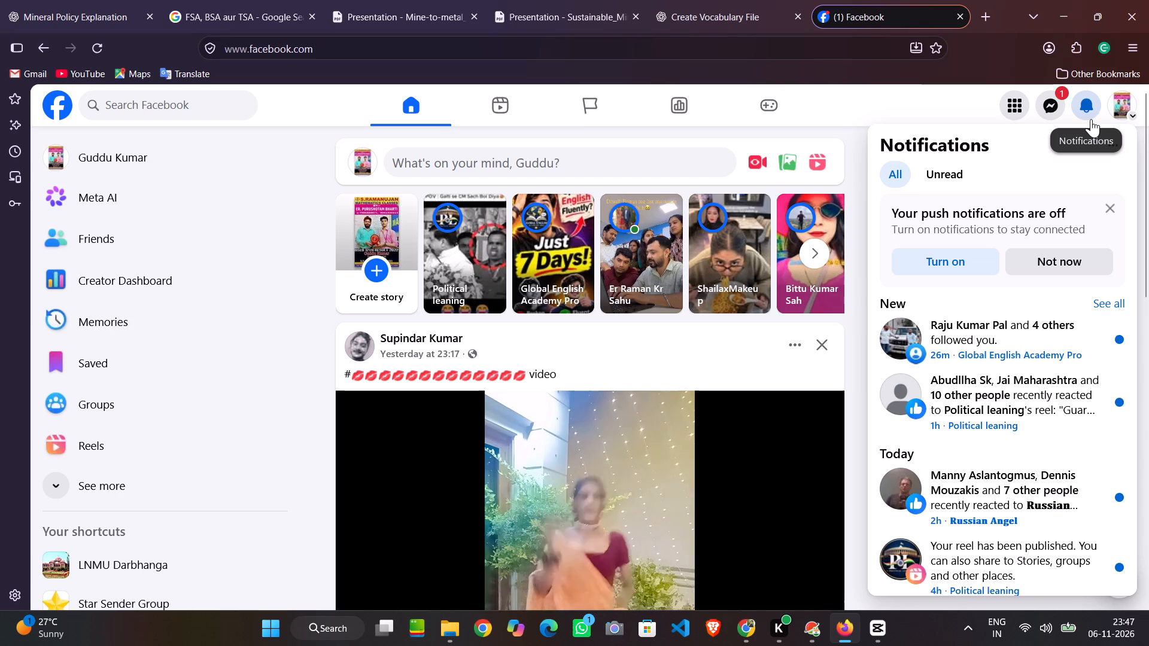
{"action": "left_click", "coordinate": [1133, 110]}
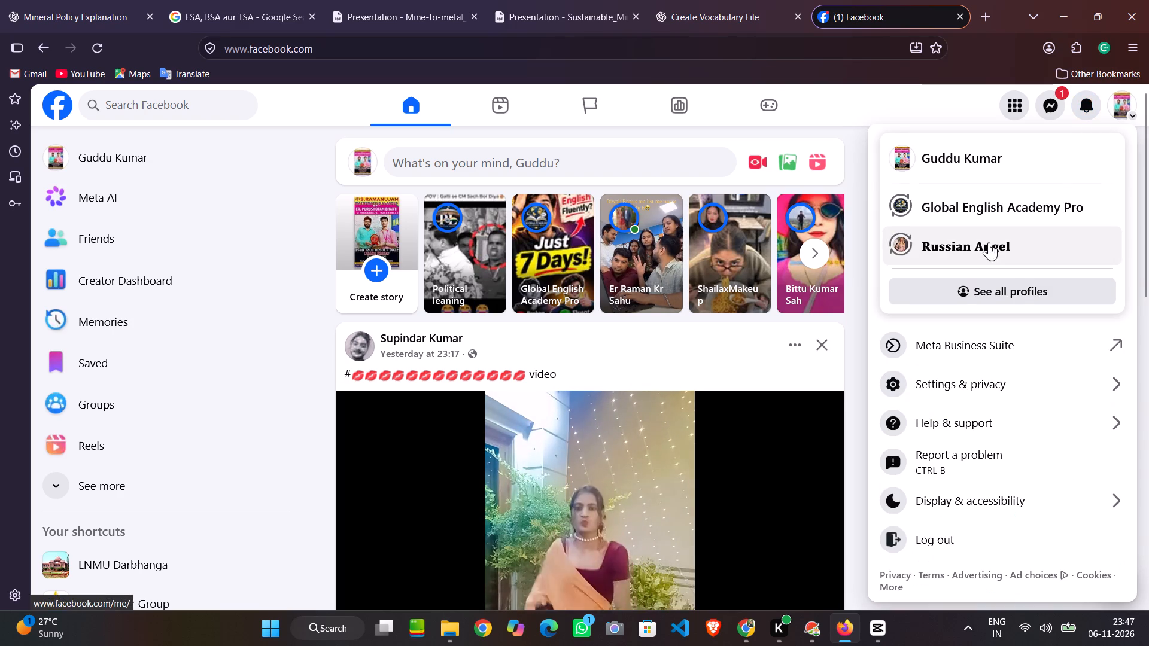
{"action": "left_click", "coordinate": [992, 216]}
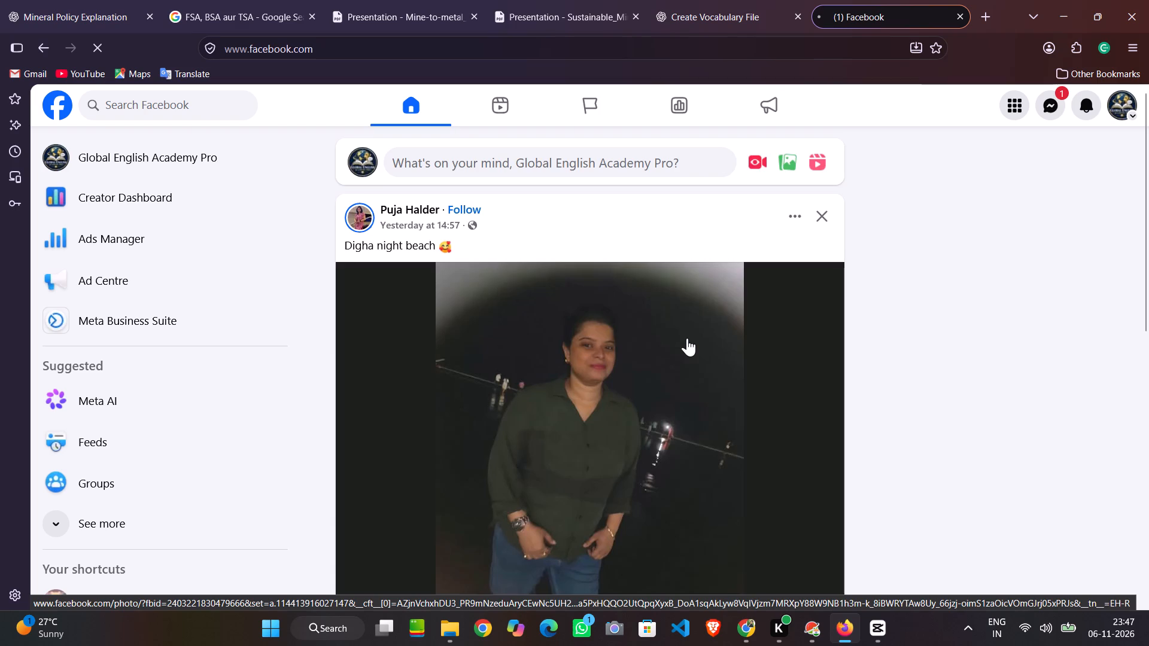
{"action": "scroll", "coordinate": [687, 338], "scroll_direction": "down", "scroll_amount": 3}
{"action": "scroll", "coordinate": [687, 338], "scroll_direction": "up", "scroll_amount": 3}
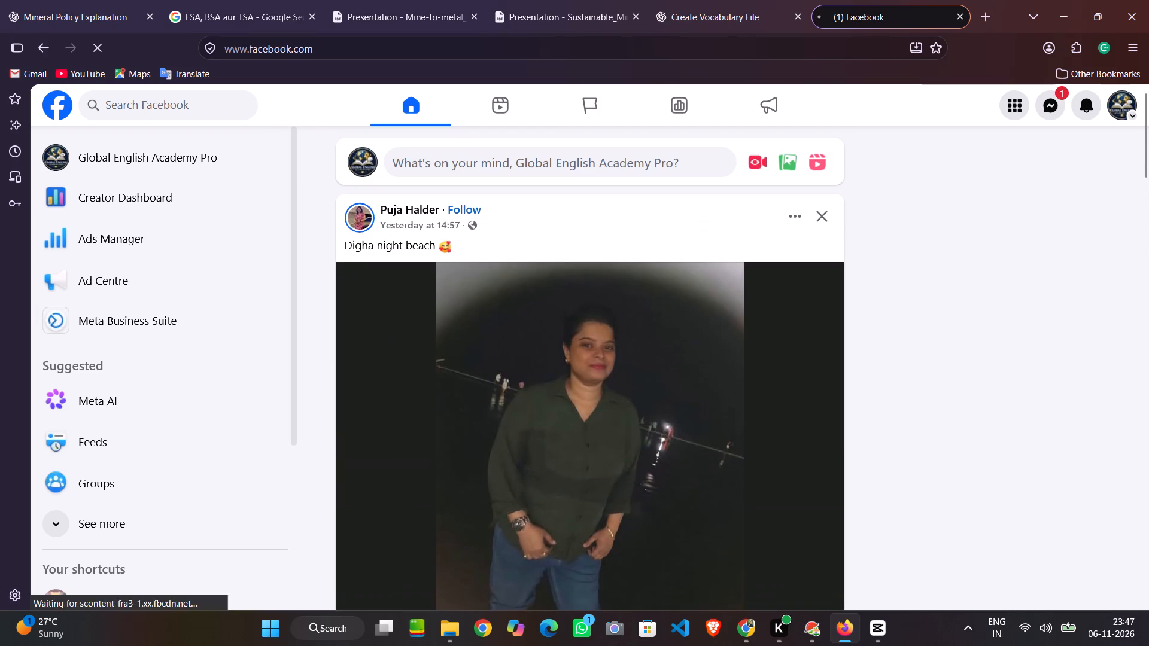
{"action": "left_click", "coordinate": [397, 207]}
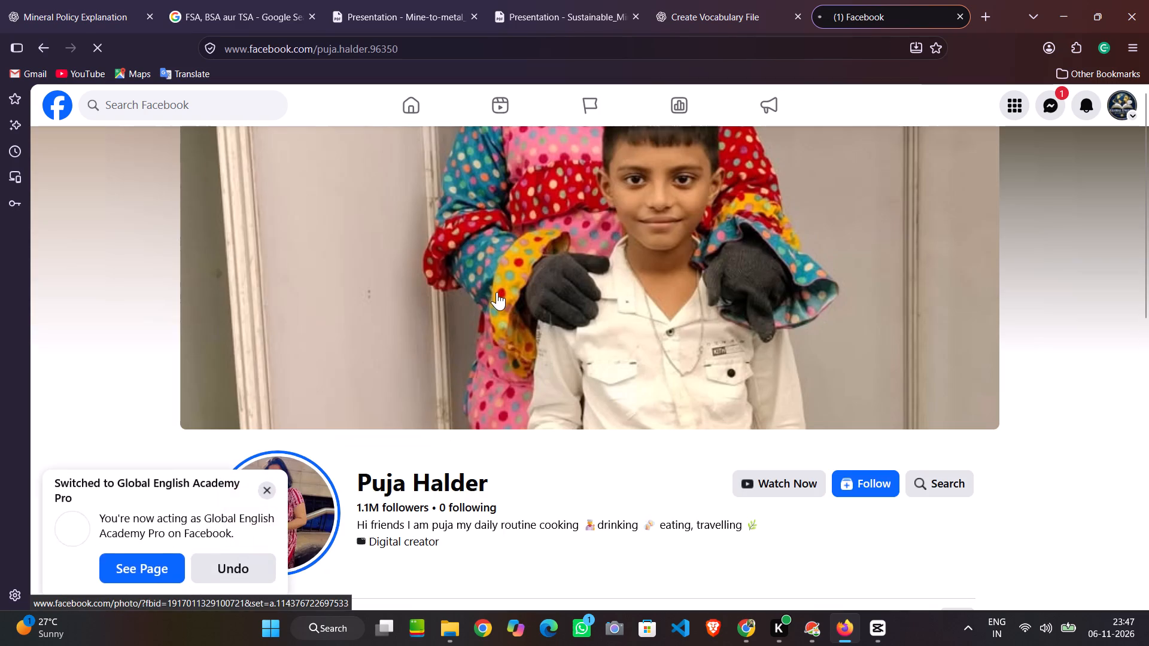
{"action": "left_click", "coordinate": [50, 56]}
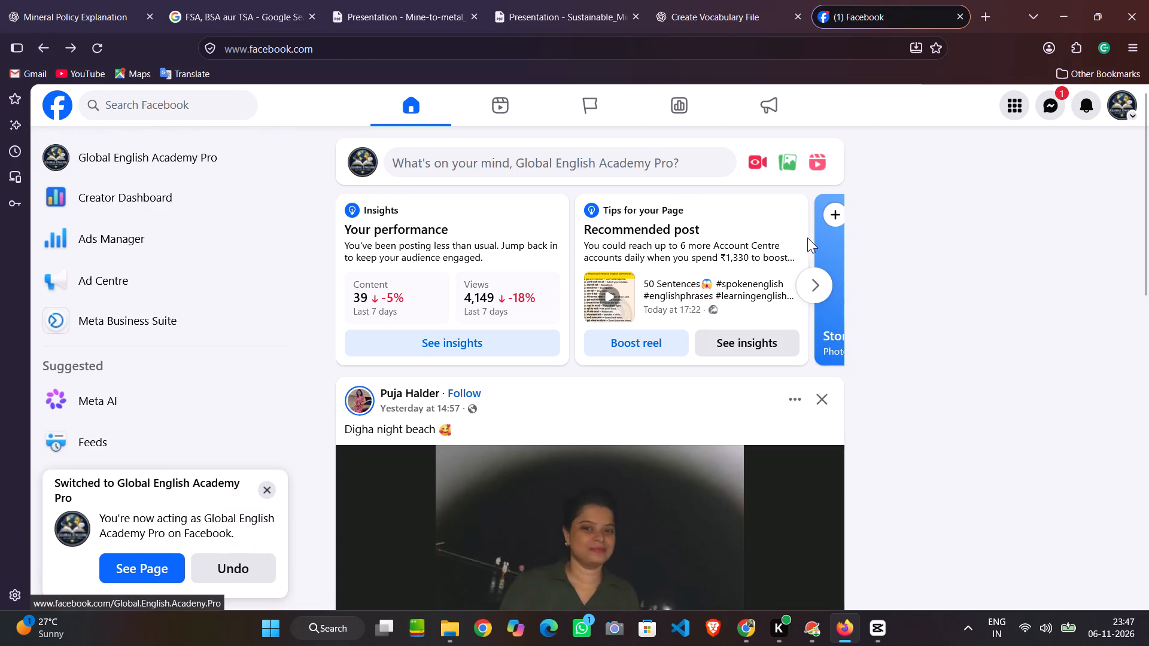
Start a new reel with the video c1 from the Shorts here folder and proceed to the reel settings.
{"action": "left_click", "coordinate": [809, 288]}
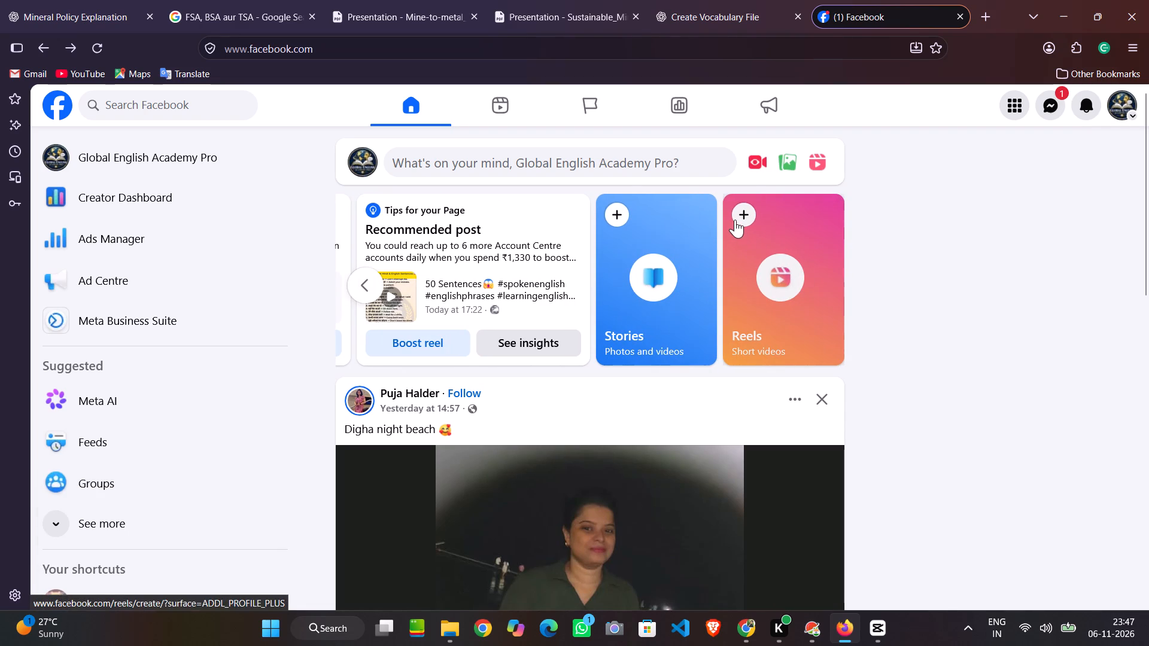
{"action": "left_click", "coordinate": [735, 220]}
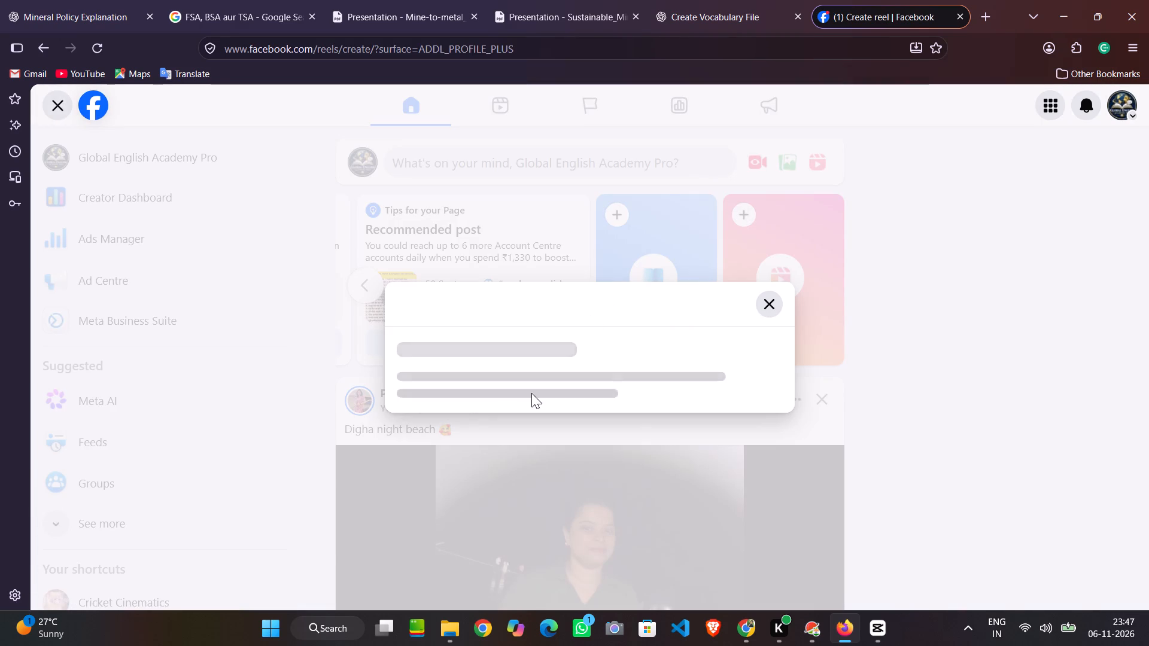
{"action": "left_click", "coordinate": [235, 249]}
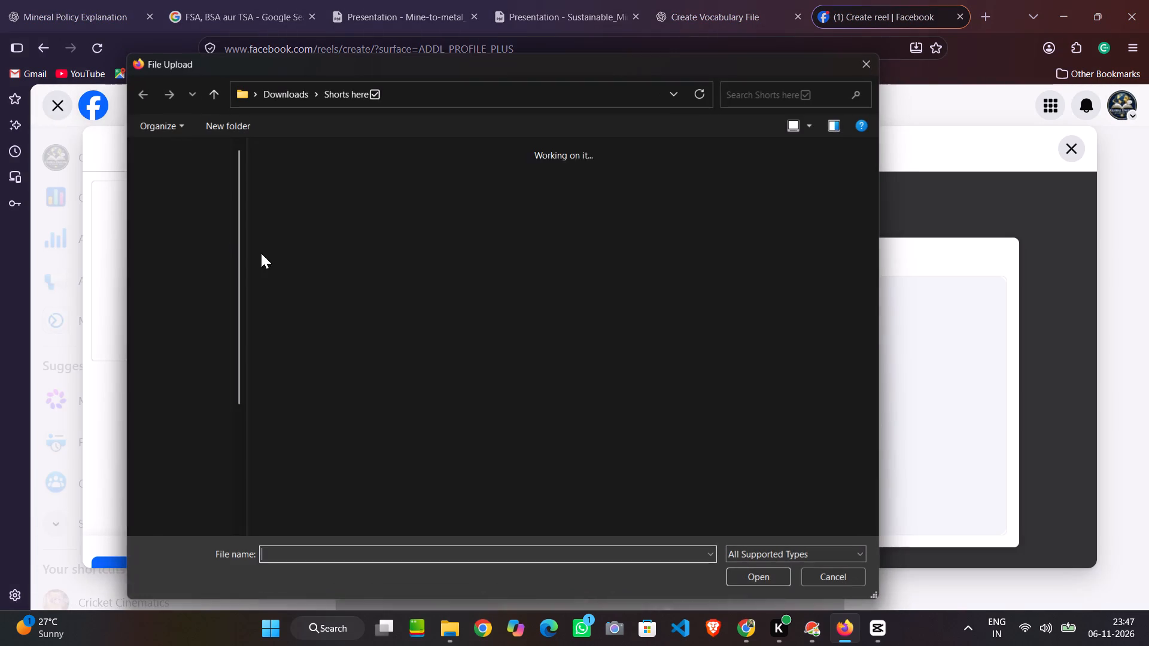
{"action": "left_click", "coordinate": [352, 255]}
{"action": "left_click", "coordinate": [762, 565]}
{"action": "left_click", "coordinate": [762, 570]}
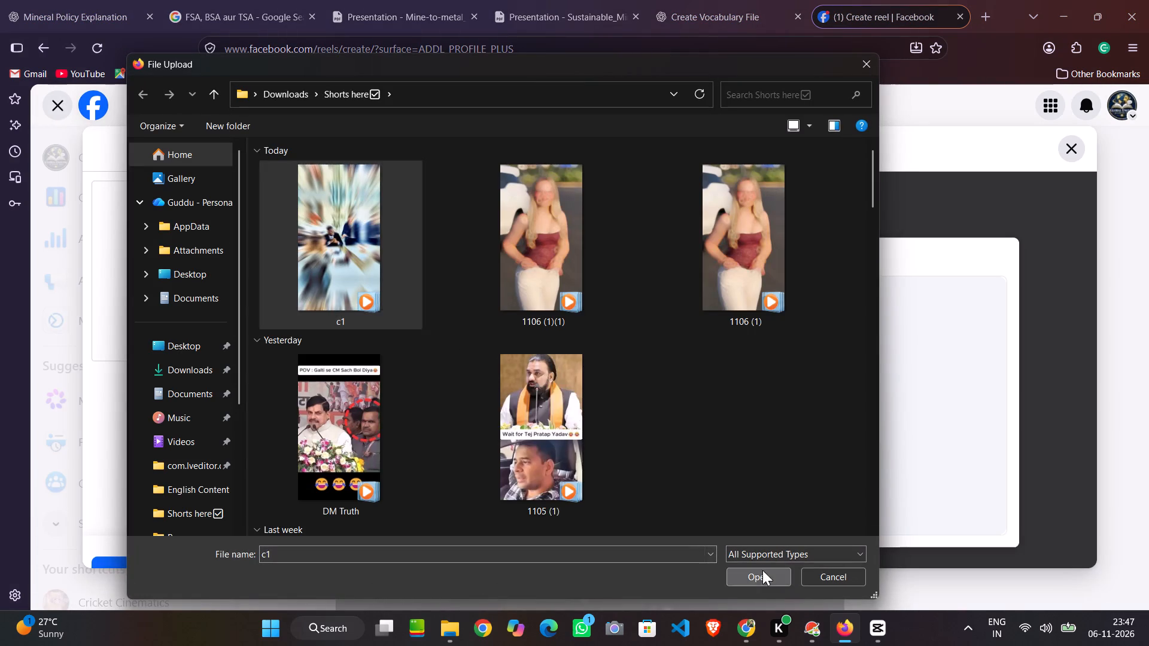
{"action": "scroll", "coordinate": [269, 331], "scroll_direction": "down", "scroll_amount": 3}
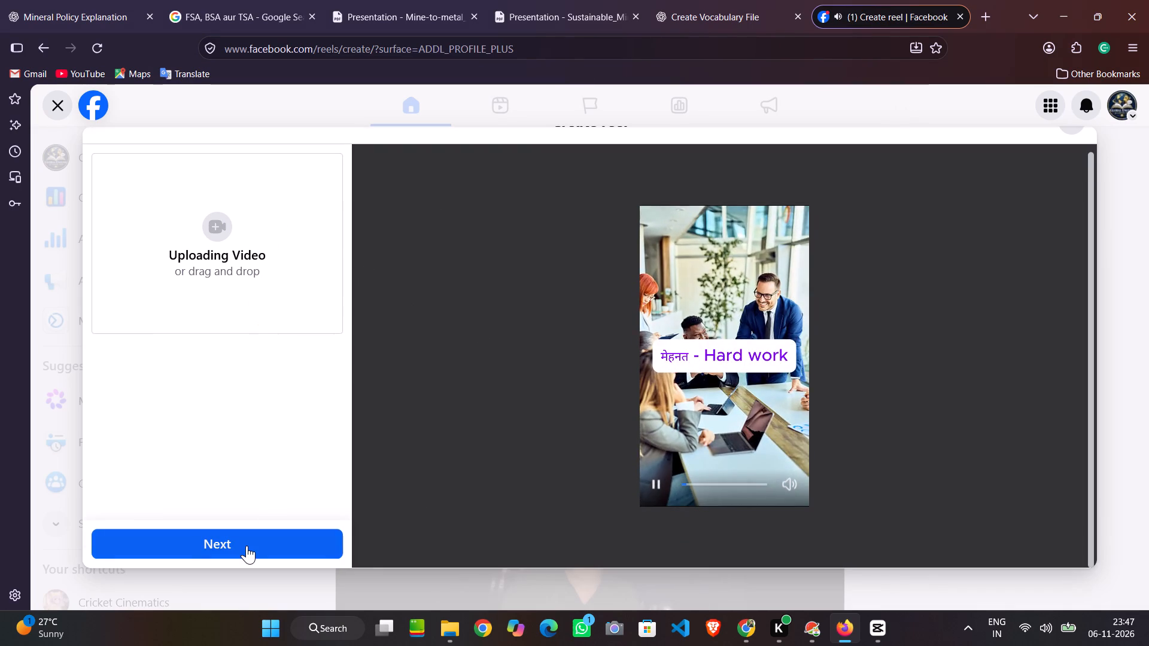
{"action": "left_click", "coordinate": [247, 546]}
{"action": "left_click", "coordinate": [200, 544]}
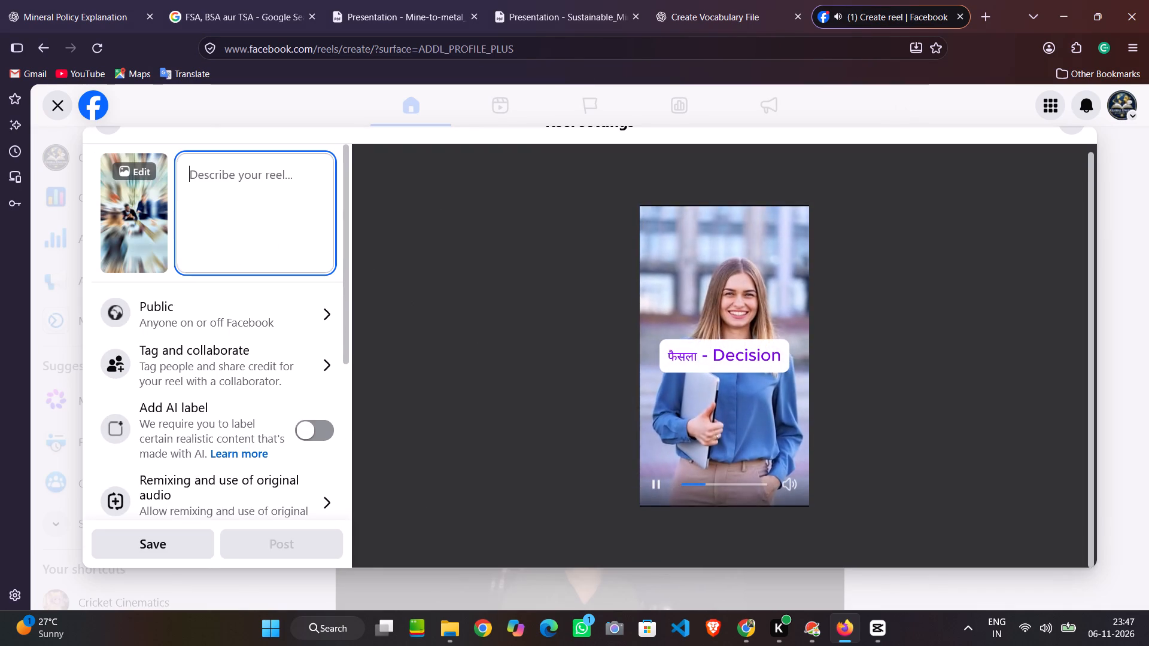
Begin the reel's description with "Daily vocabulary" followed by the fire and red heart emojis.
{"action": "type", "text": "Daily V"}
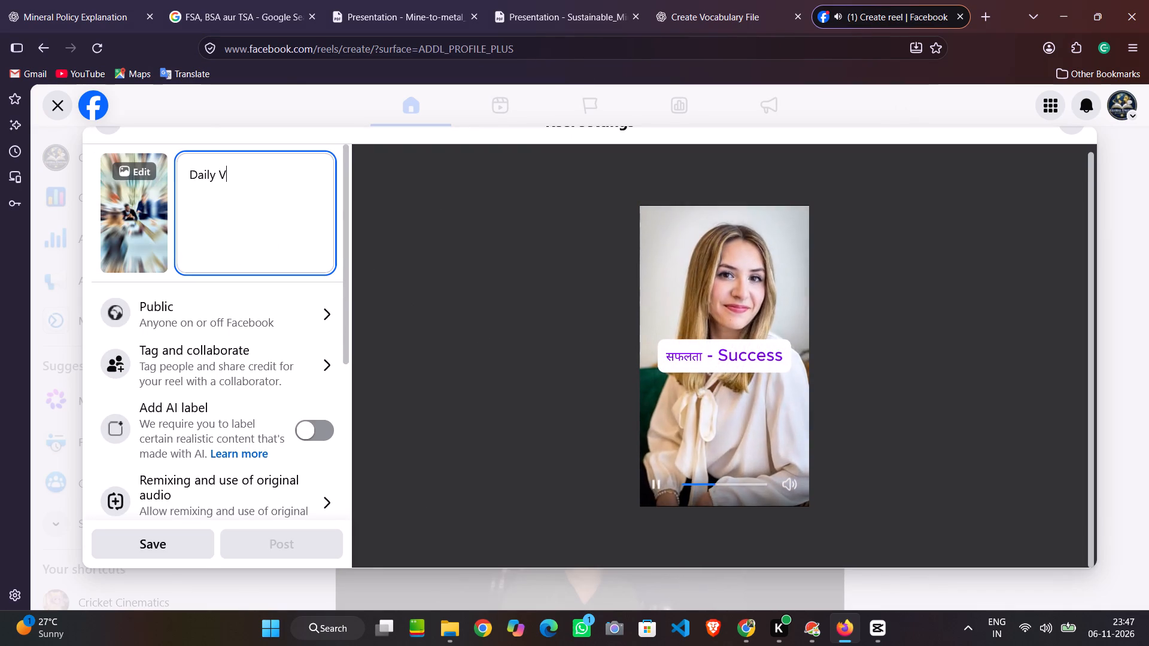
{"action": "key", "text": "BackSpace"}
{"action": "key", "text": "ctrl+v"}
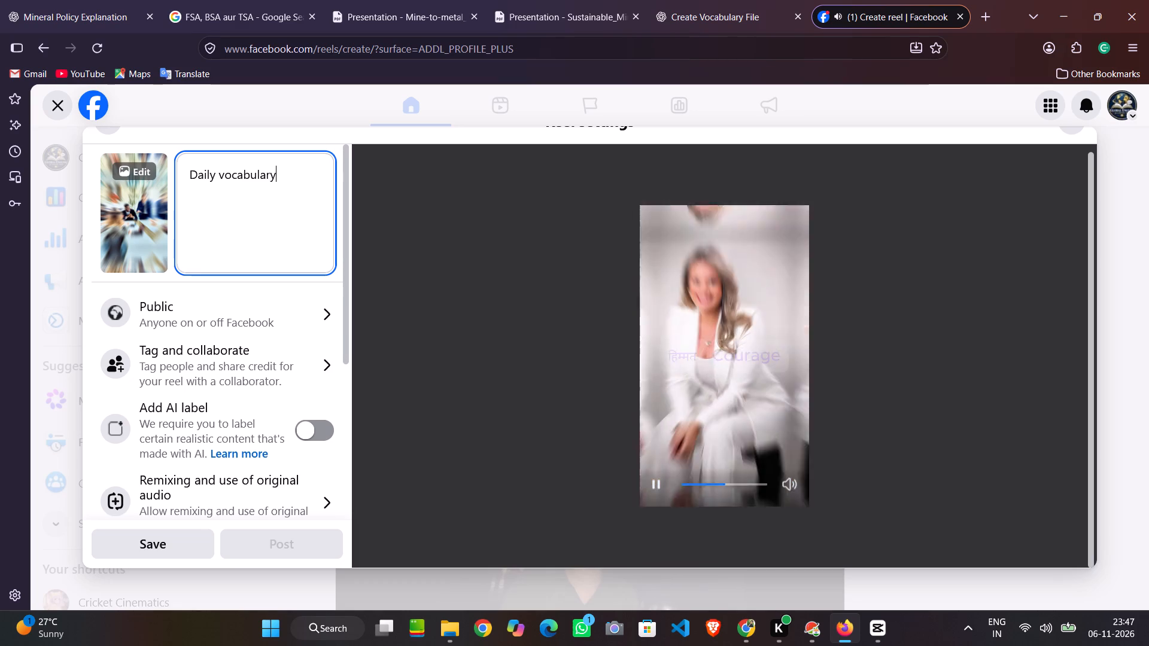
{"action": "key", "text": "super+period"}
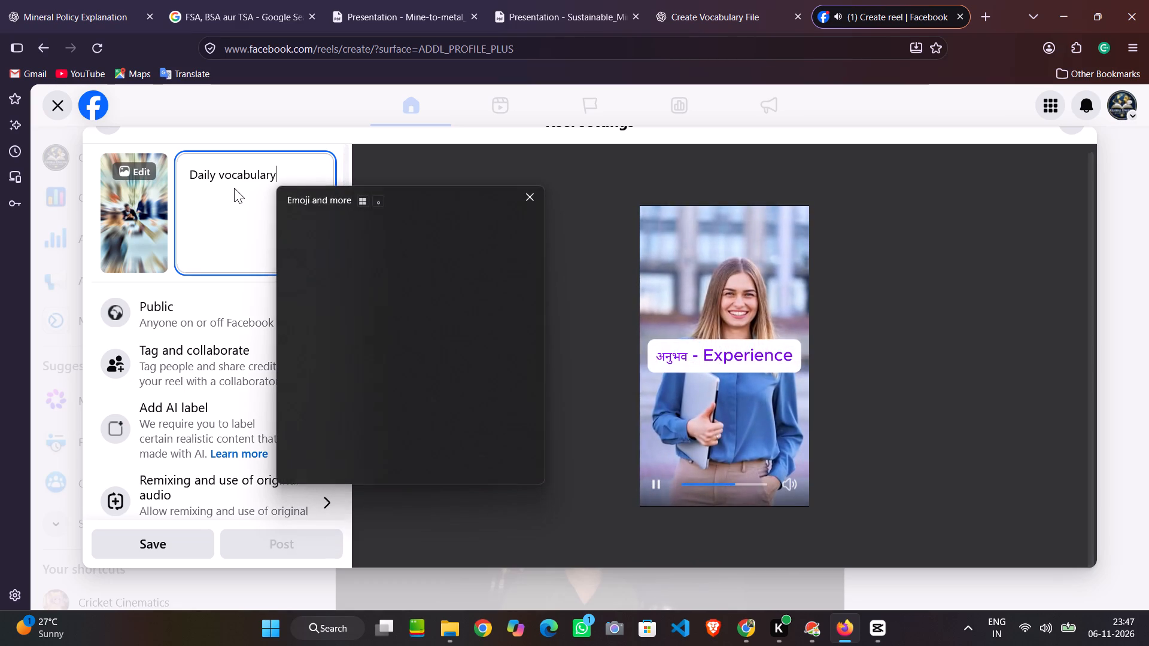
{"action": "scroll", "coordinate": [234, 188], "scroll_direction": "up", "scroll_amount": 1}
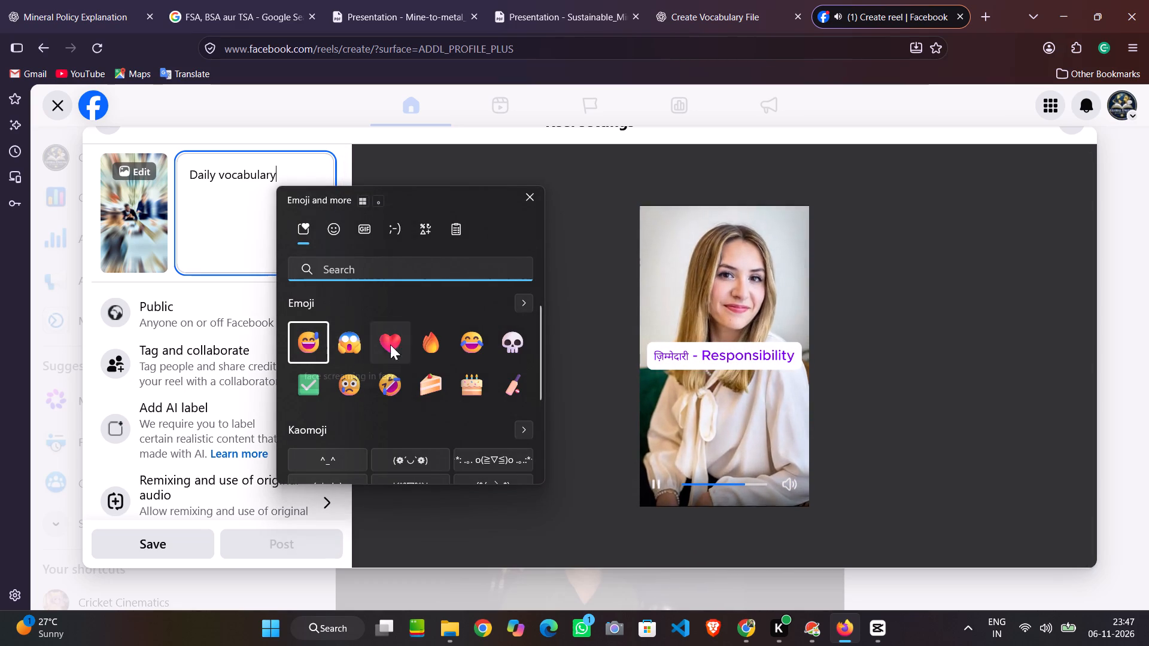
{"action": "left_click", "coordinate": [425, 338]}
{"action": "left_click", "coordinate": [392, 337]}
{"action": "left_click", "coordinate": [270, 188]}
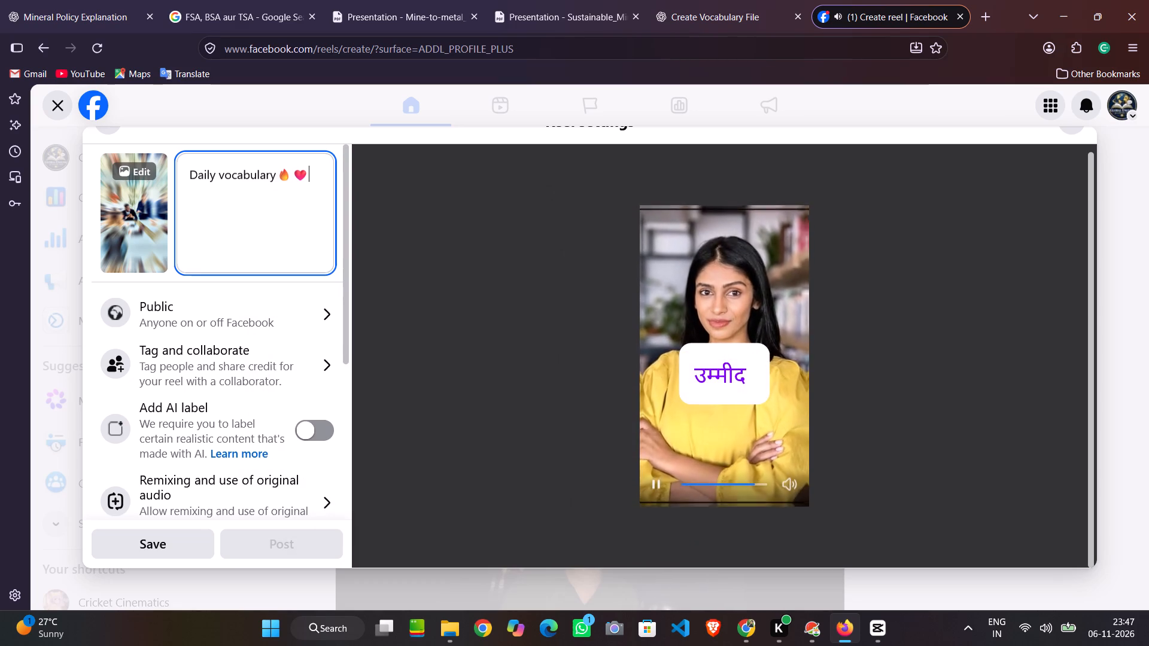
Add the hashtags #education, #spokenenglish and #English below the first line of the reel's description.
{"action": "key", "text": "Return"}
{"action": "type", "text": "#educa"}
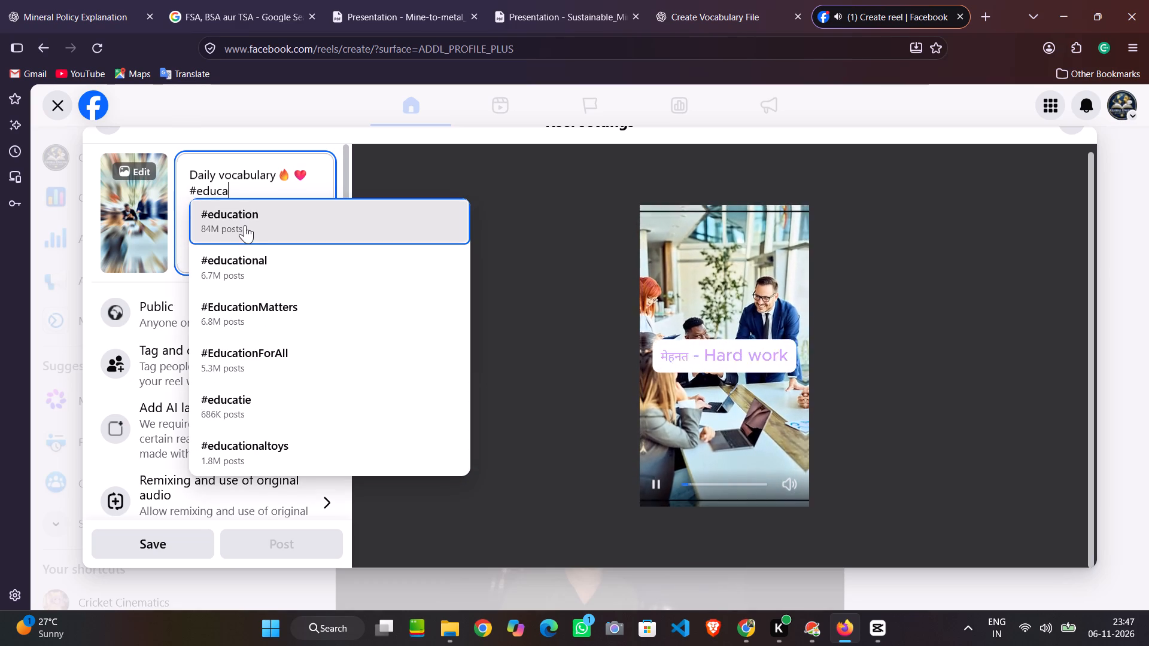
{"action": "left_click", "coordinate": [245, 225]}
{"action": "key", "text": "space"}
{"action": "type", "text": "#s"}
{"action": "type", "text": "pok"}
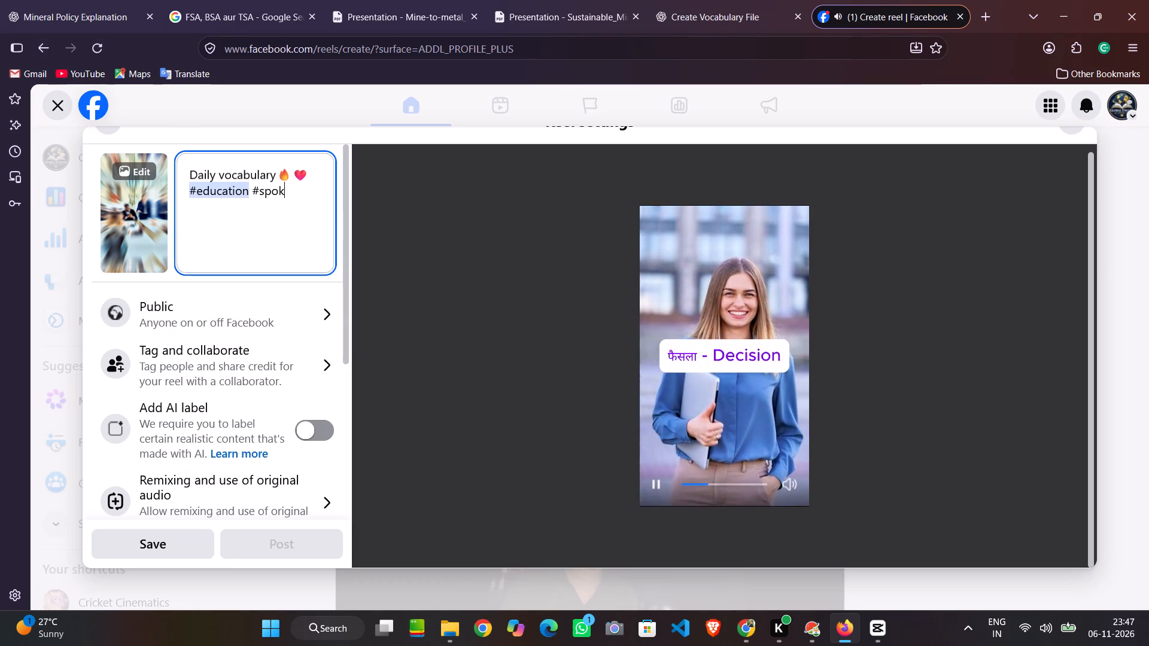
{"action": "left_click", "coordinate": [338, 210]}
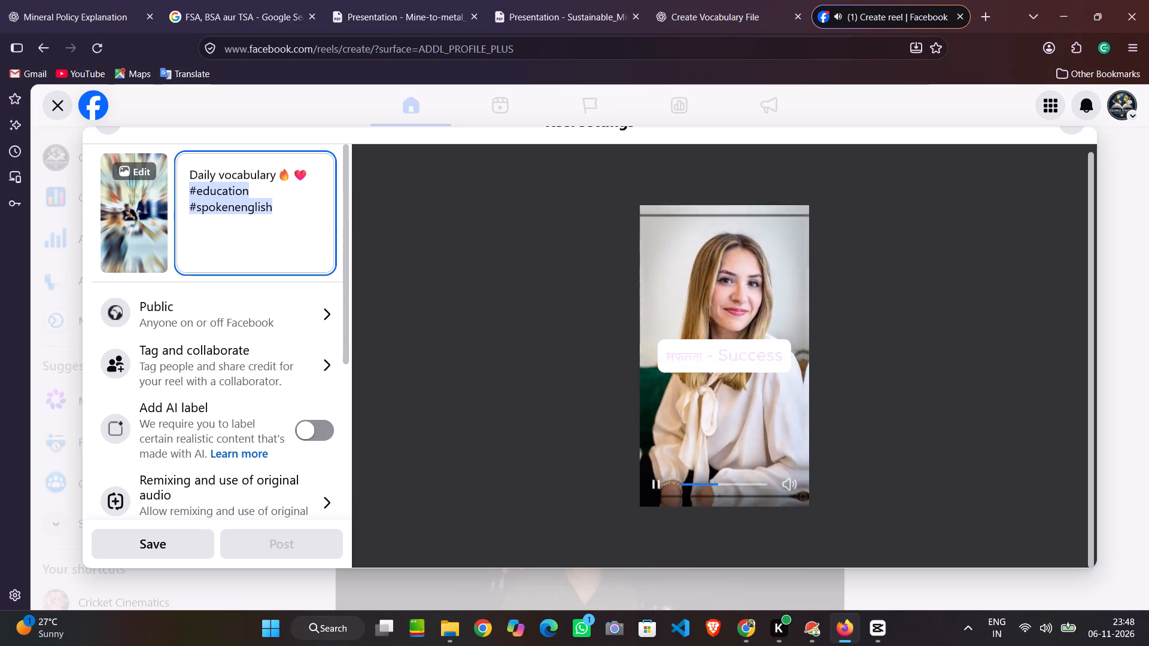
{"action": "key", "text": "Return"}
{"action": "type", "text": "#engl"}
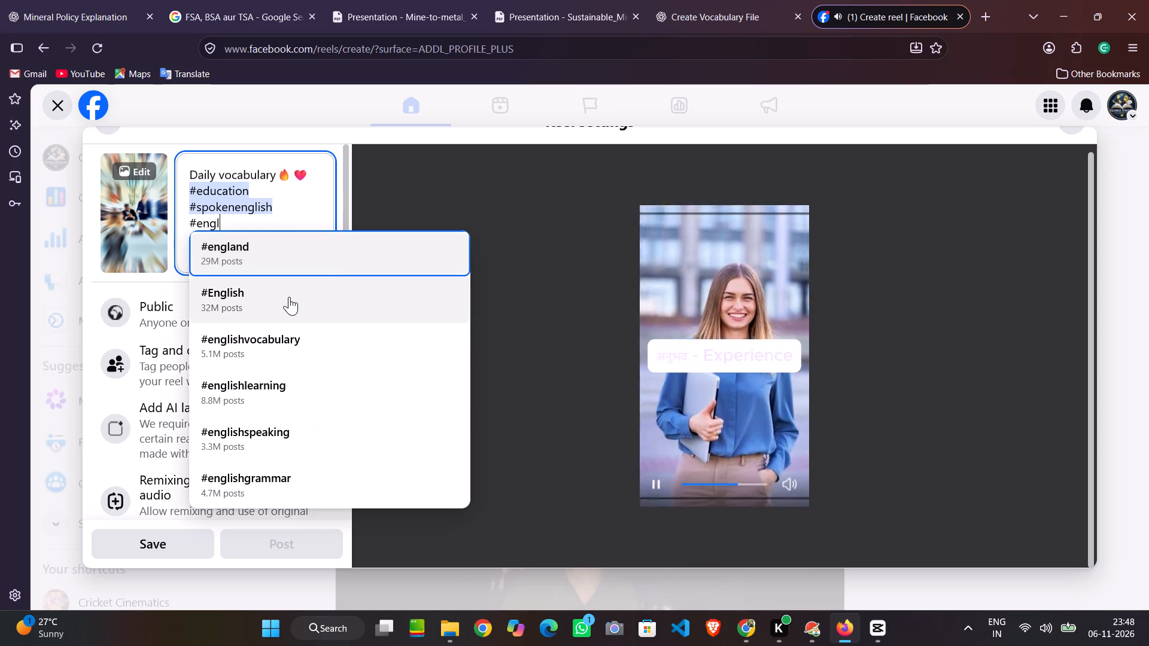
{"action": "left_click", "coordinate": [289, 295]}
Add the hashtags #learnenglish and #reels on separate lines at the end of the reel's description.
{"action": "key", "text": "Return"}
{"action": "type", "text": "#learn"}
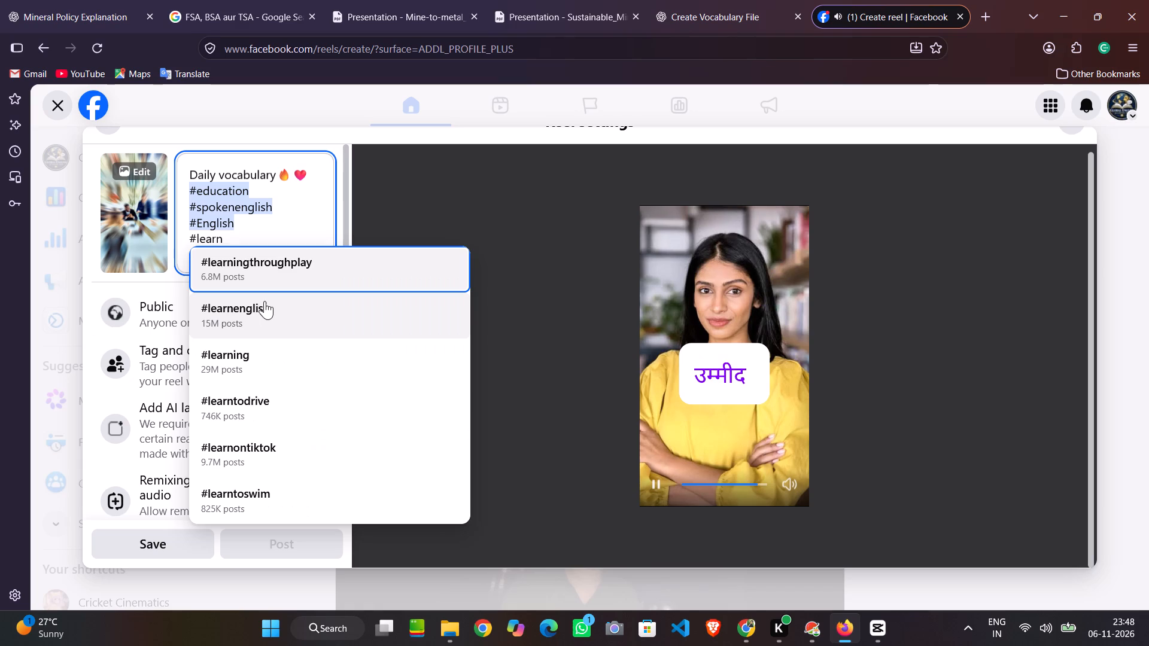
{"action": "left_click", "coordinate": [281, 305]}
{"action": "key", "text": "Return"}
{"action": "key", "text": "Return"}
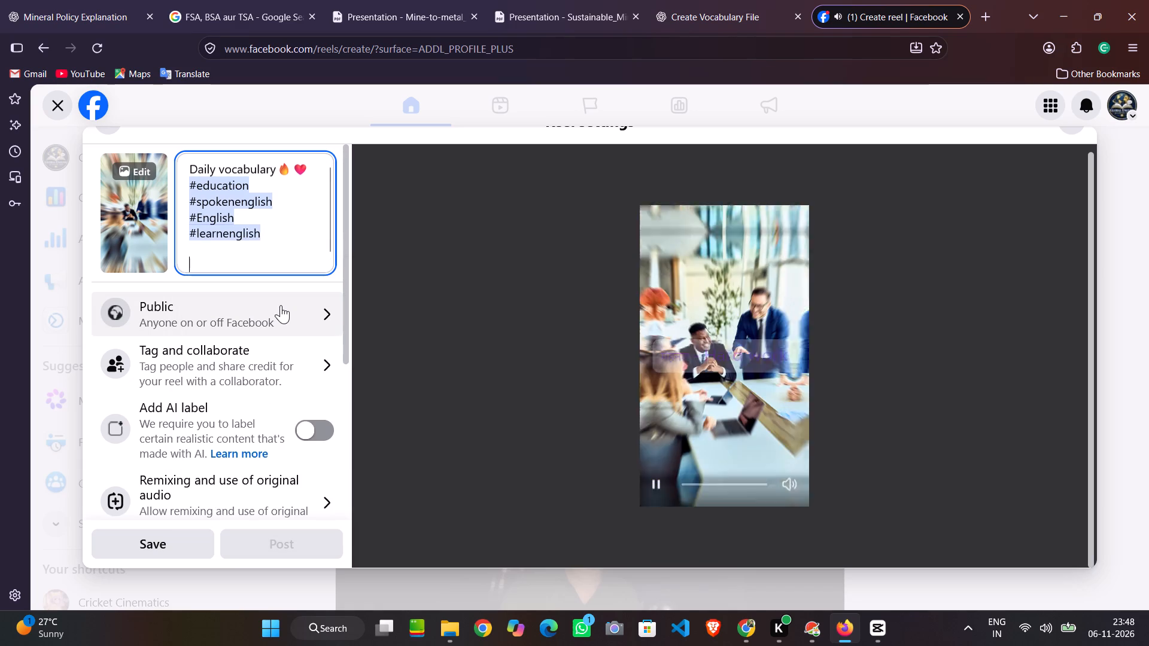
{"action": "key", "text": "BackSpace"}
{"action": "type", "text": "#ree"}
{"action": "left_click", "coordinate": [230, 324]}
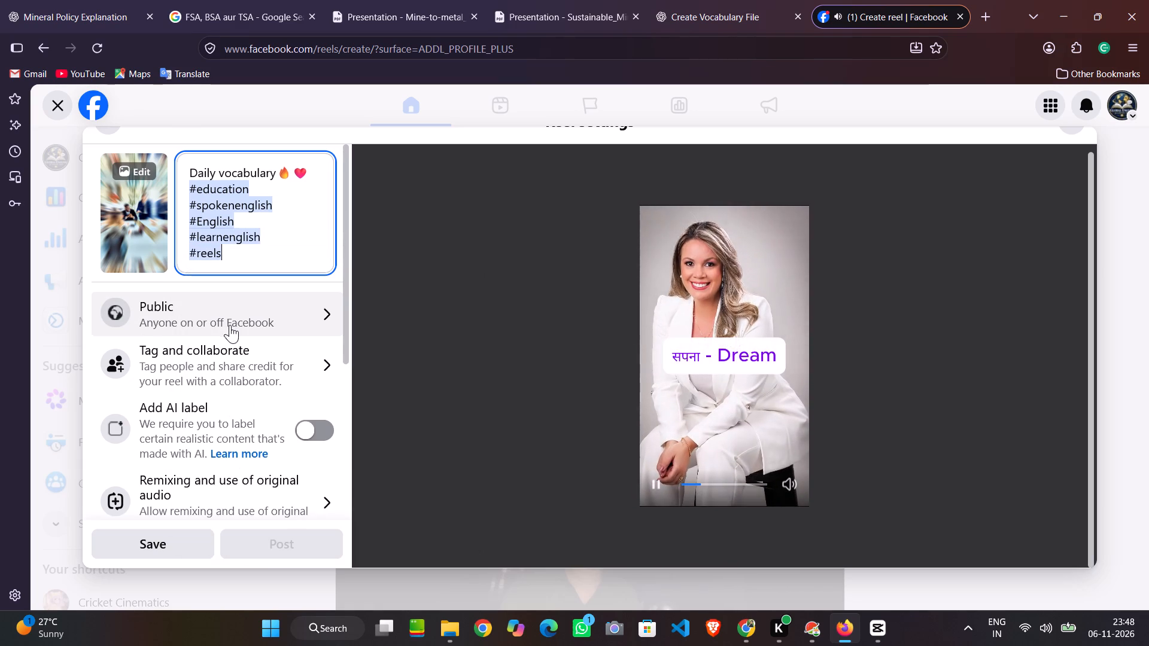
Review the reel's audience and group-sharing settings.
{"action": "scroll", "coordinate": [226, 323], "scroll_direction": "down", "scroll_amount": 1}
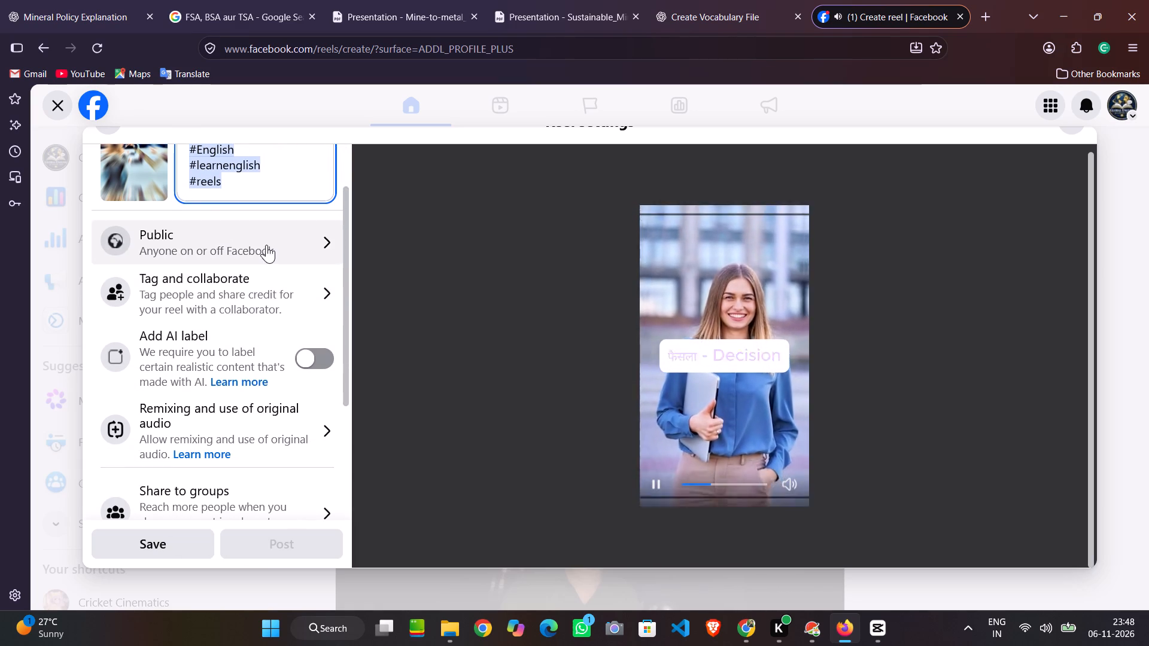
{"action": "left_click", "coordinate": [266, 245]}
{"action": "left_click", "coordinate": [559, 434]}
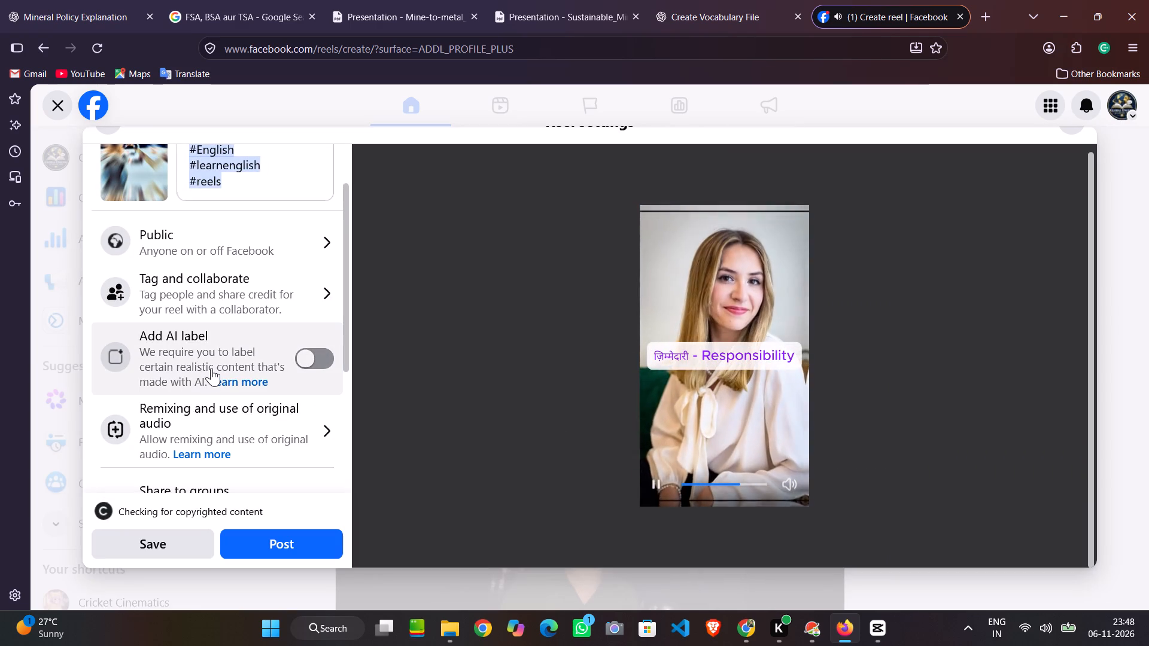
{"action": "scroll", "coordinate": [214, 412], "scroll_direction": "down", "scroll_amount": 1}
{"action": "left_click", "coordinate": [226, 428]}
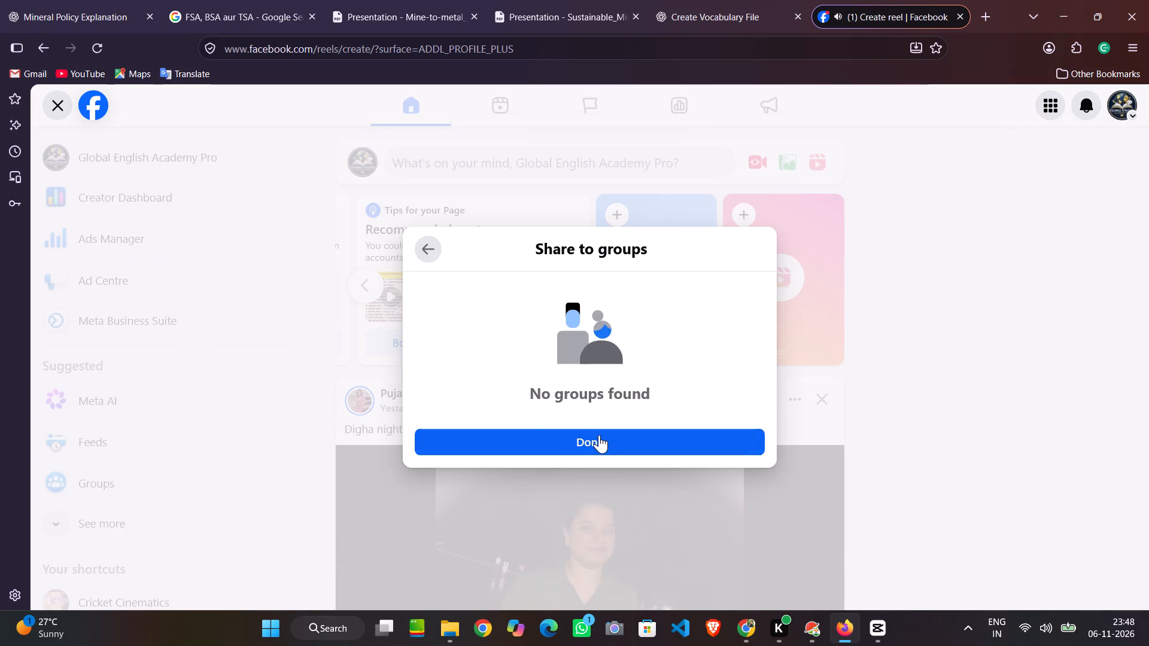
{"action": "left_click", "coordinate": [614, 438]}
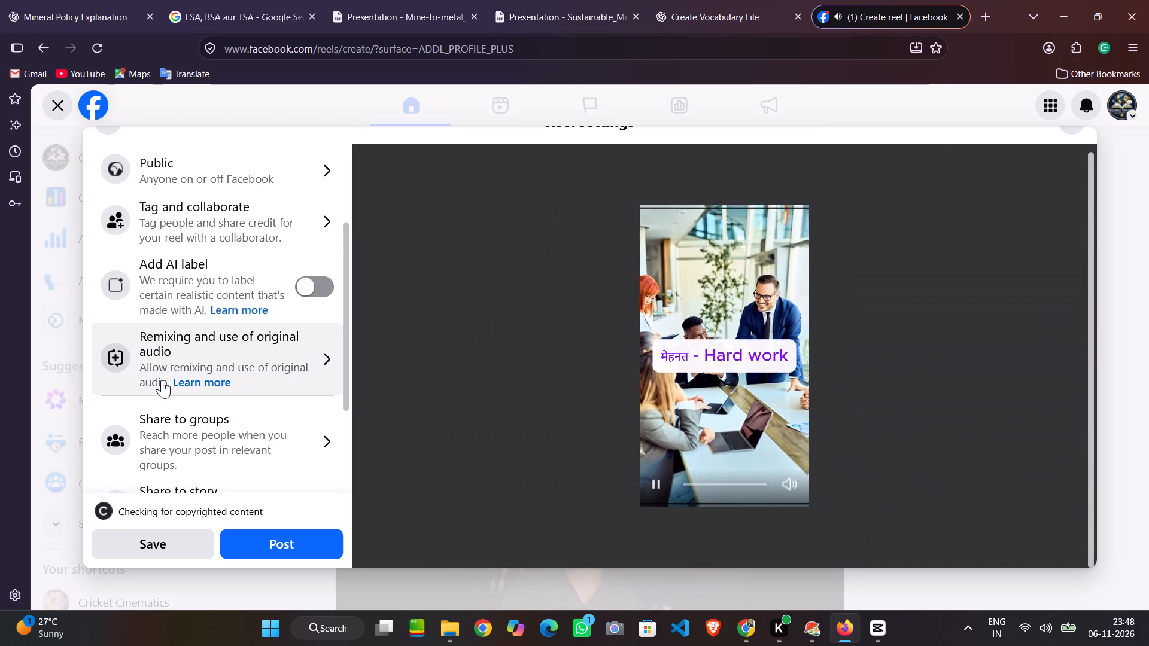
Post the finished reel to the Global English Academy Pro page.
{"action": "scroll", "coordinate": [162, 380], "scroll_direction": "down", "scroll_amount": 4}
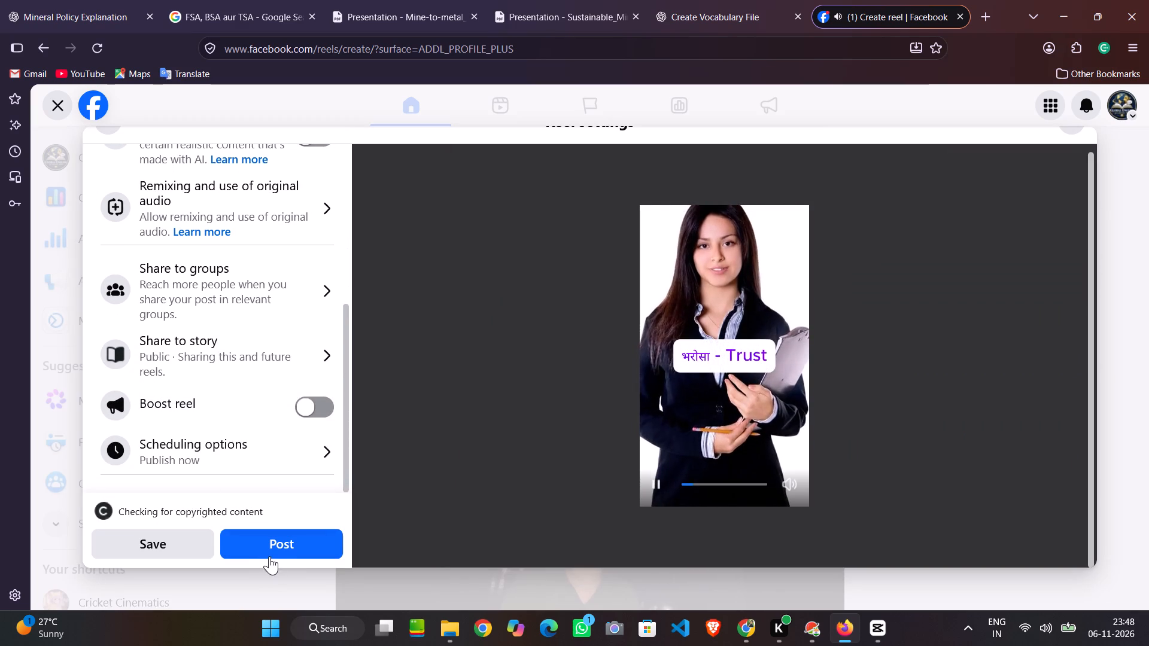
{"action": "left_click", "coordinate": [271, 550]}
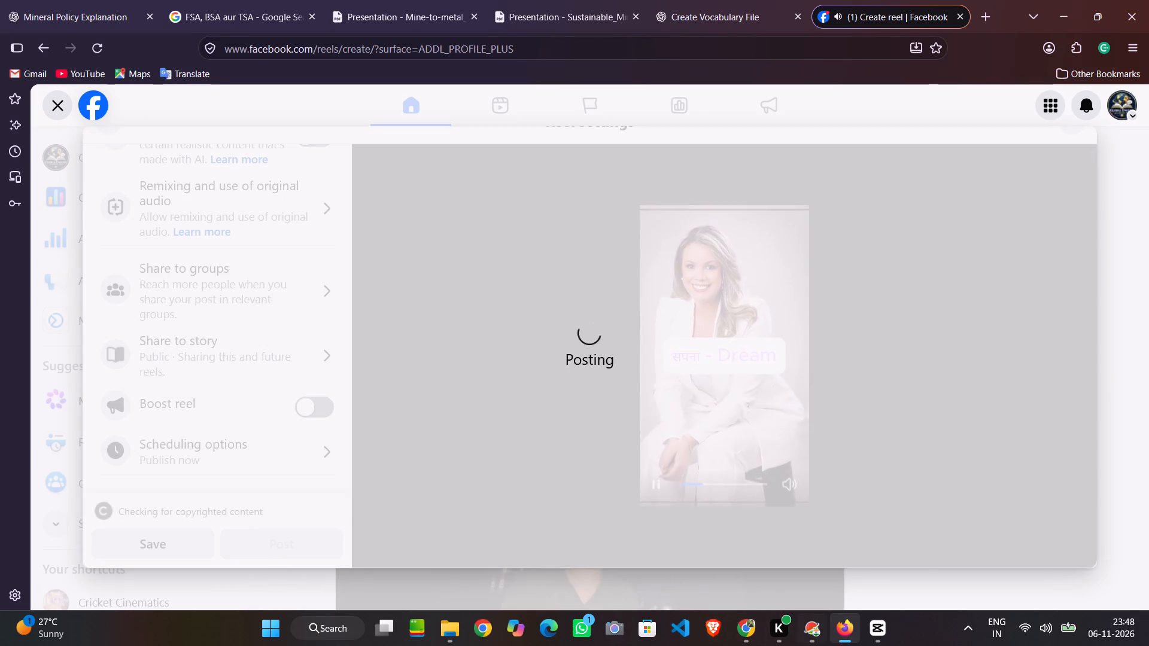
Switch back to YouTube Studio in Chrome, publish the vocabulary video, and dismiss the publication dialog.
{"action": "left_click", "coordinate": [740, 637]}
{"action": "left_click", "coordinate": [840, 558]}
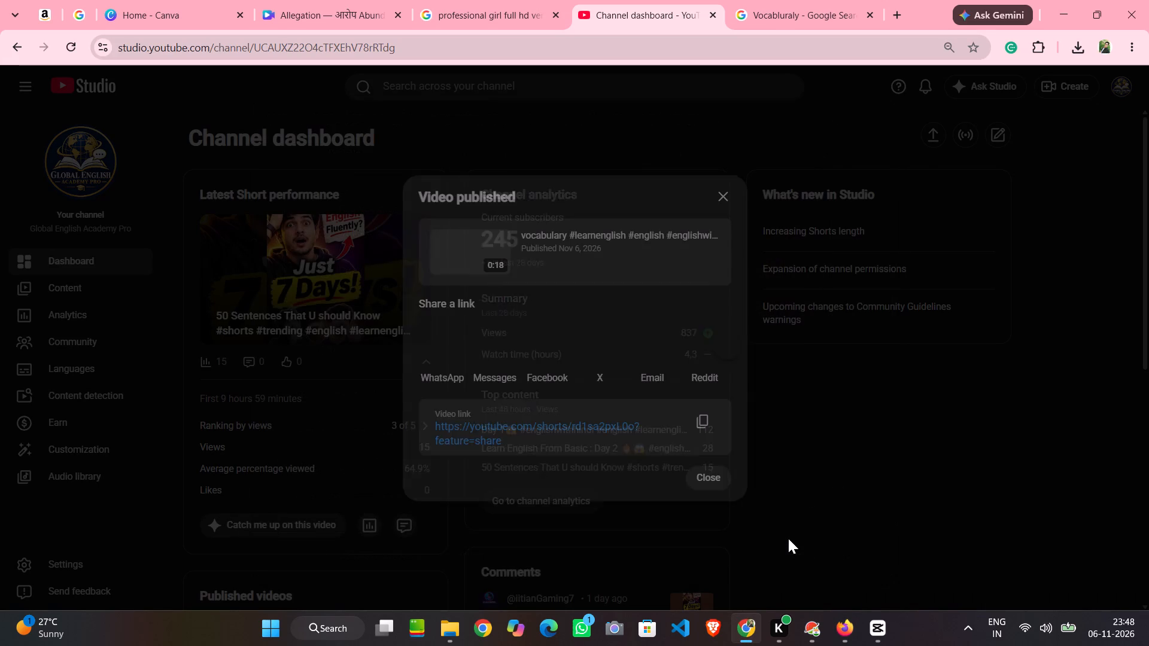
{"action": "left_click", "coordinate": [722, 554]}
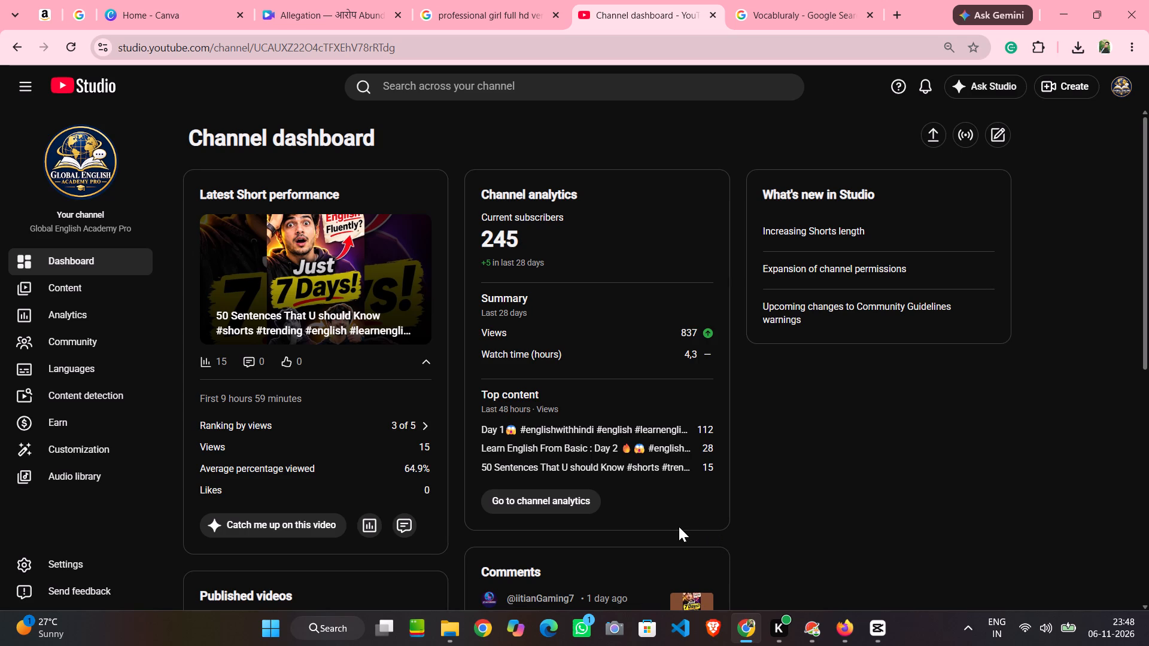